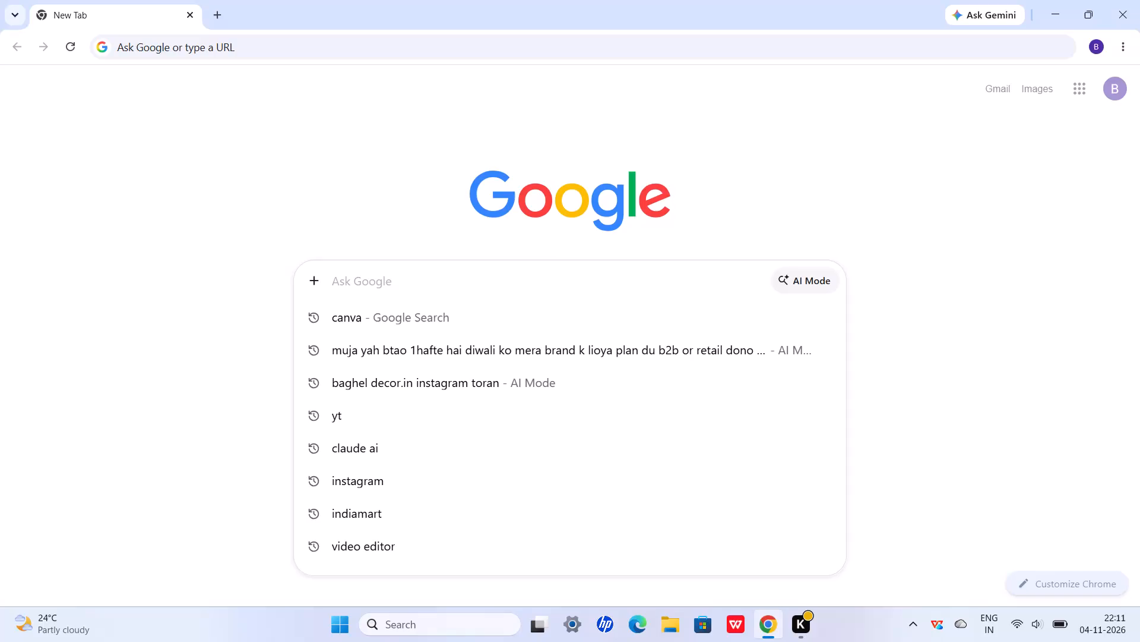
Search Google for canva and open the Canva website.
left_click(373, 320)
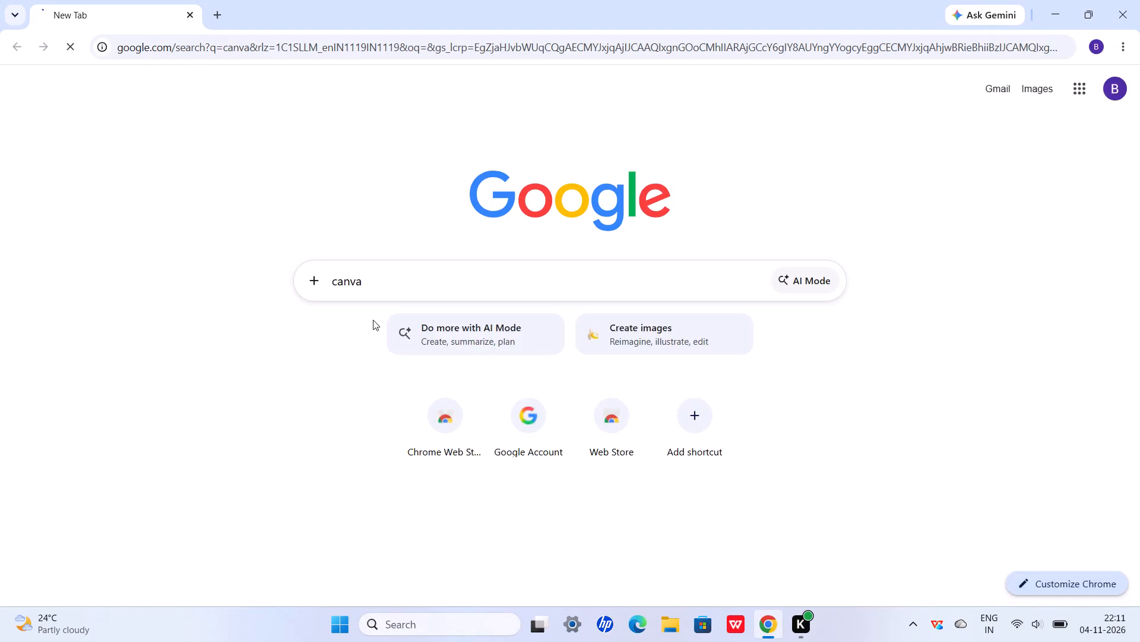
left_click(246, 349)
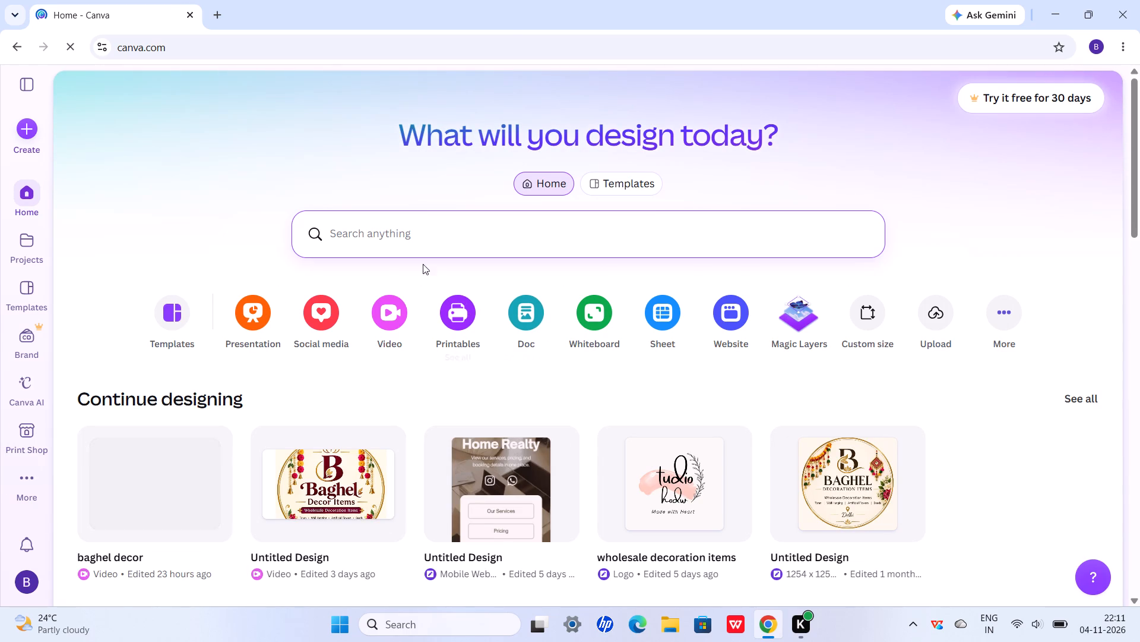
Create a new YouTube Video design from the video formats.
left_click(394, 313)
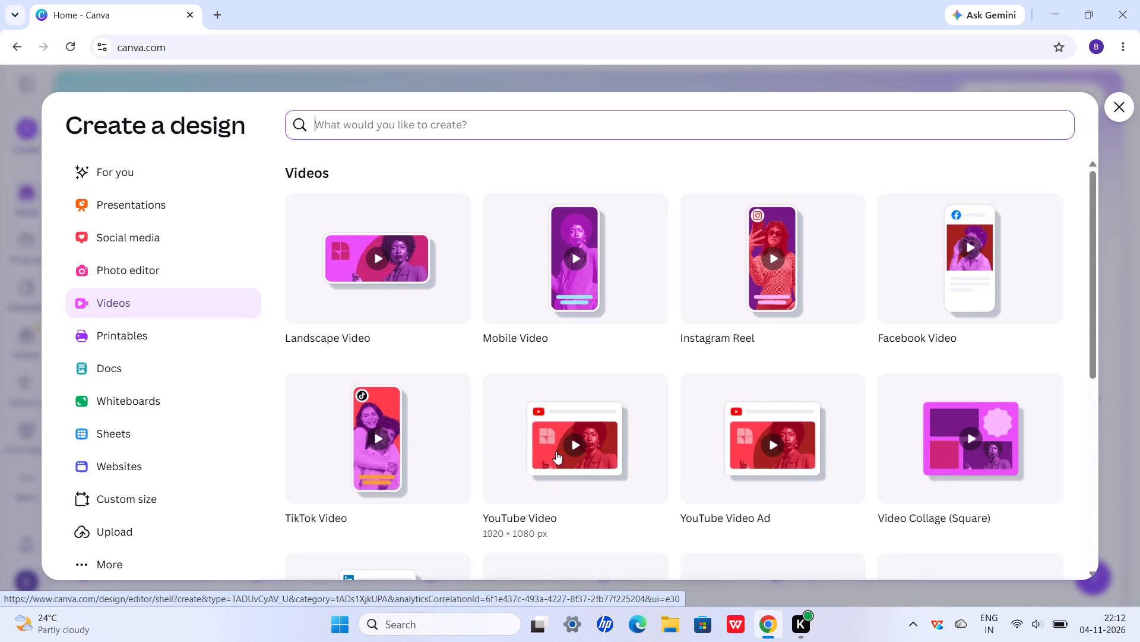
scroll(556, 451, "down", 4)
scroll(556, 451, "up", 1)
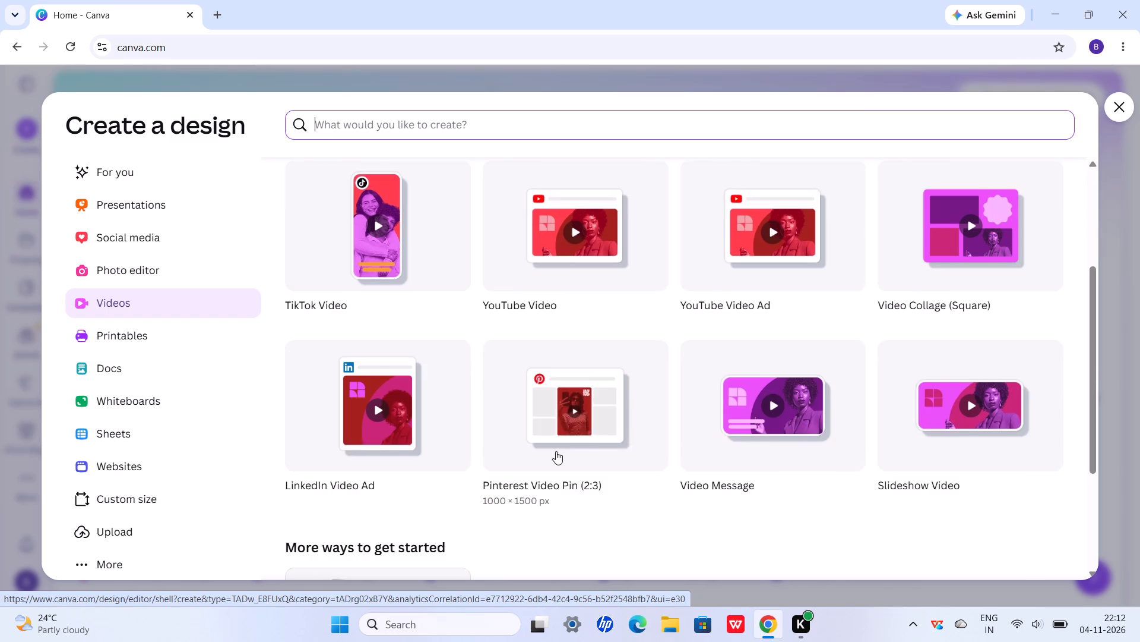
scroll(556, 451, "up", 1)
left_click(560, 310)
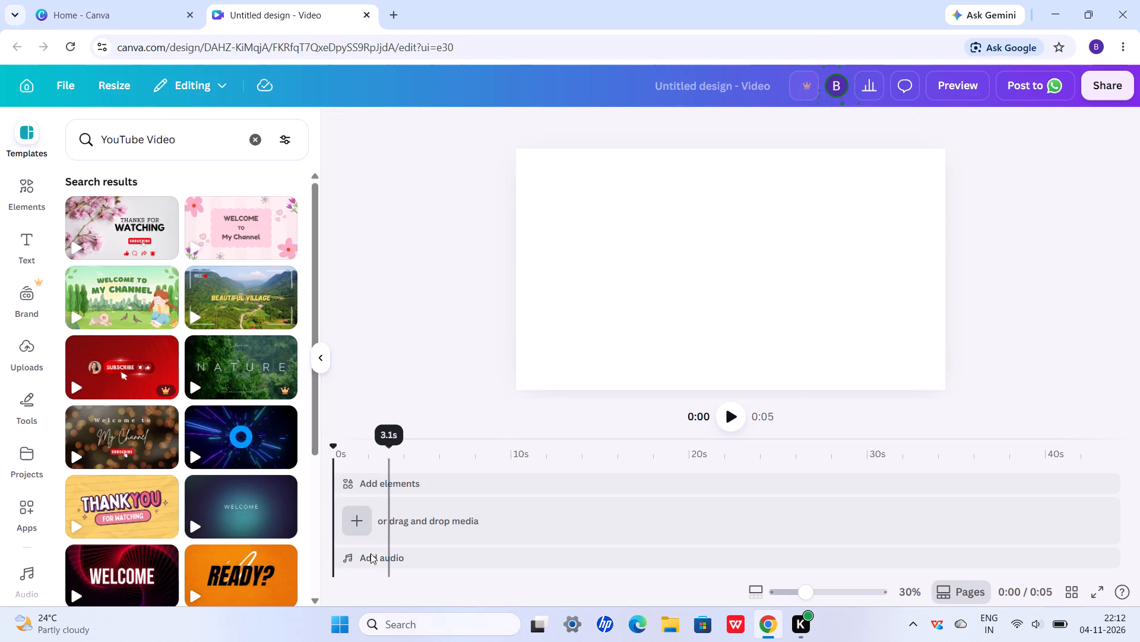
Search stock videos for "welcome to my channel" and add the pink 10-second welcome clip to the timeline.
left_click(357, 521)
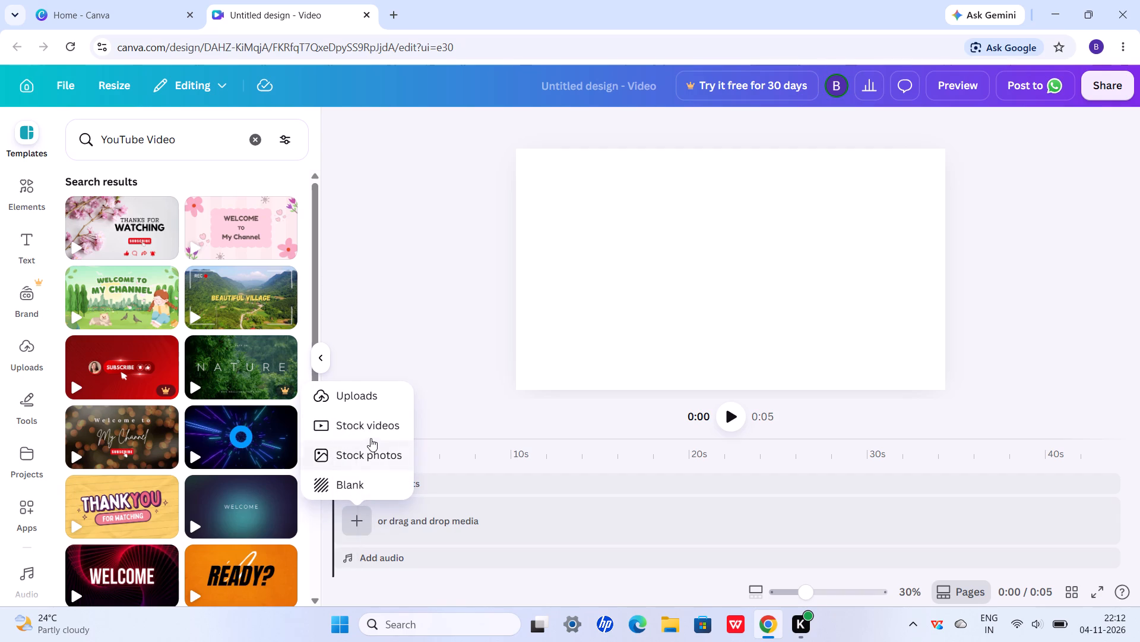
left_click(370, 426)
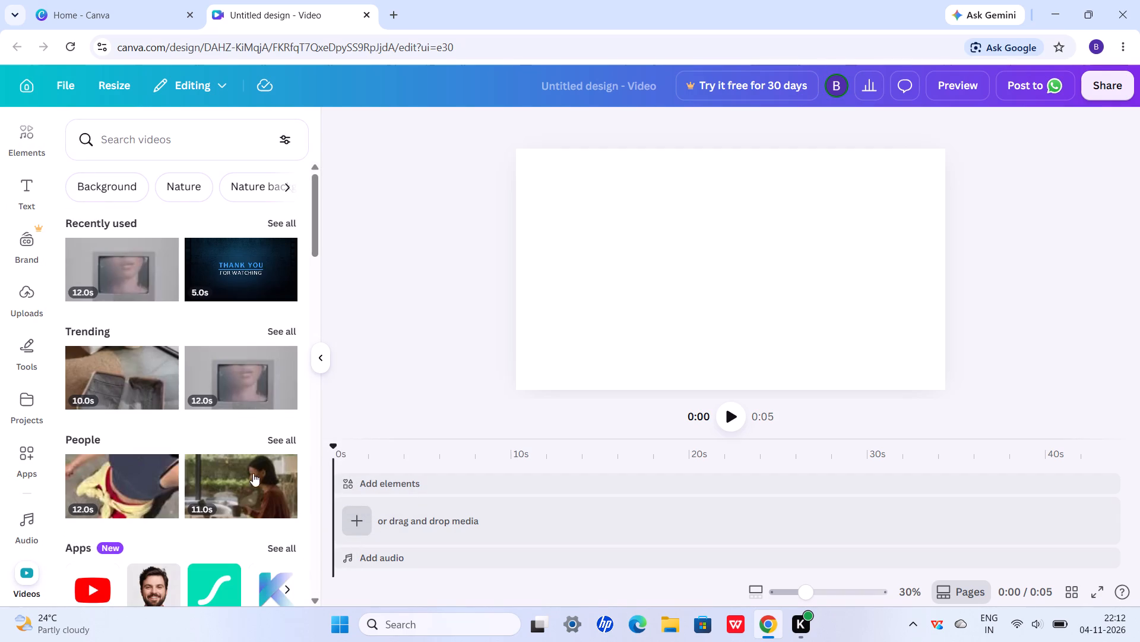
scroll(218, 399, "down", 4)
scroll(132, 530, "down", 1)
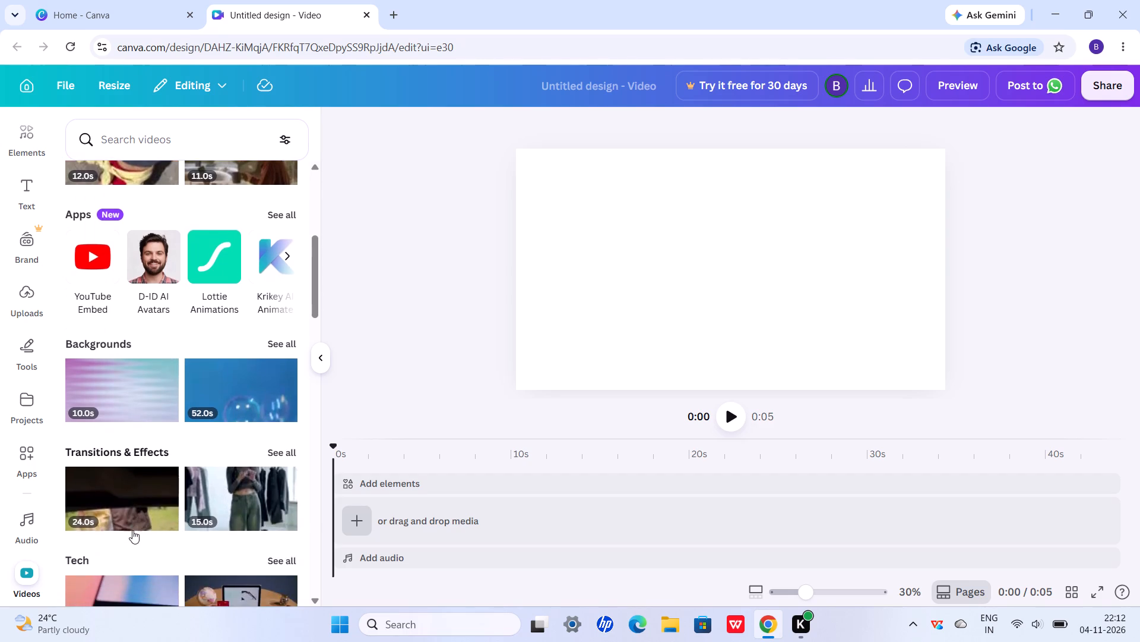
scroll(132, 530, "down", 1)
scroll(132, 530, "up", 1)
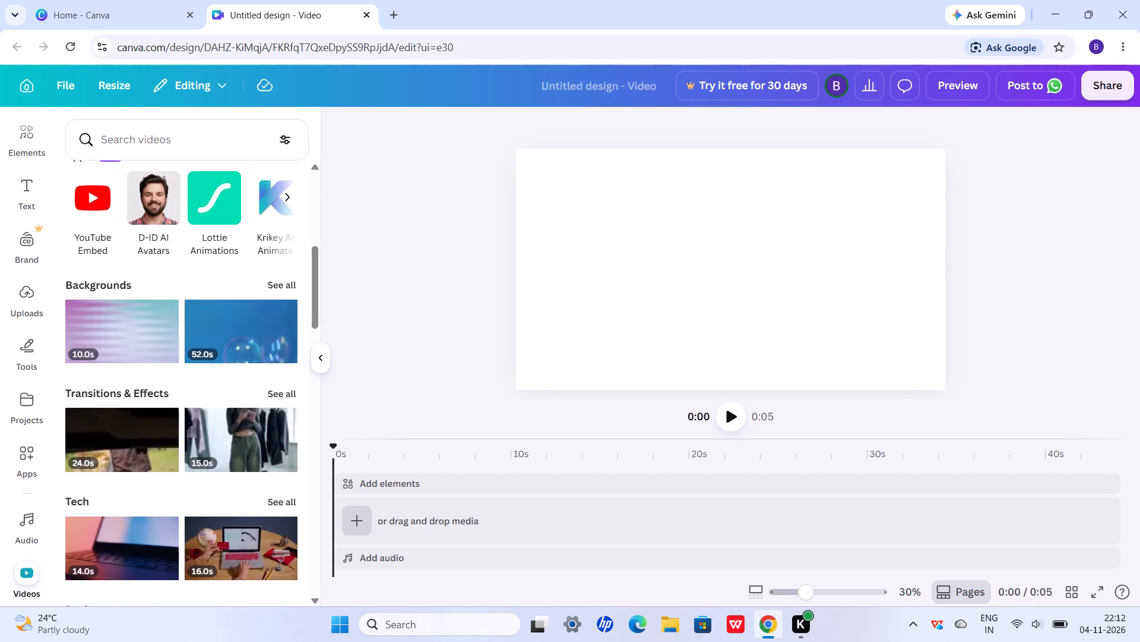
left_click(129, 144)
type("welcome")
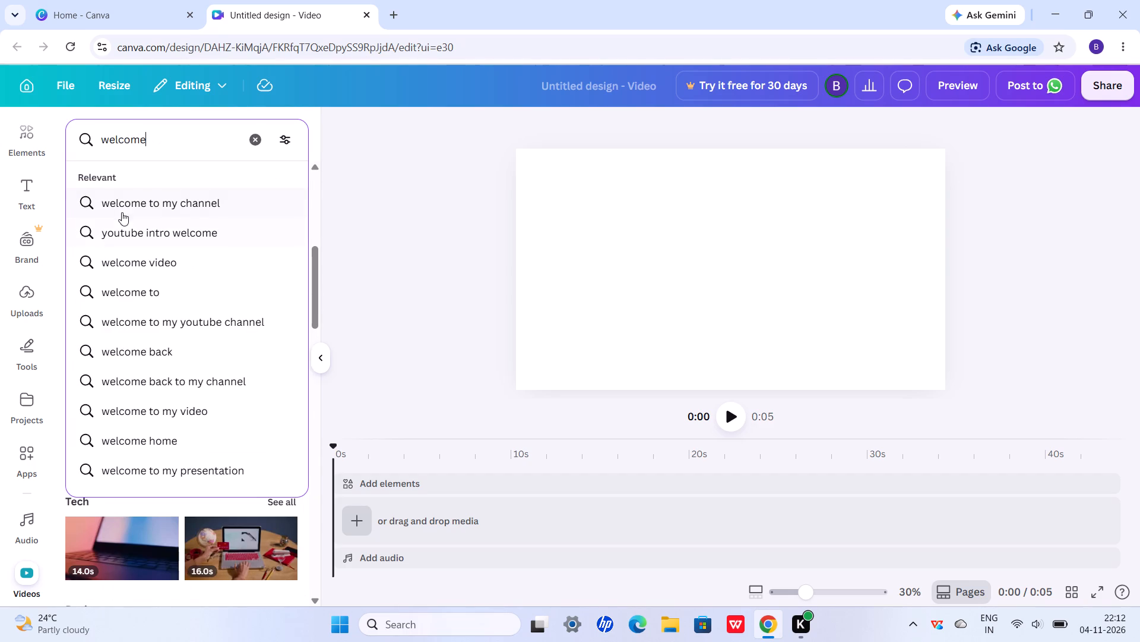
left_click(129, 209)
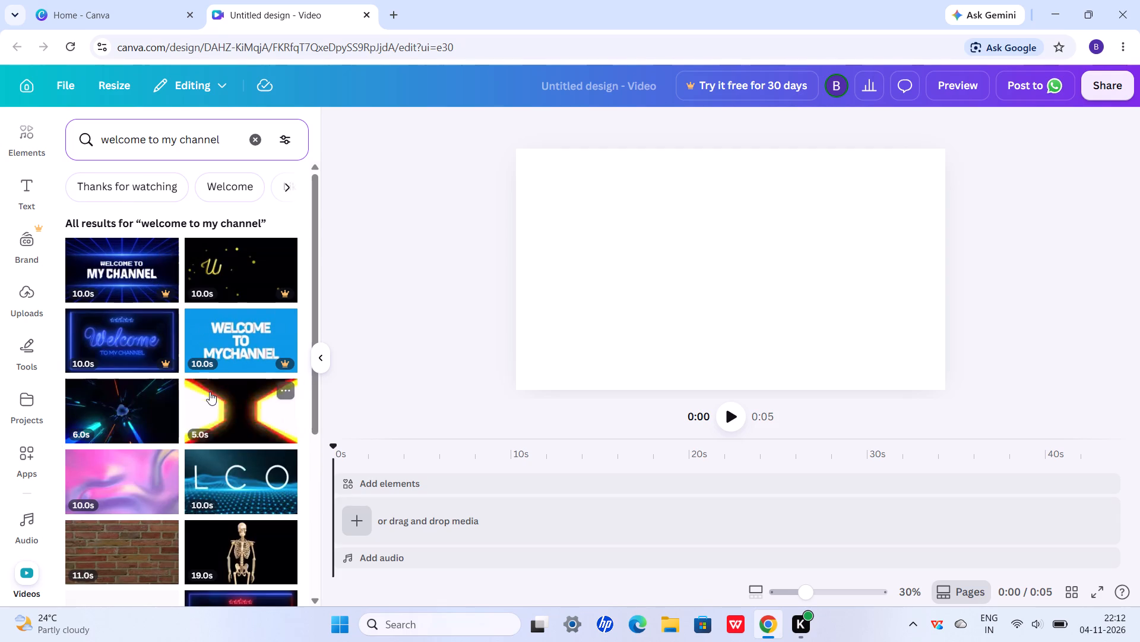
scroll(210, 392, "down", 1)
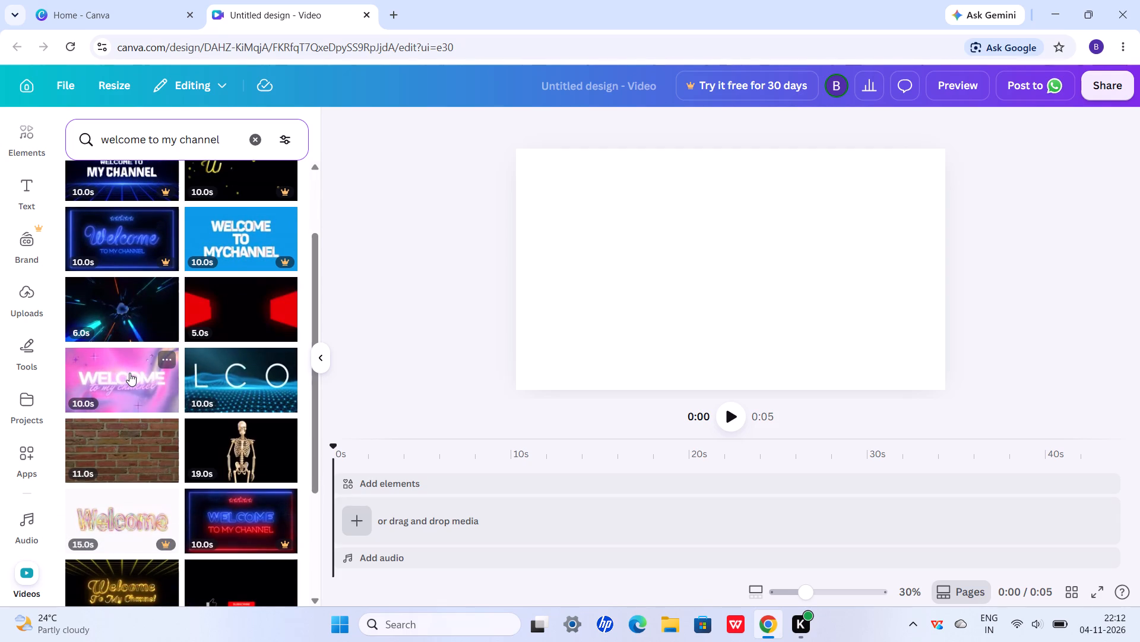
left_click(129, 373)
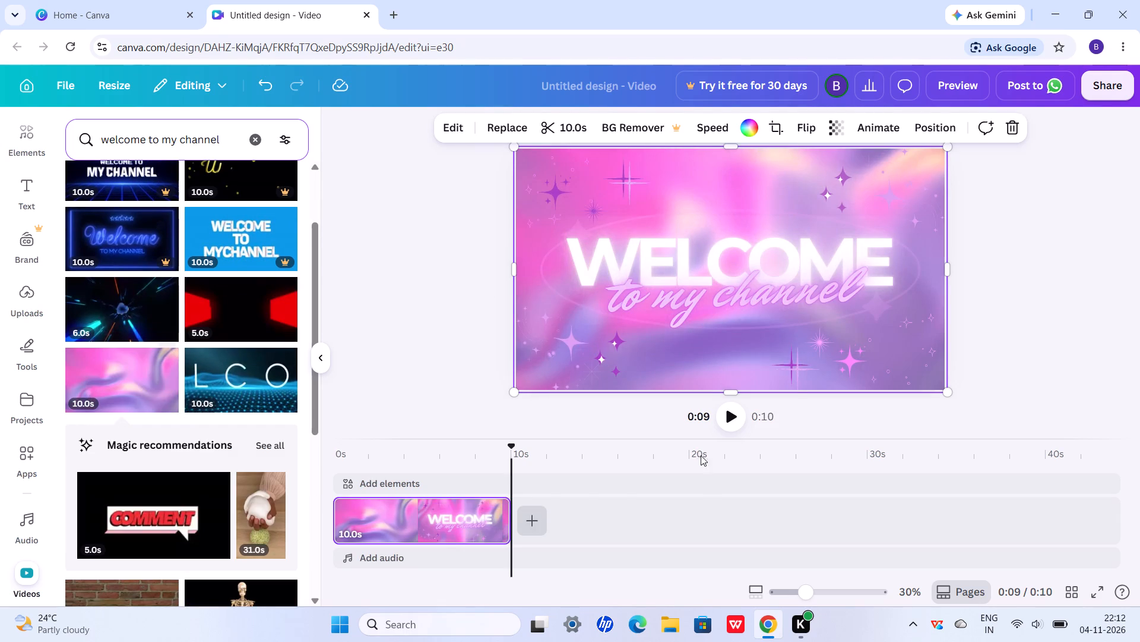
Play the welcome clip from its beginning to review it.
left_click(420, 503)
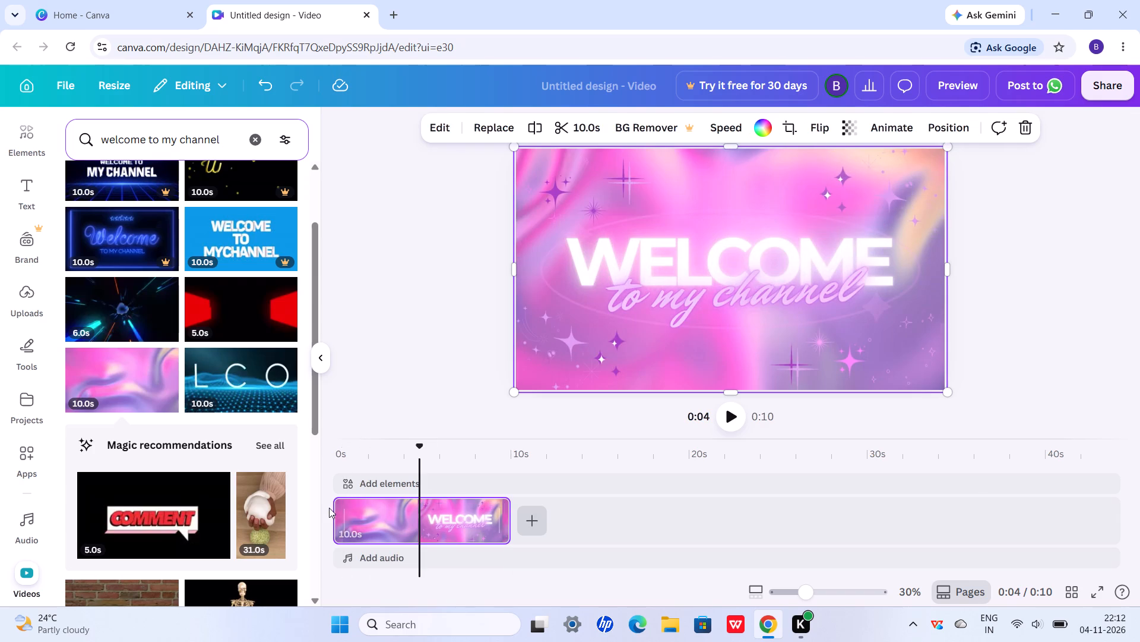
left_click(341, 511)
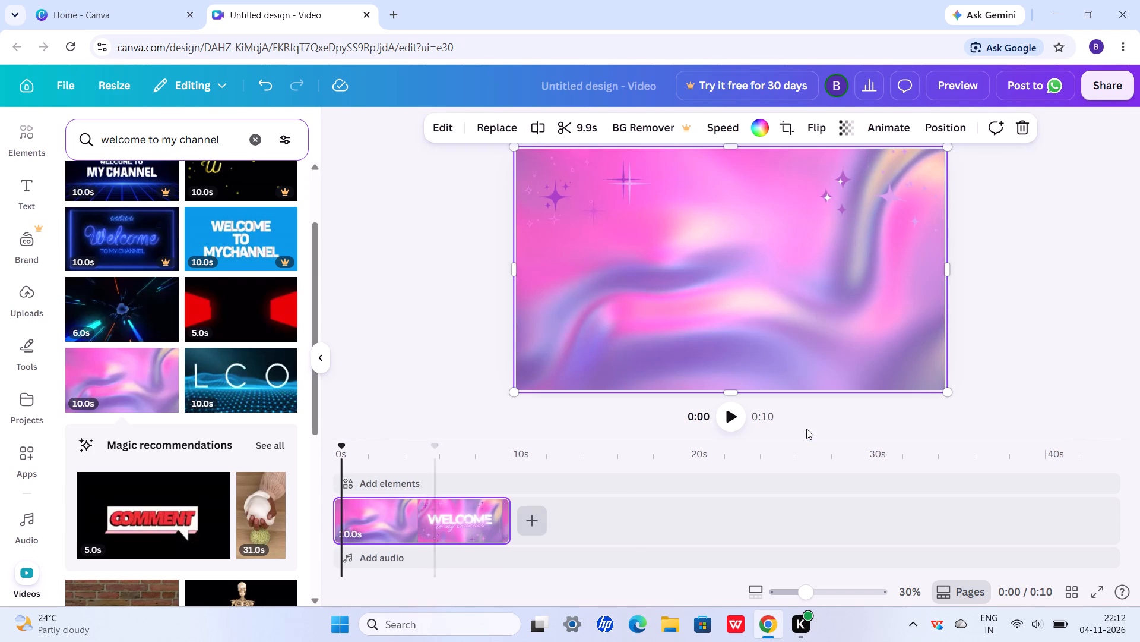
left_click(730, 417)
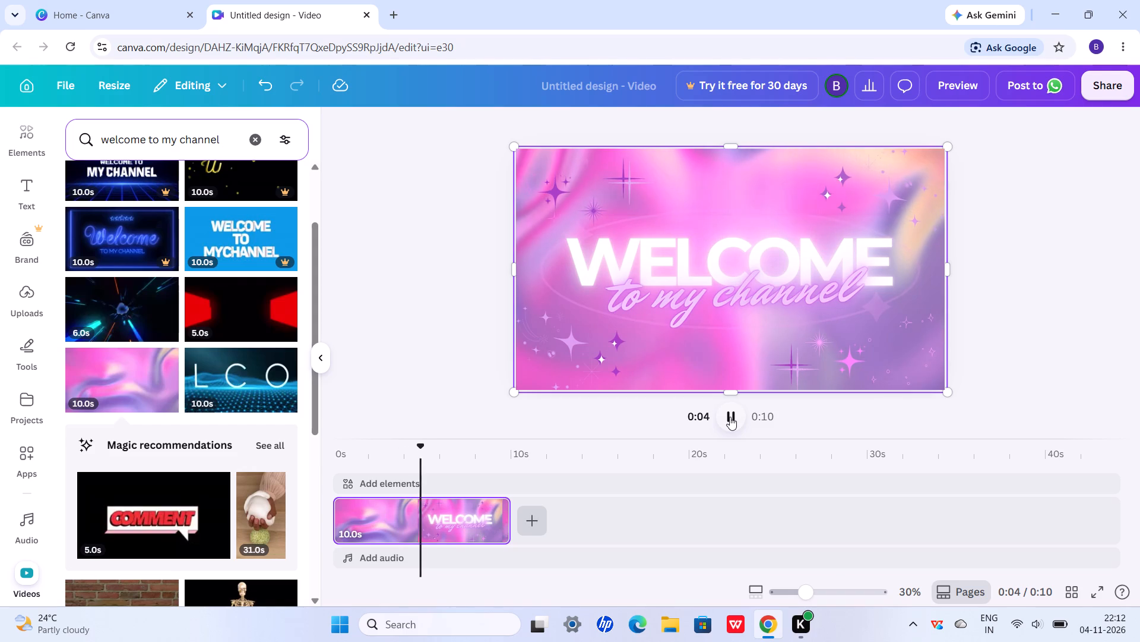
Try the Chroma Wave and Whip Slide animations on the welcome clip, and settle on Old TV on enter.
left_click(746, 263)
left_click(889, 124)
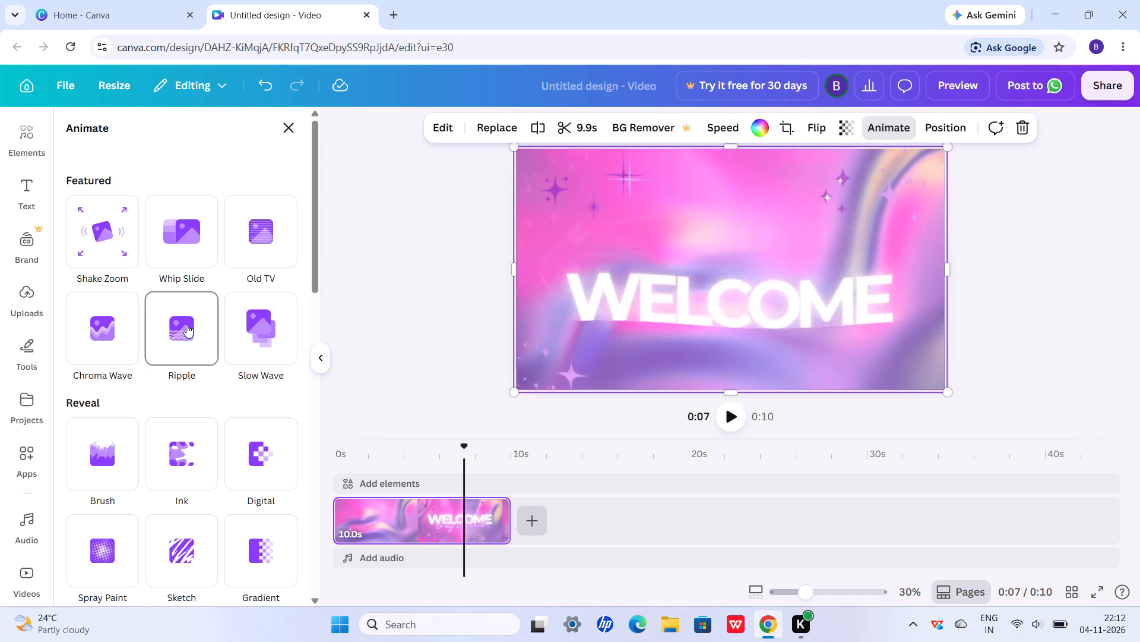
left_click(88, 319)
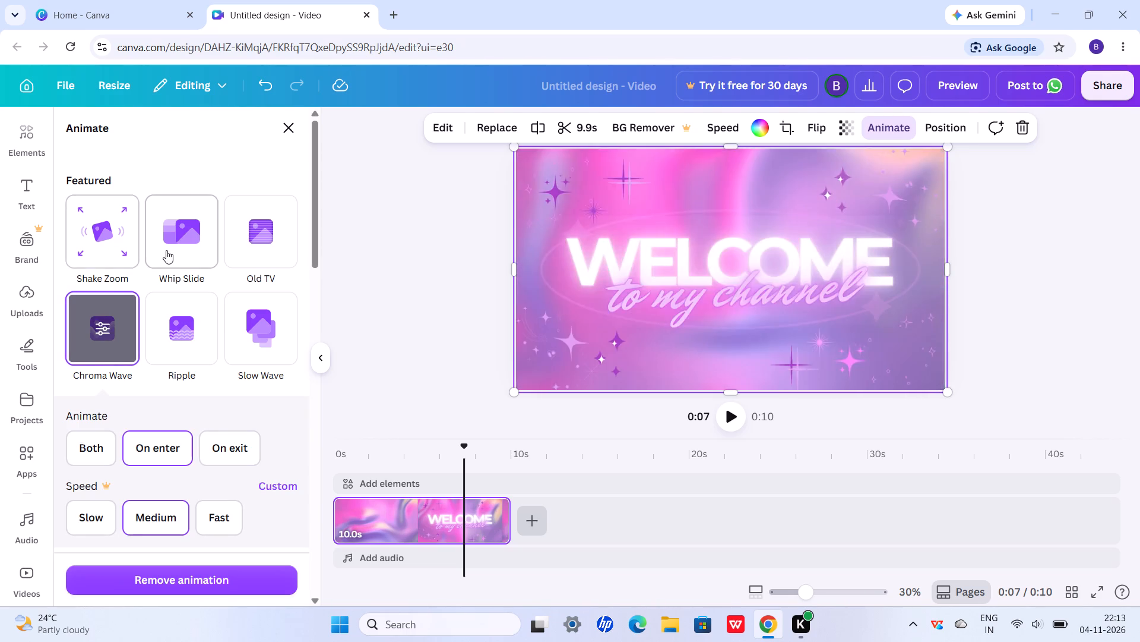
left_click(168, 252)
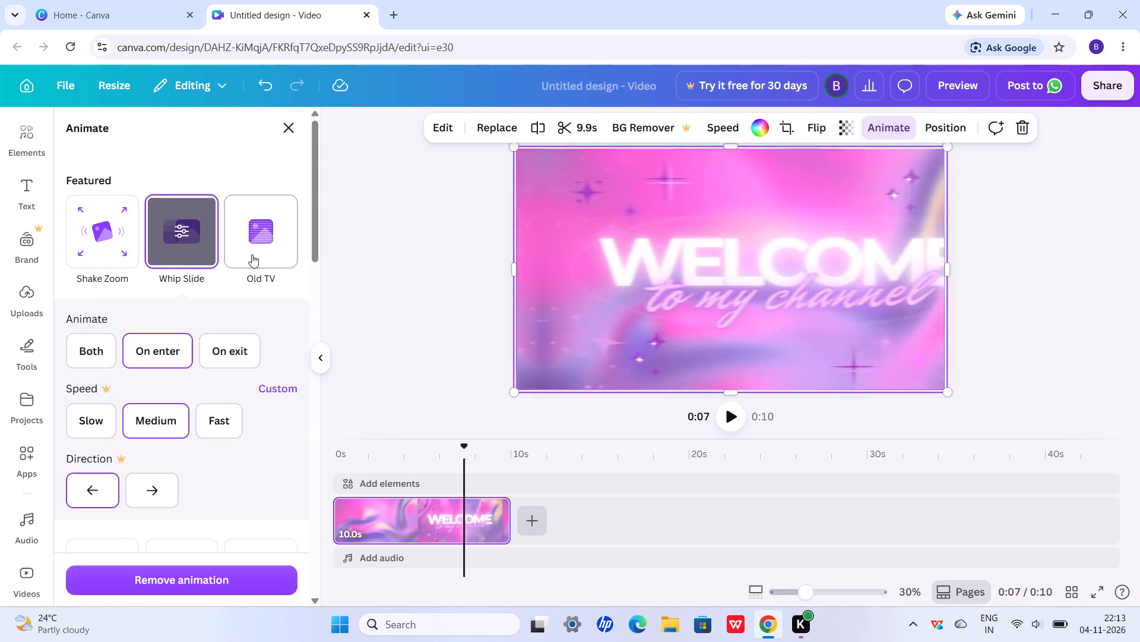
left_click(253, 254)
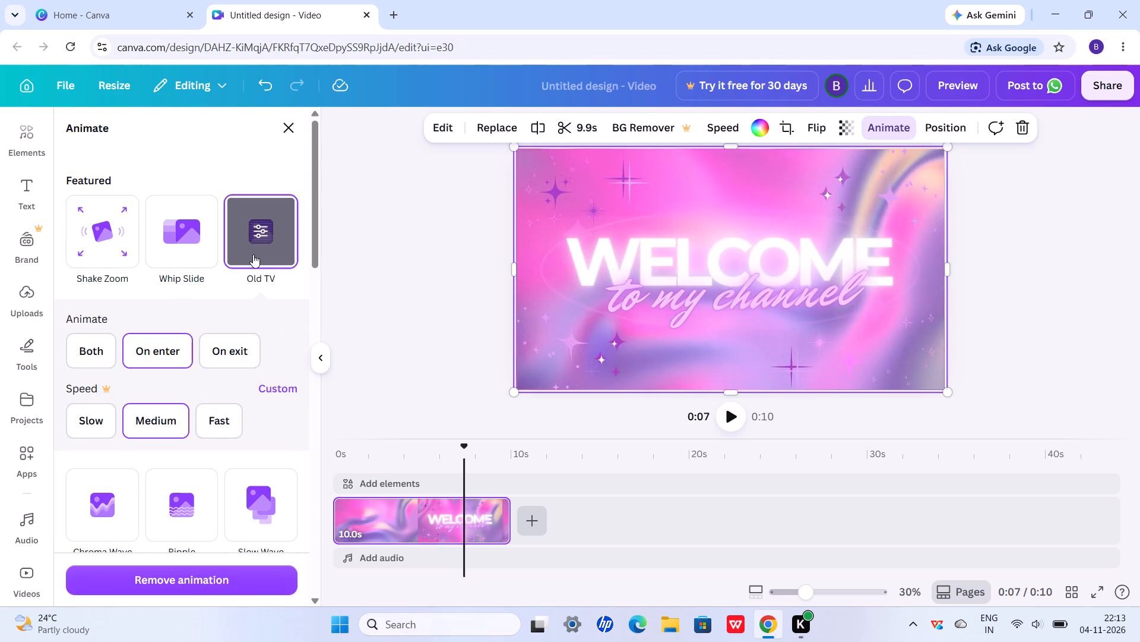
left_click(253, 254)
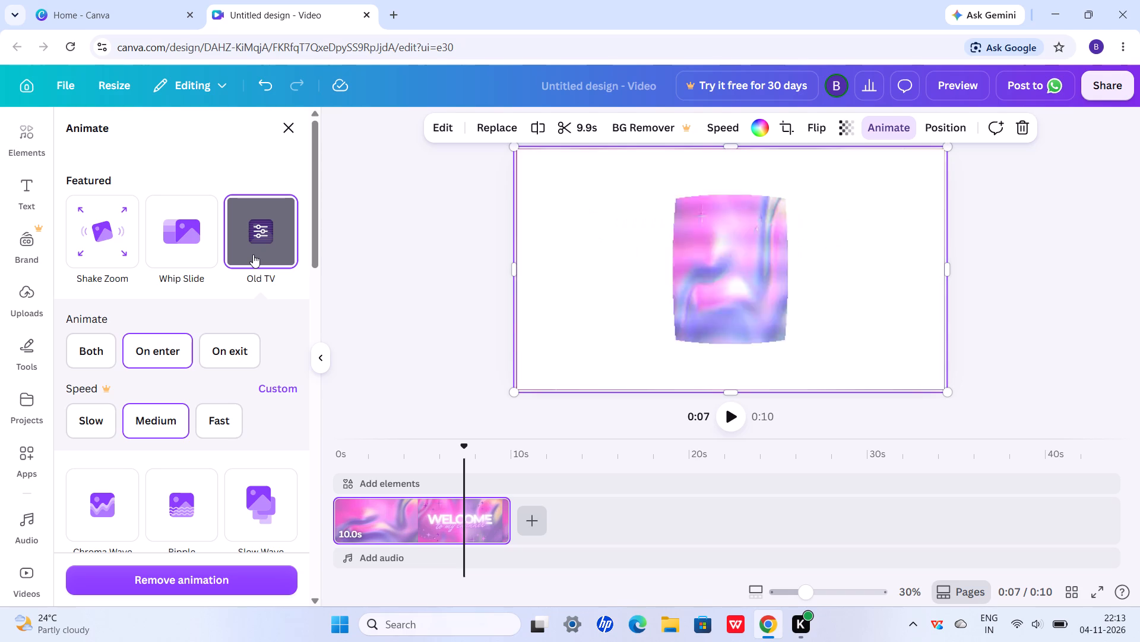
left_click(382, 270)
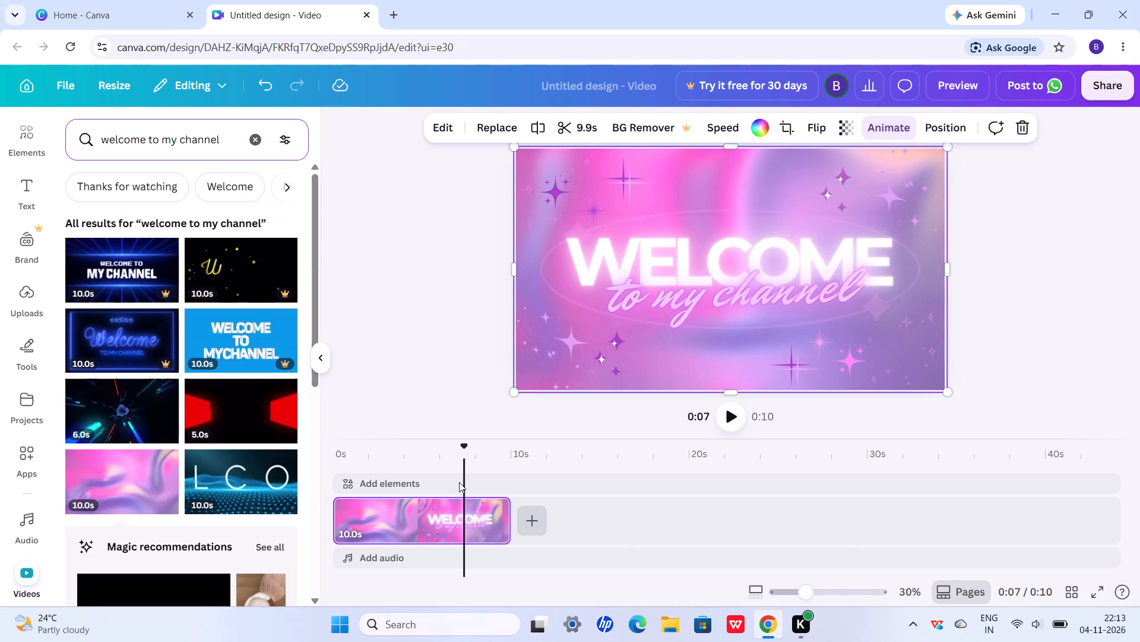
Add the 21-second burning candles clip from the recently used stock videos after the welcome clip.
left_click(525, 517)
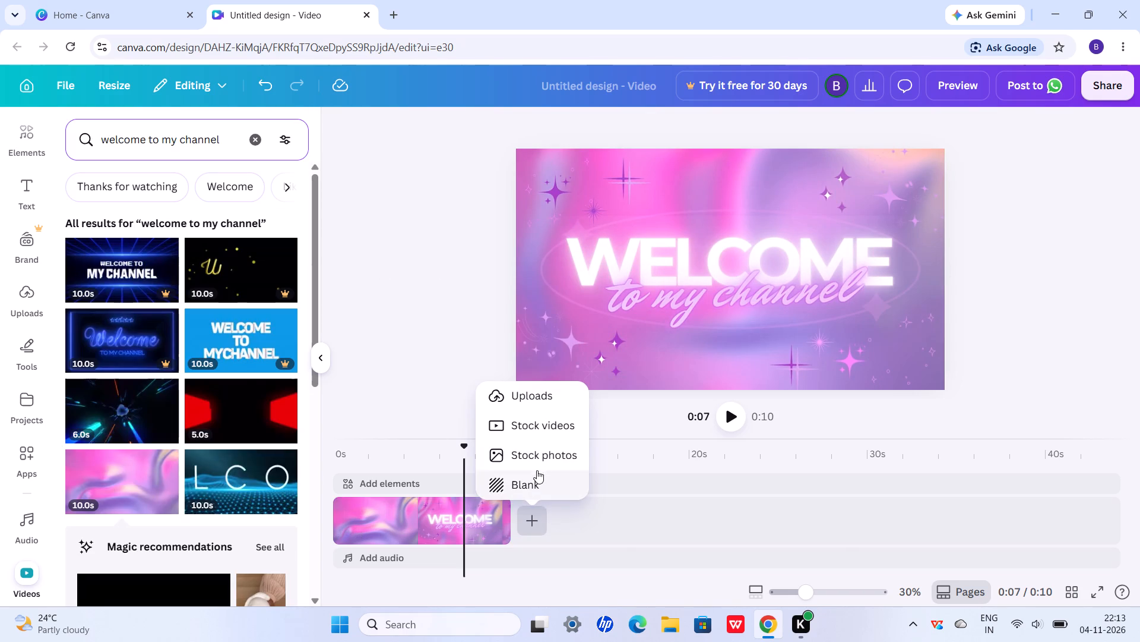
left_click(540, 431)
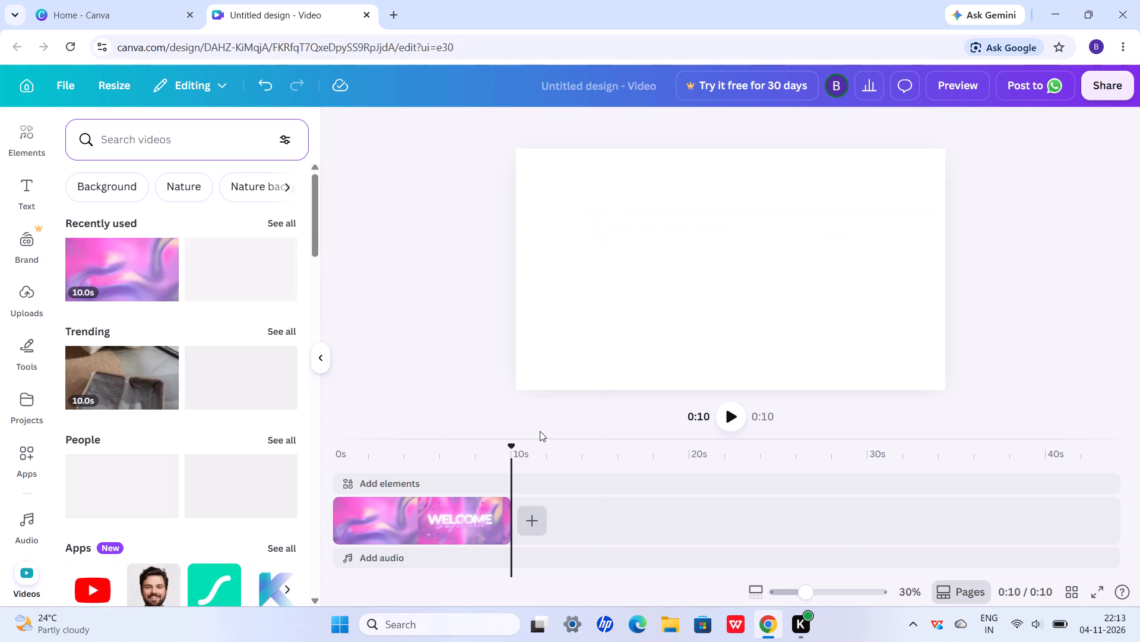
left_click(269, 226)
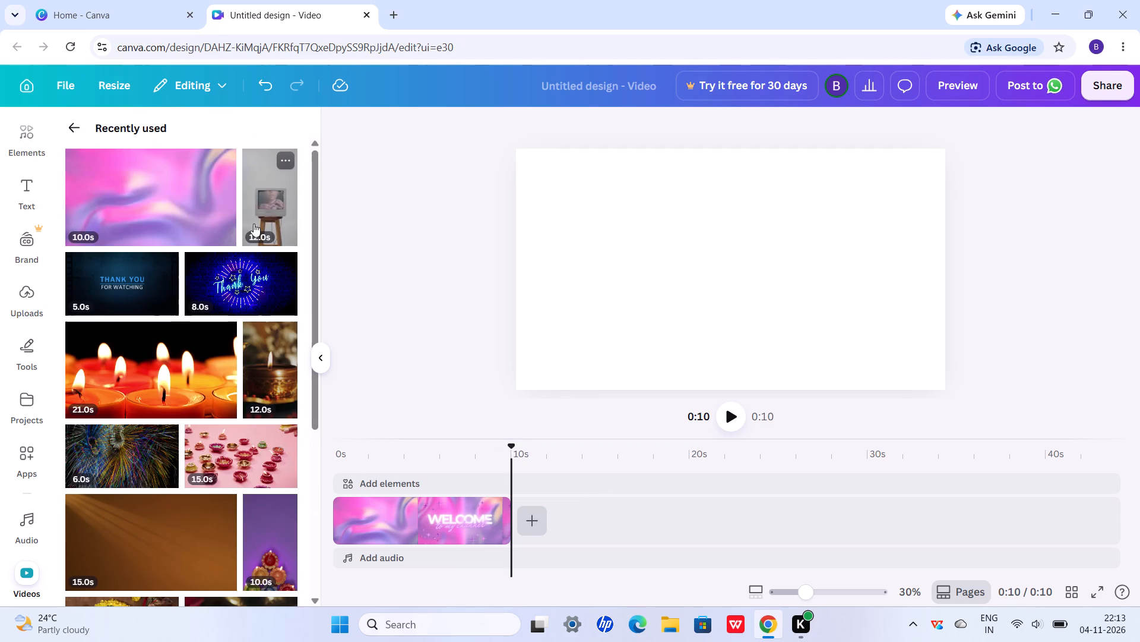
scroll(184, 370, "down", 1)
left_click(164, 263)
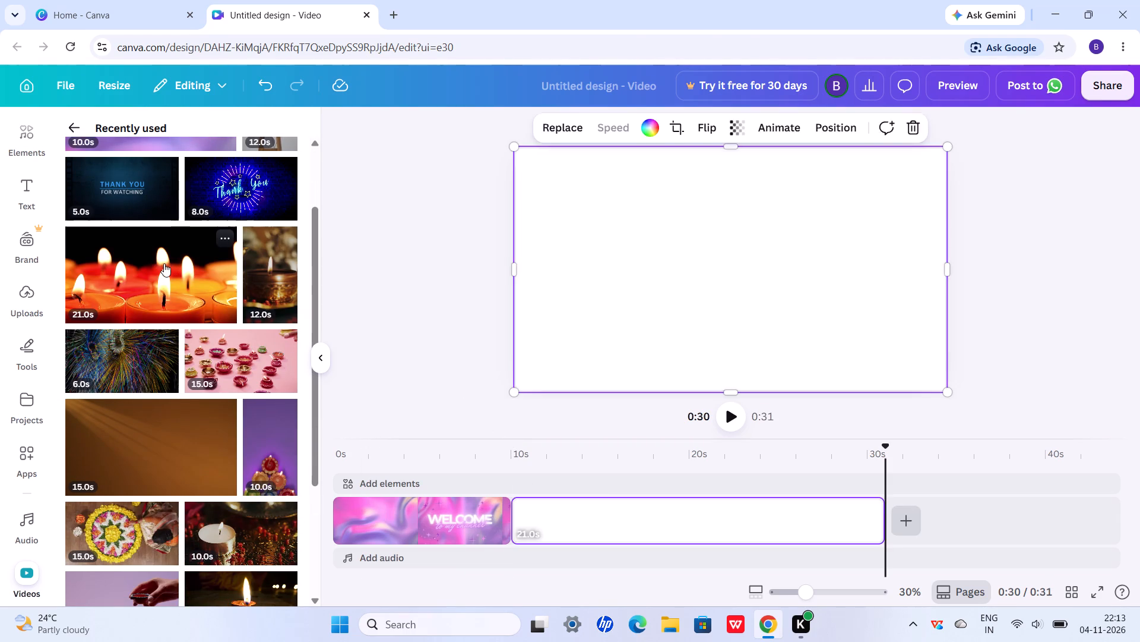
Apply the Blur animation on enter to the candles clip.
left_click(878, 124)
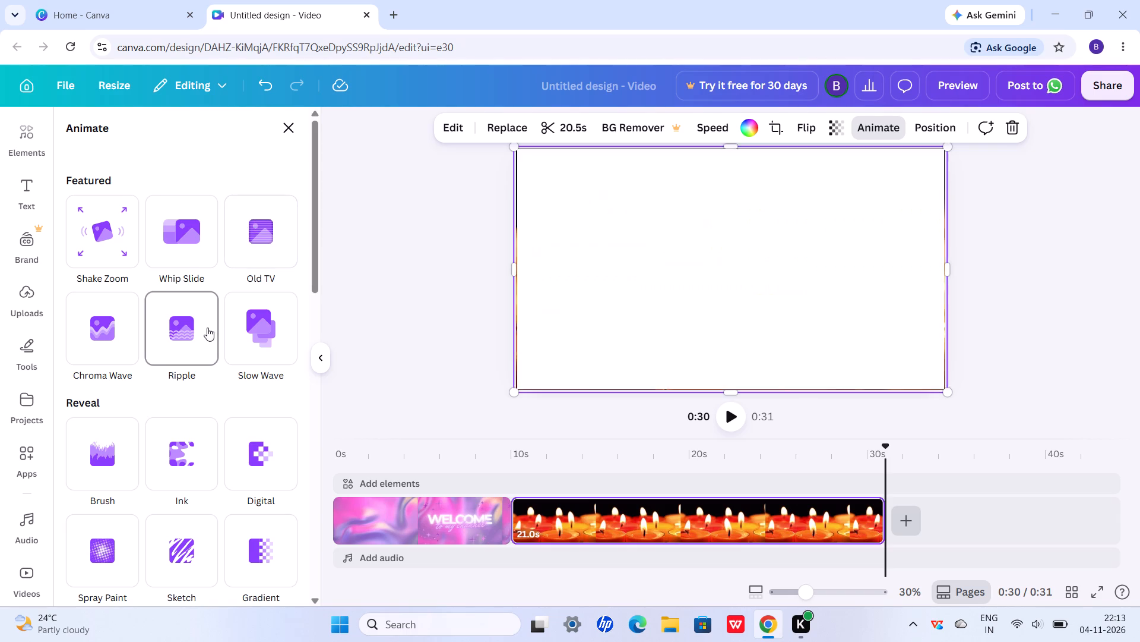
scroll(196, 509, "down", 3)
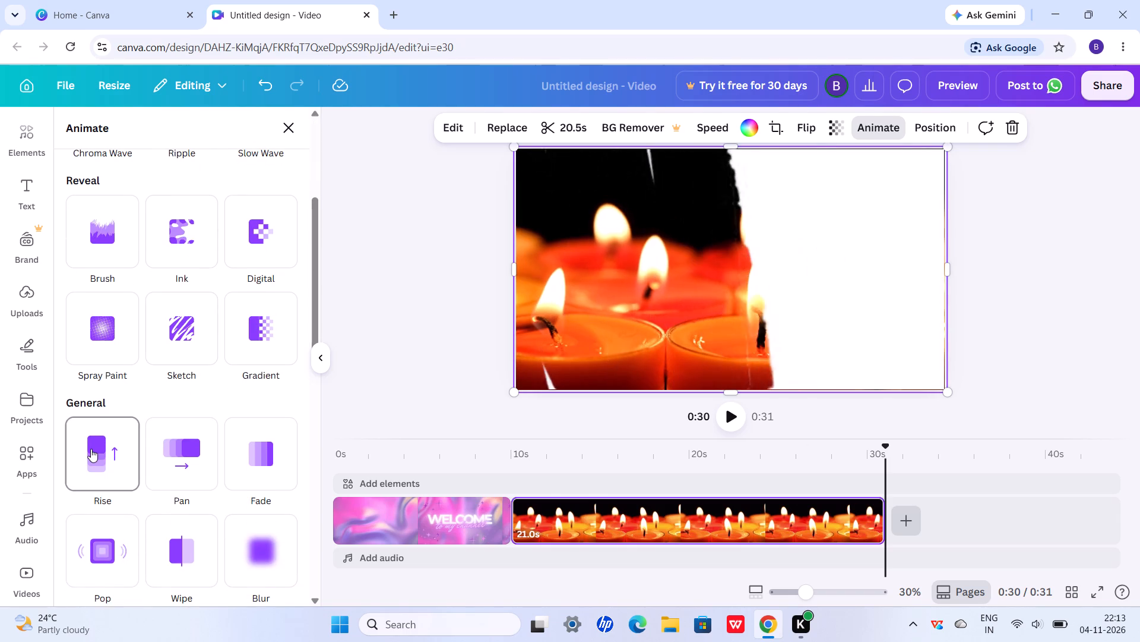
left_click(253, 571)
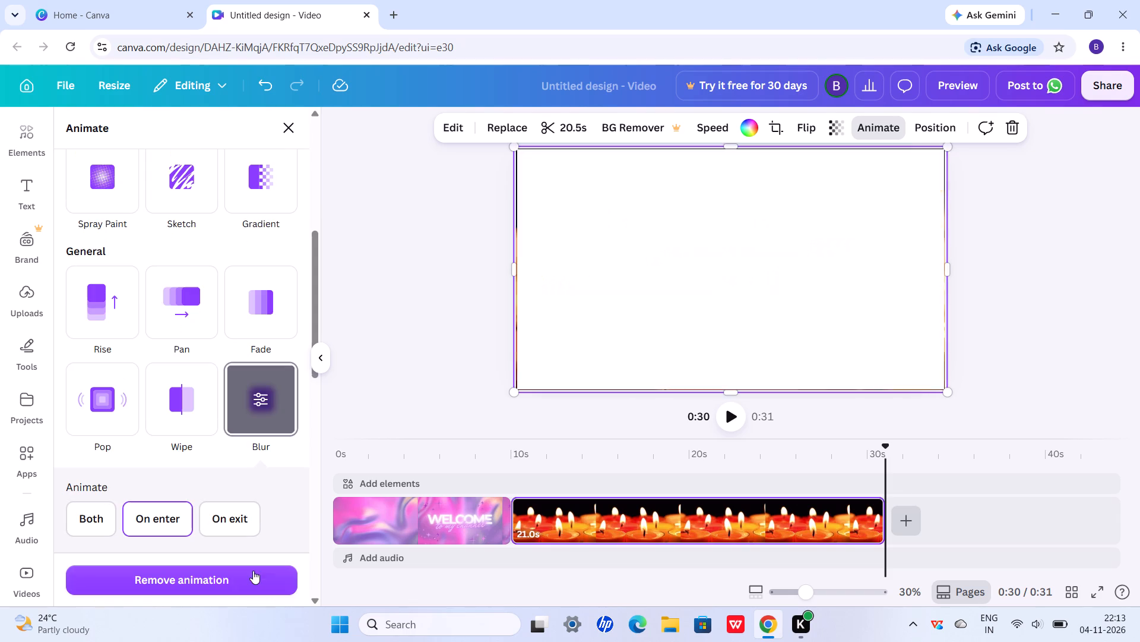
scroll(488, 511, "right", 2)
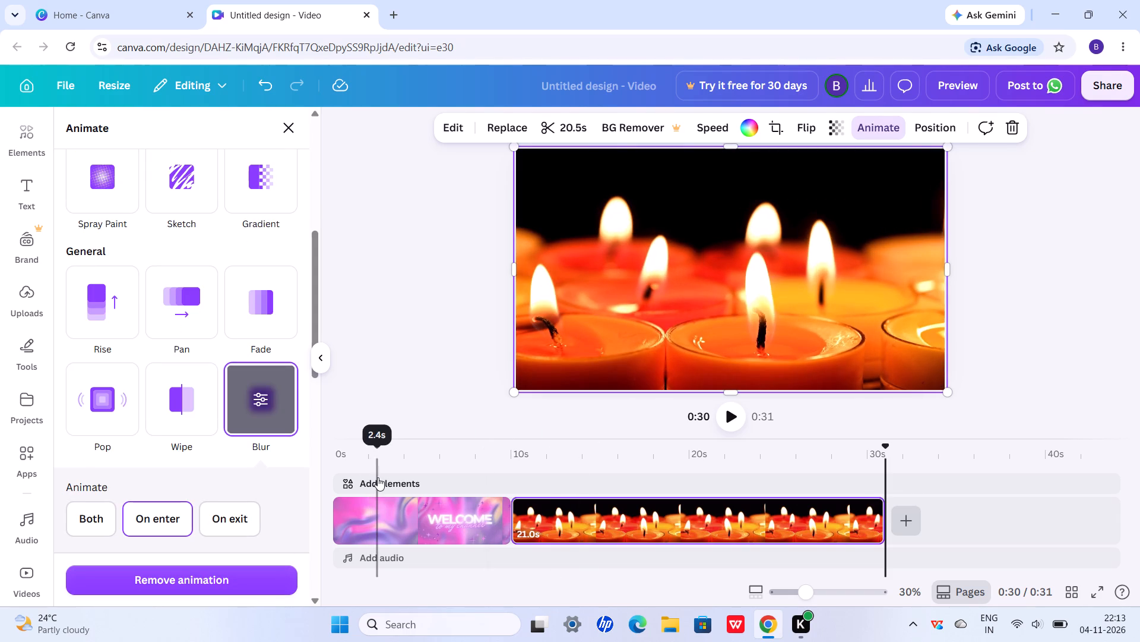
Add the "Diwali ka Tyohar" lettering graphic from the recommended elements at the end of the candles clip.
left_click(378, 477)
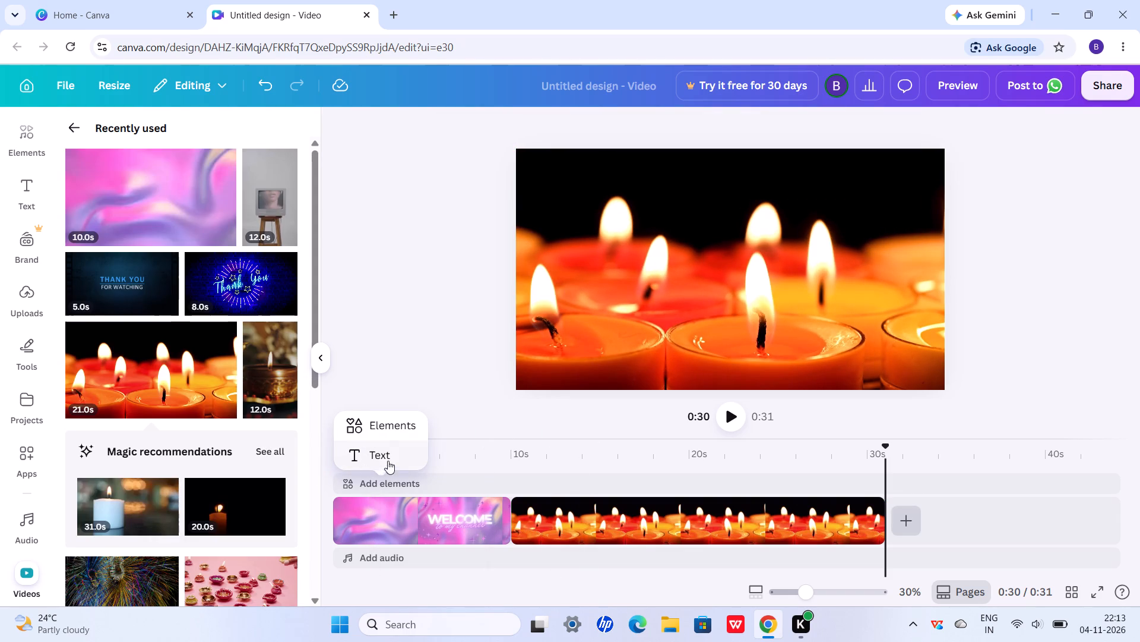
left_click(390, 429)
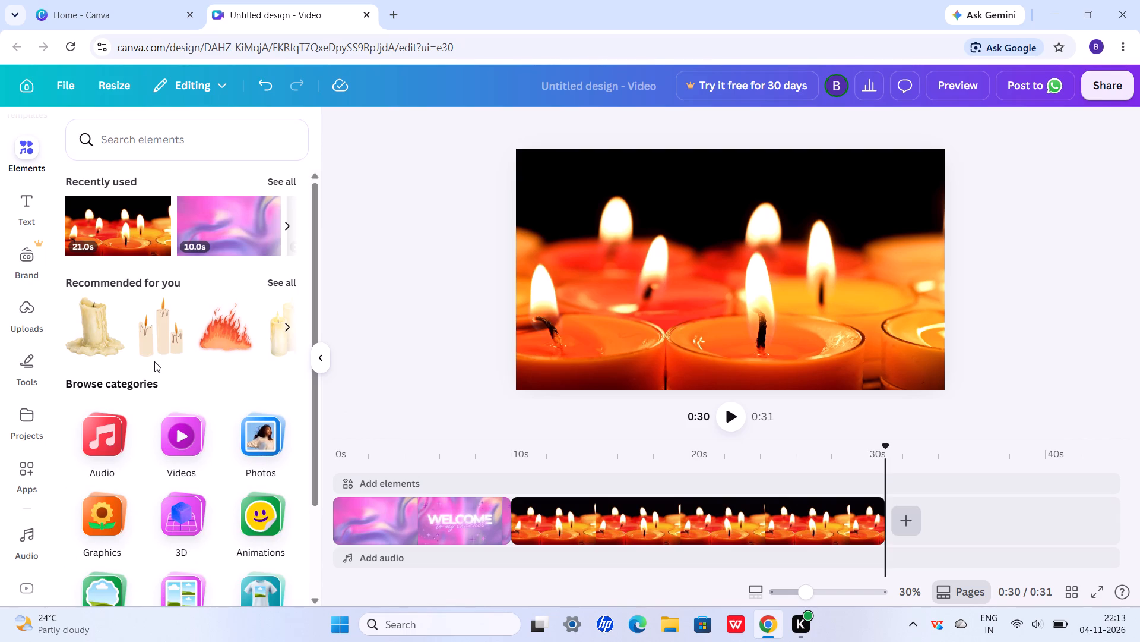
left_click(284, 281)
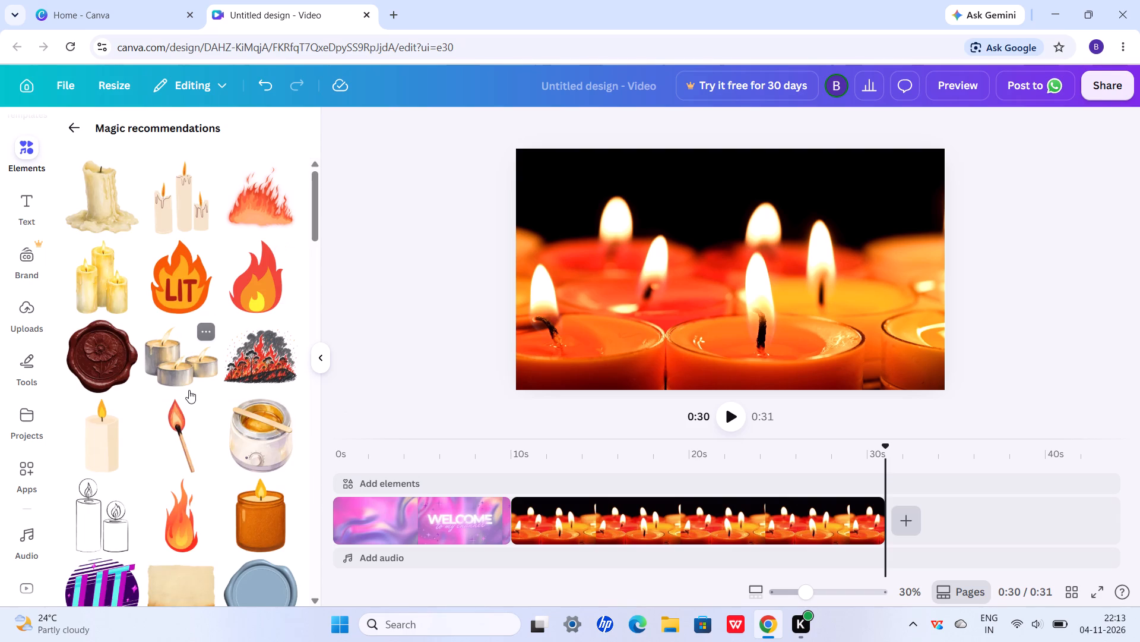
scroll(189, 390, "down", 1)
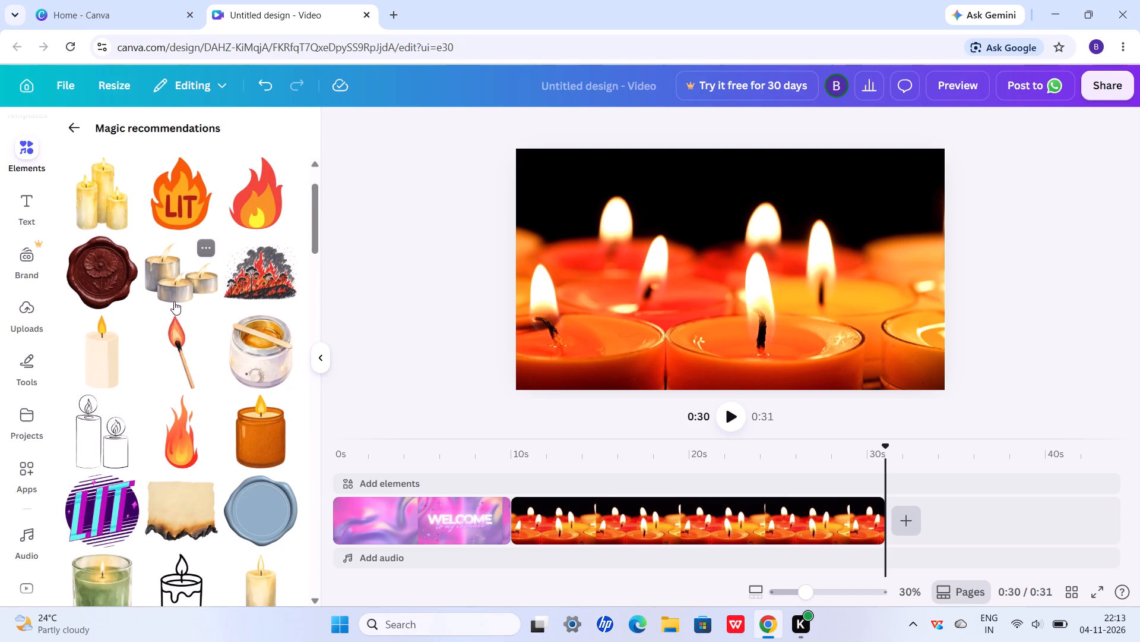
scroll(156, 414, "down", 3)
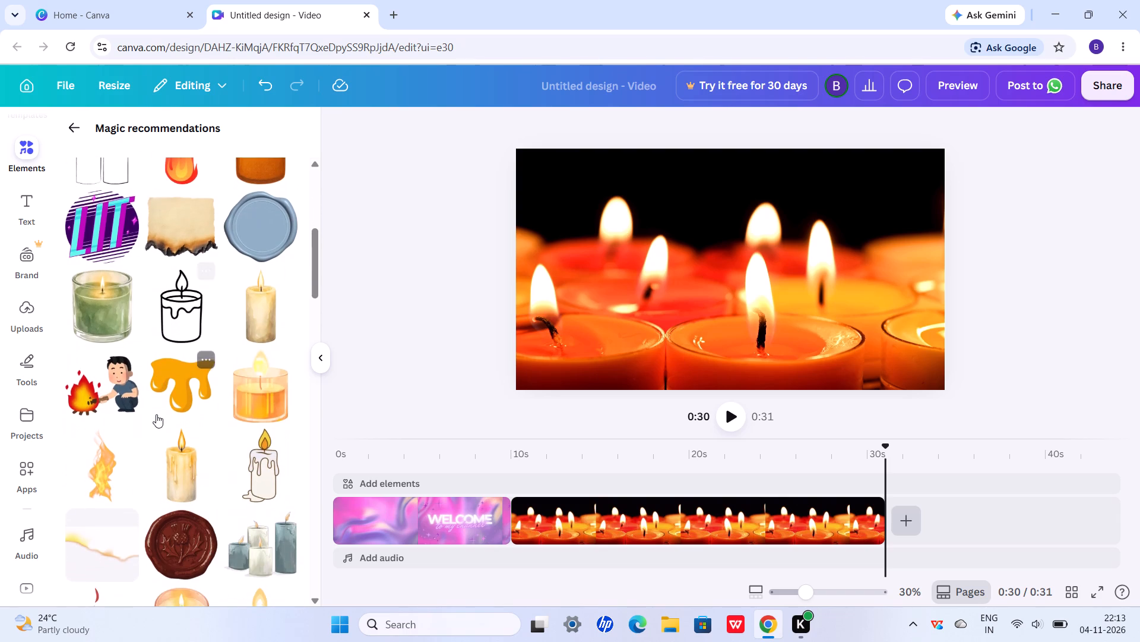
scroll(156, 414, "down", 4)
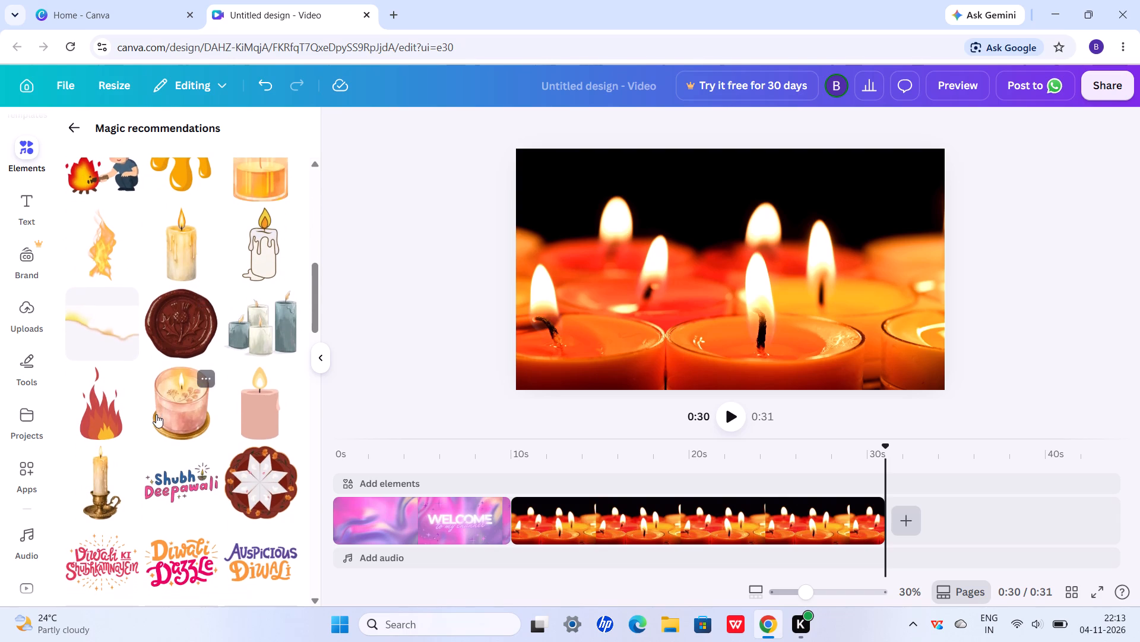
scroll(237, 480, "down", 1)
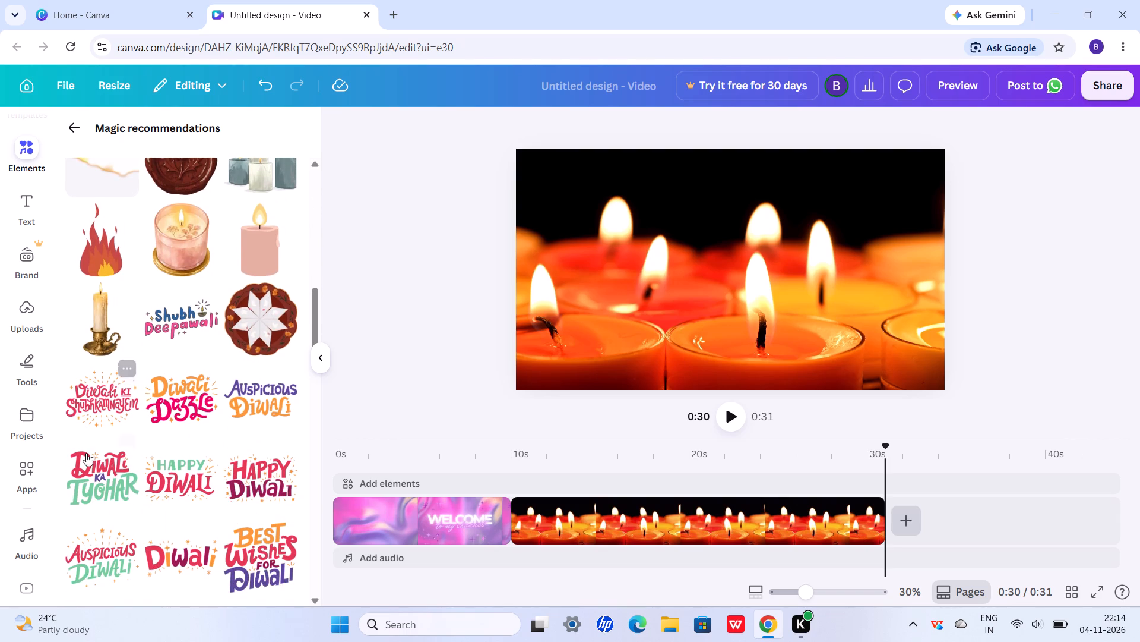
left_click(96, 484)
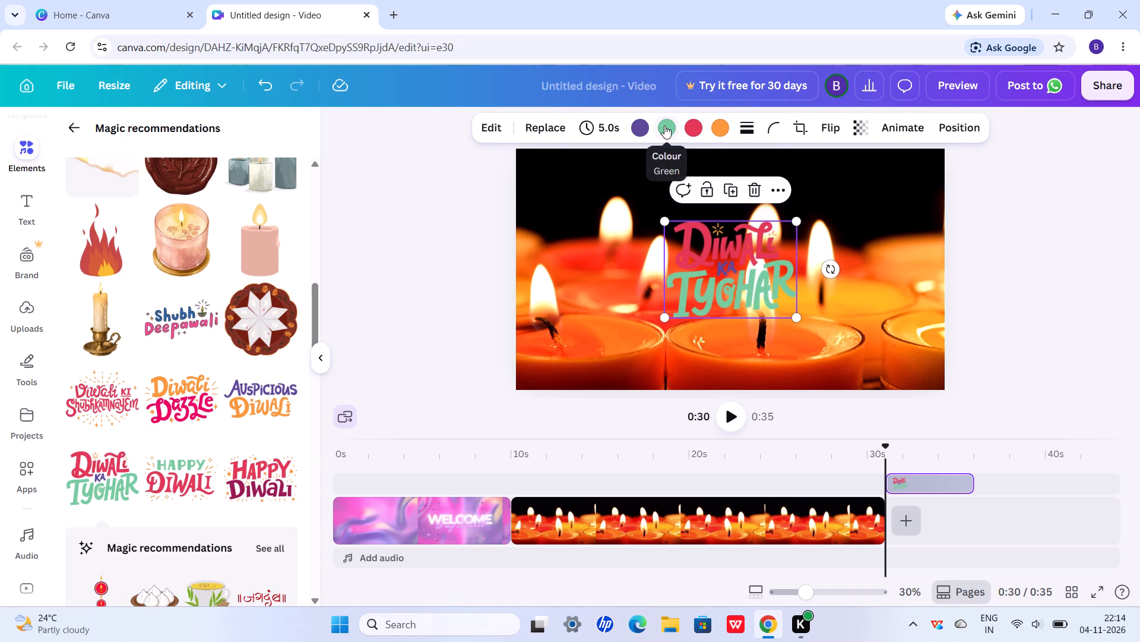
Try purple, red, orange, green, grey, white and blue shades on the graphic's word "Diwali", and settle on light turquoise.
left_click(687, 127)
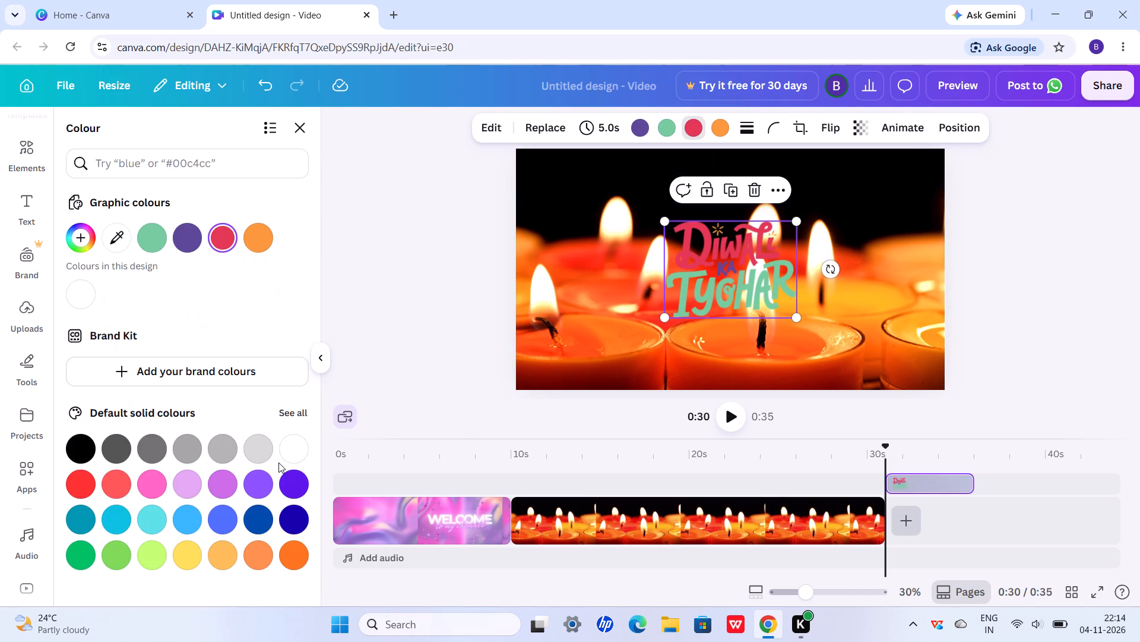
left_click(254, 483)
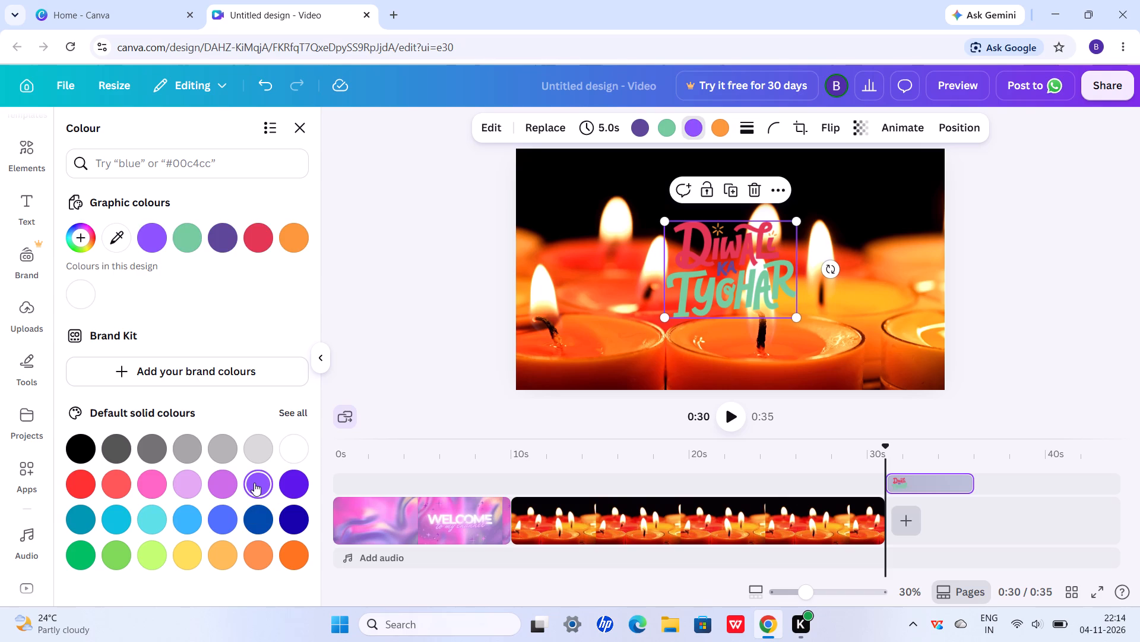
left_click(78, 481)
left_click(219, 557)
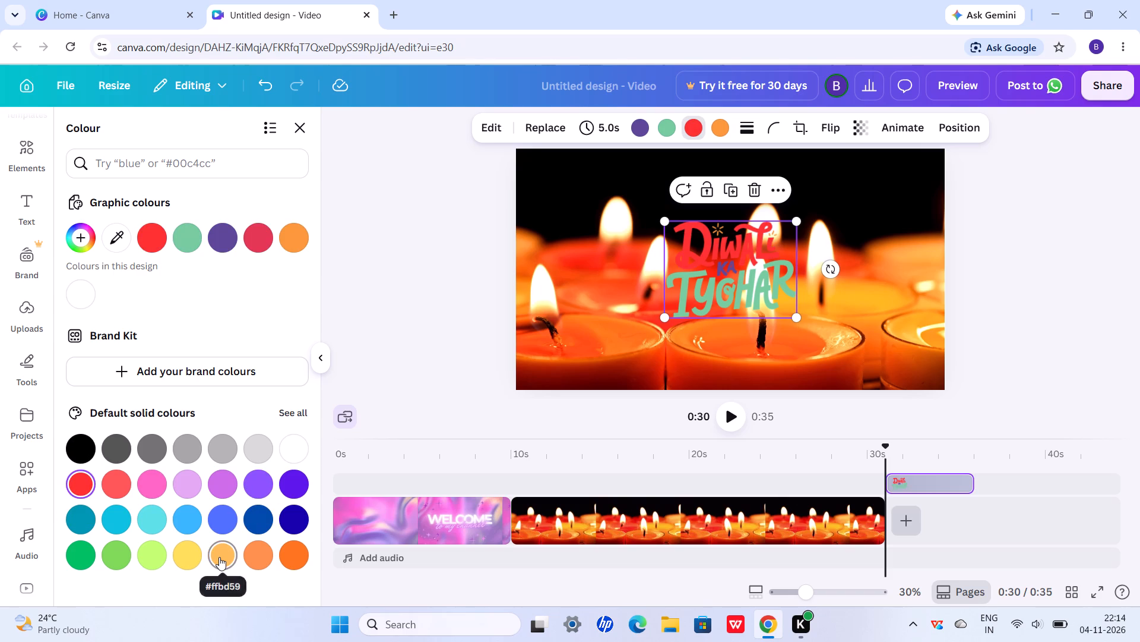
left_click(293, 562)
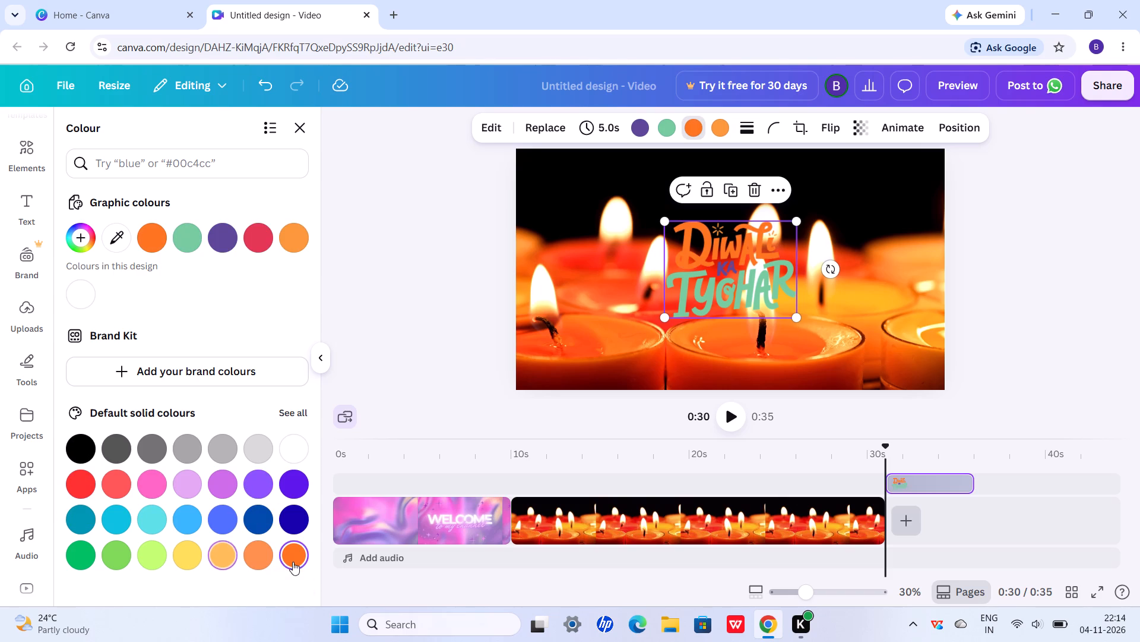
scroll(252, 521, "down", 1)
left_click(189, 513)
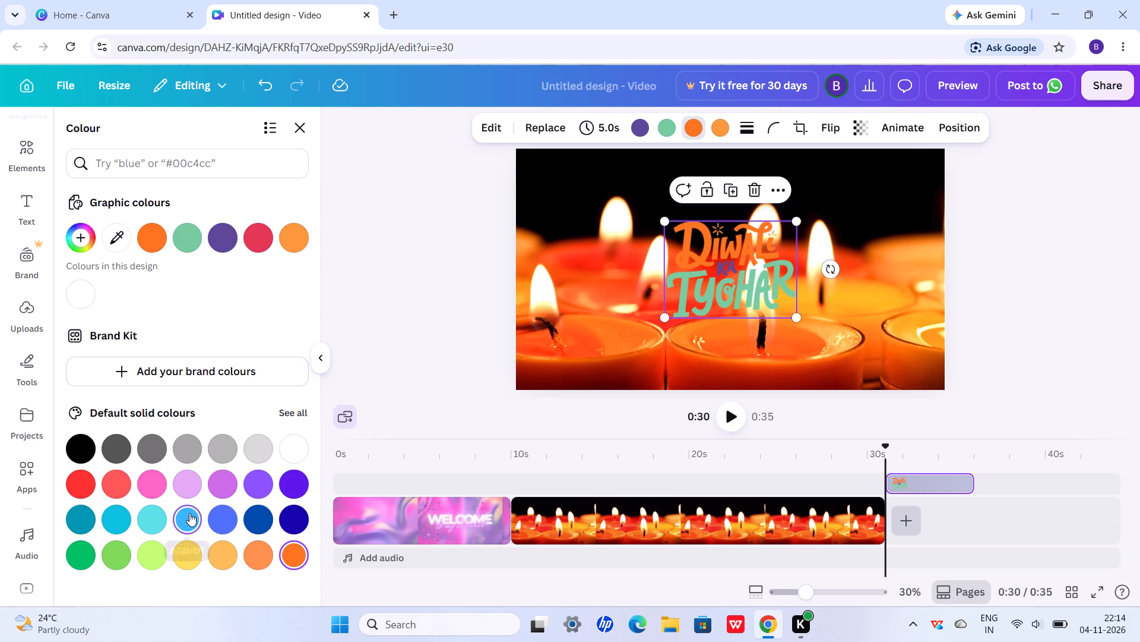
left_click(197, 480)
left_click(135, 476)
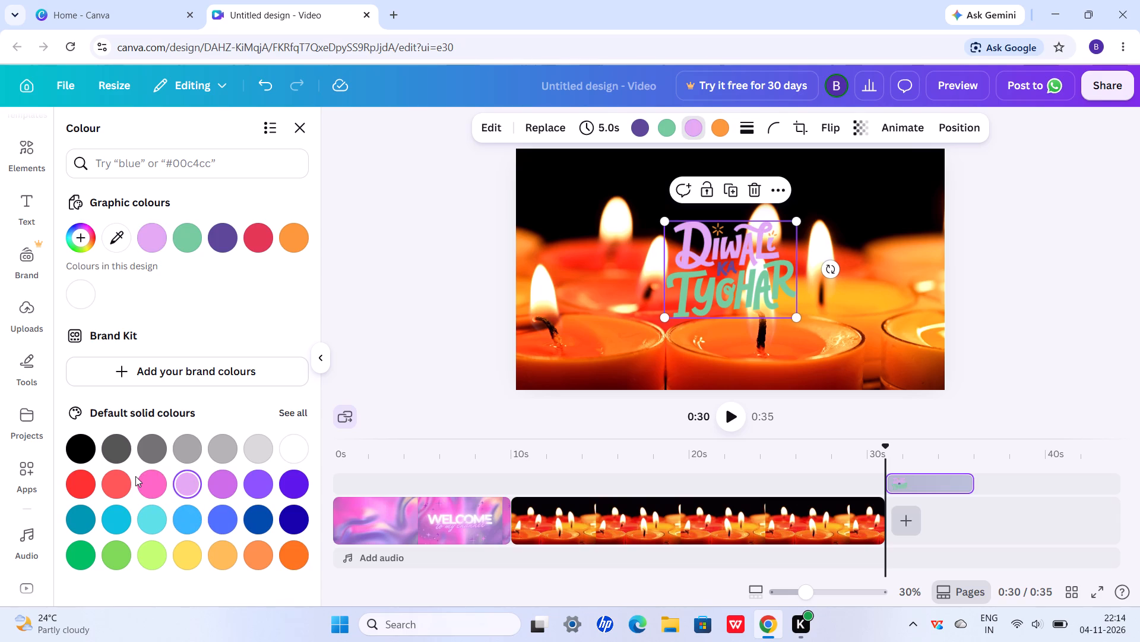
left_click(123, 480)
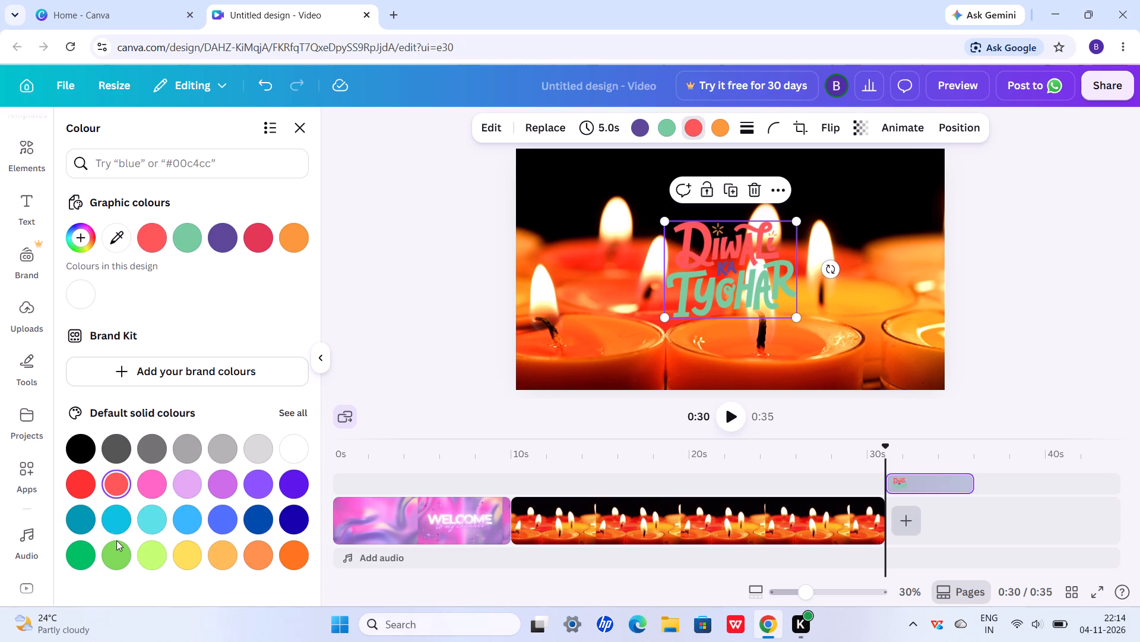
left_click(119, 543)
left_click(149, 550)
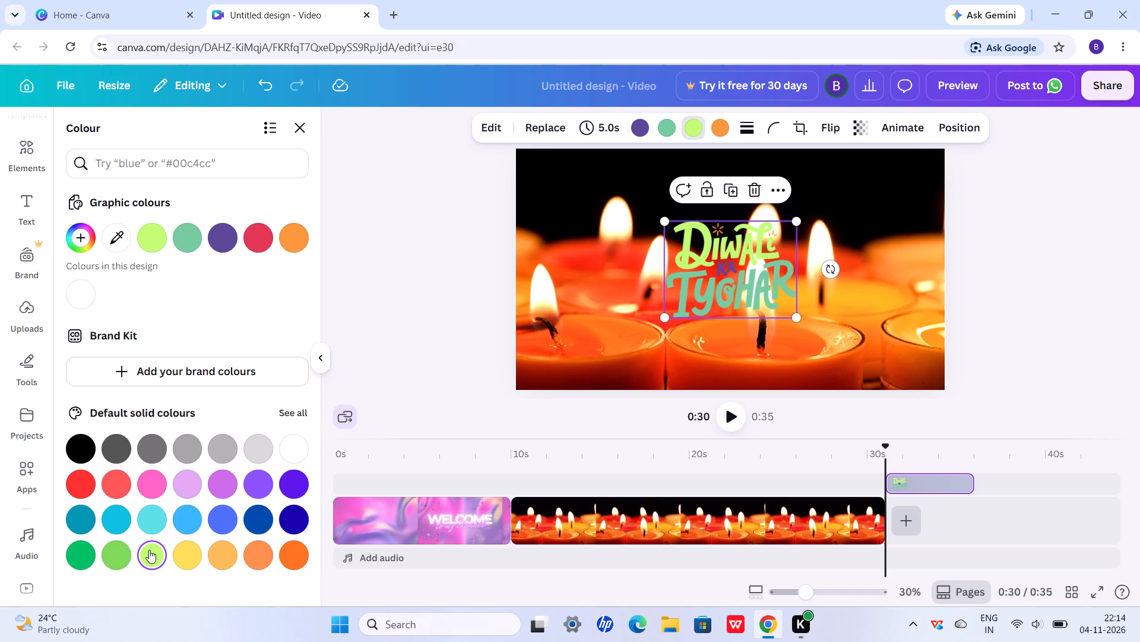
left_click(182, 451)
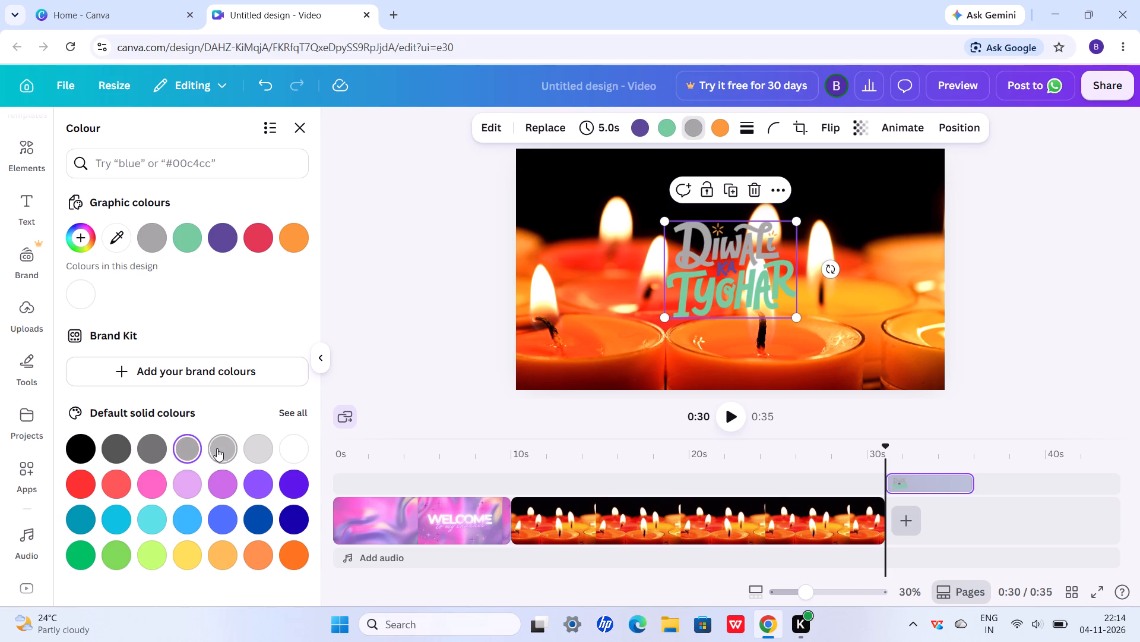
left_click(221, 448)
left_click(224, 481)
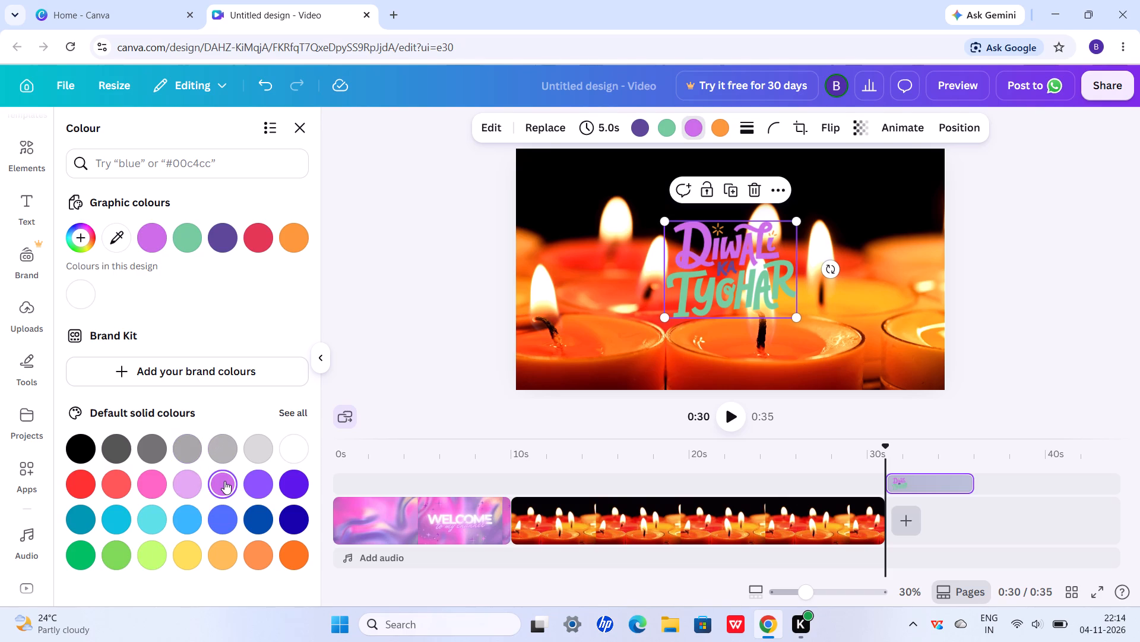
left_click(251, 484)
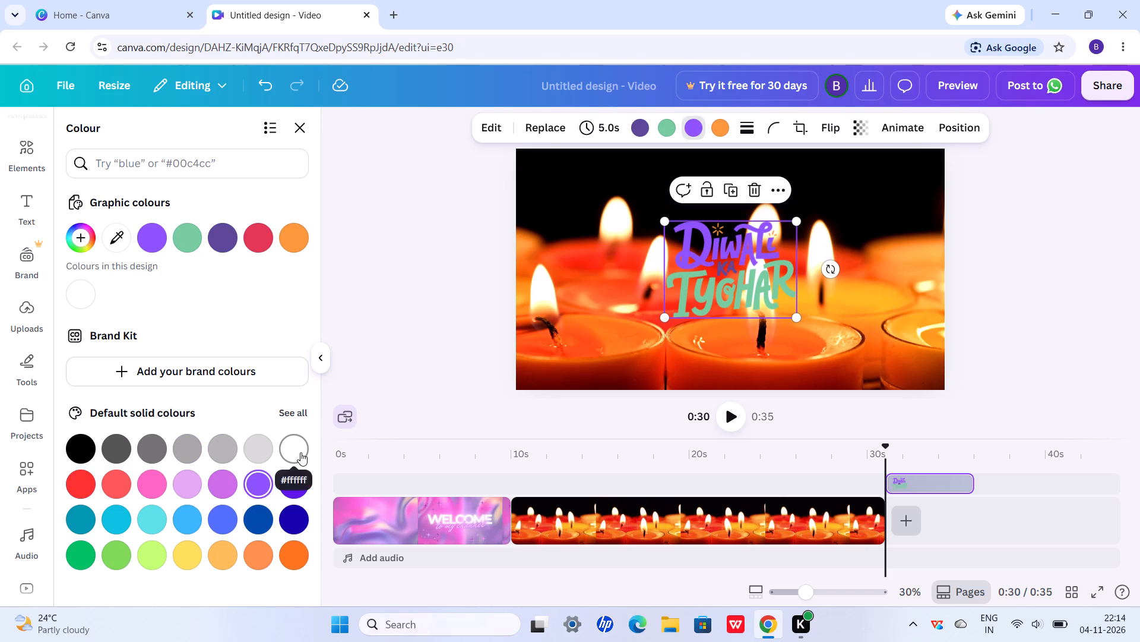
left_click(300, 452)
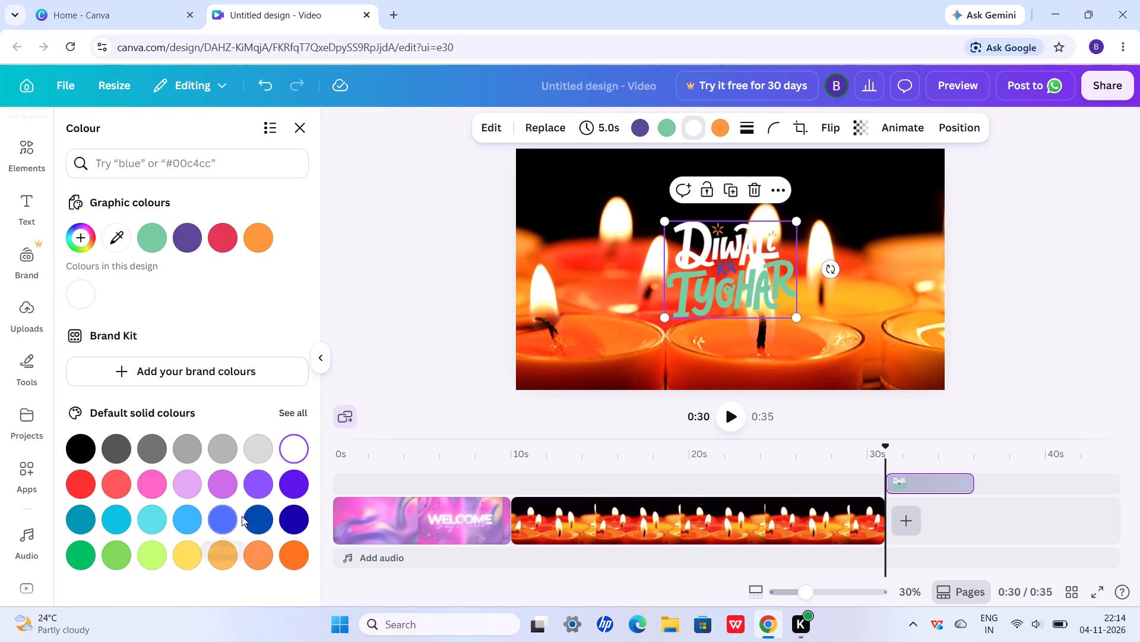
left_click(258, 522)
left_click(289, 522)
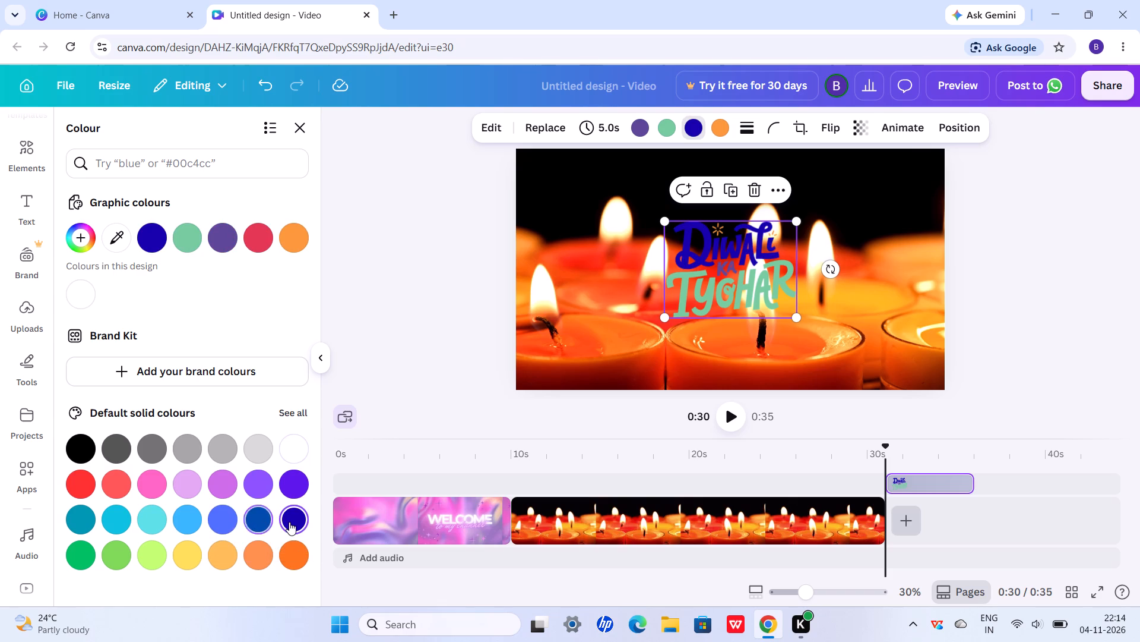
left_click(147, 519)
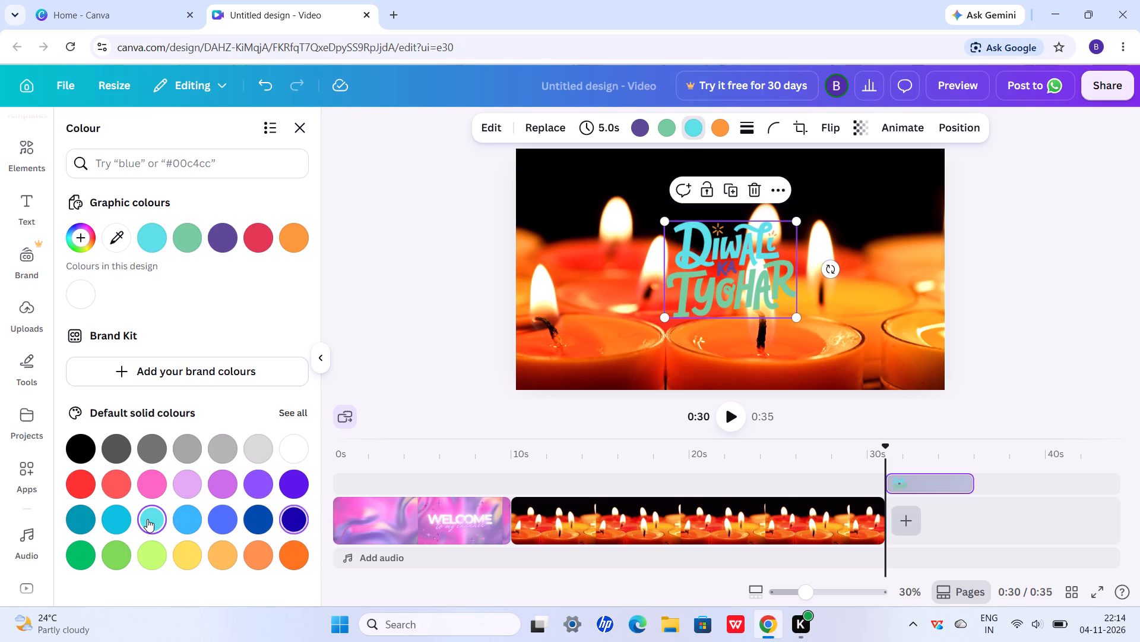
Move the "Diwali ka Tyohar" graphic to the upper-right corner of the video frame.
left_click(719, 130)
left_click_drag(767, 262, 916, 204)
Look through the uploaded images and folders, and search the uploads for "home".
left_click(811, 534)
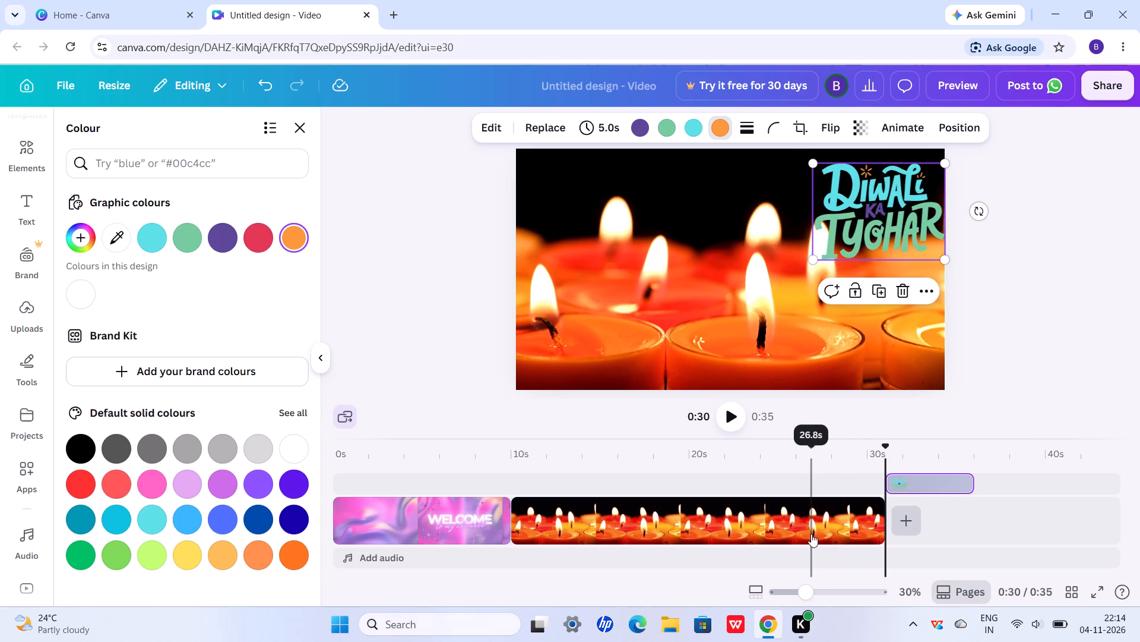
left_click(901, 524)
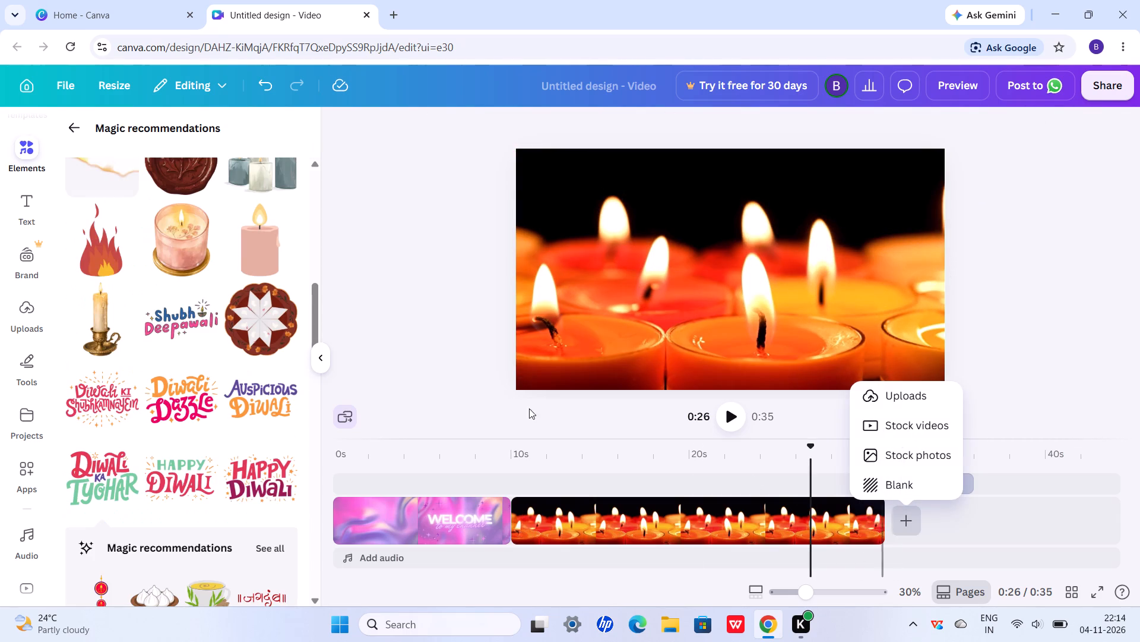
left_click(32, 308)
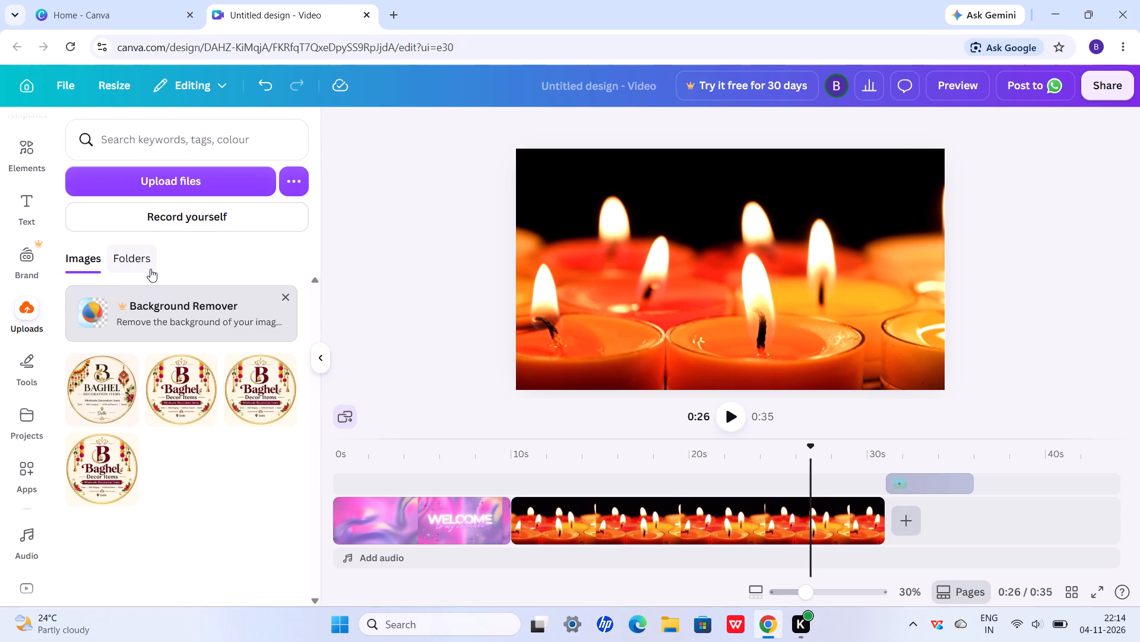
left_click(138, 257)
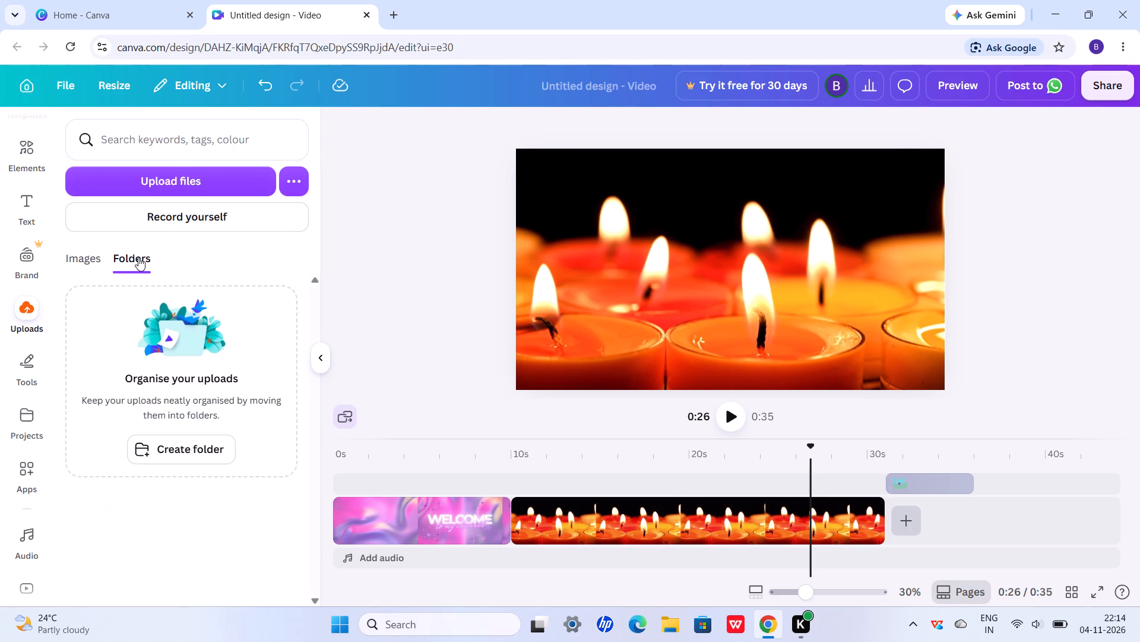
left_click(96, 256)
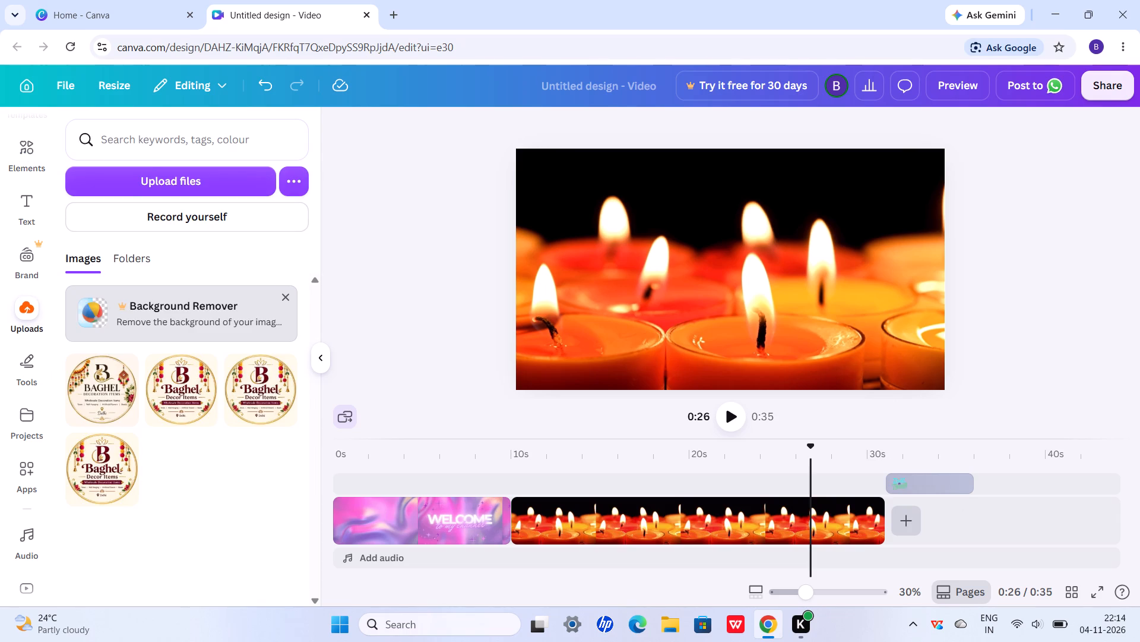
left_click(179, 144)
type("home")
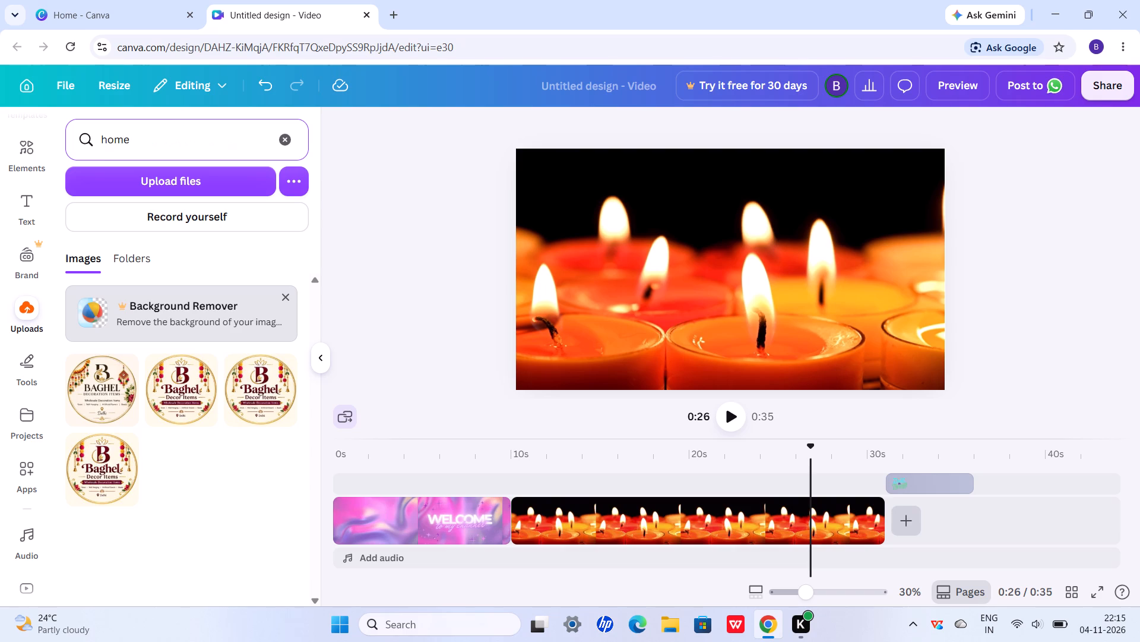
key("Return")
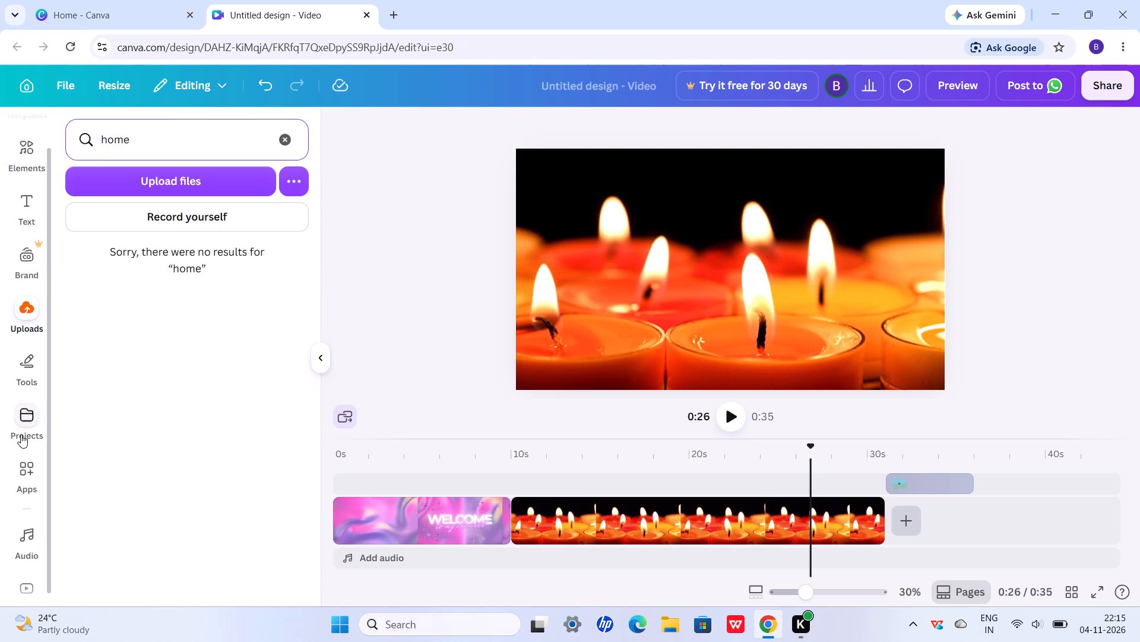
Upload the first JPG picture from the Instagram_files folder in Downloads.
left_click(197, 184)
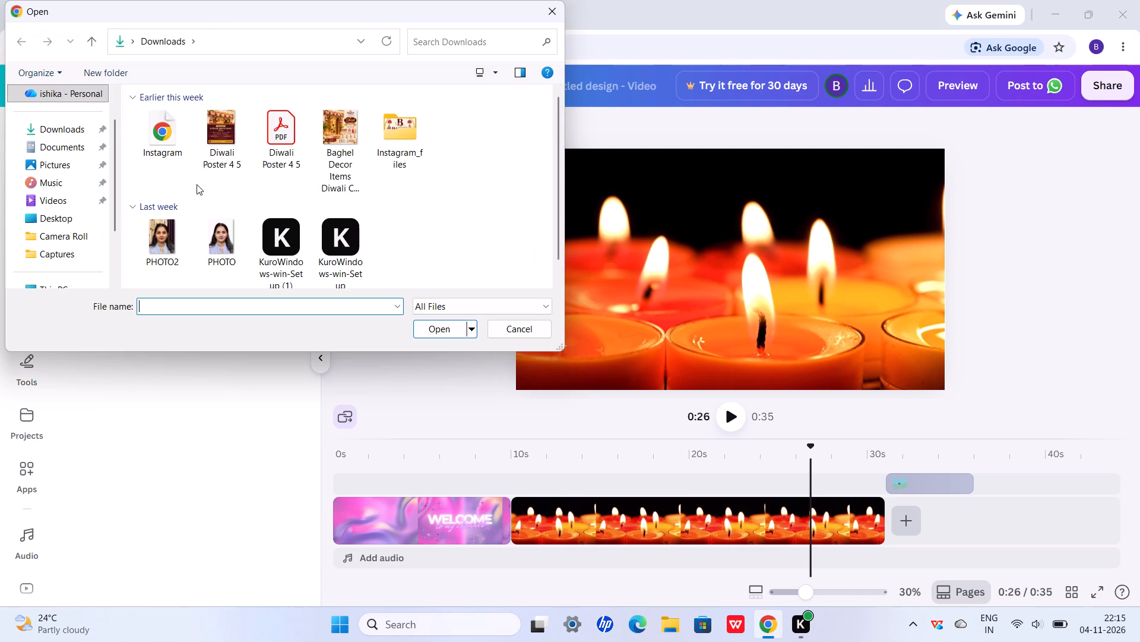
left_click(226, 142)
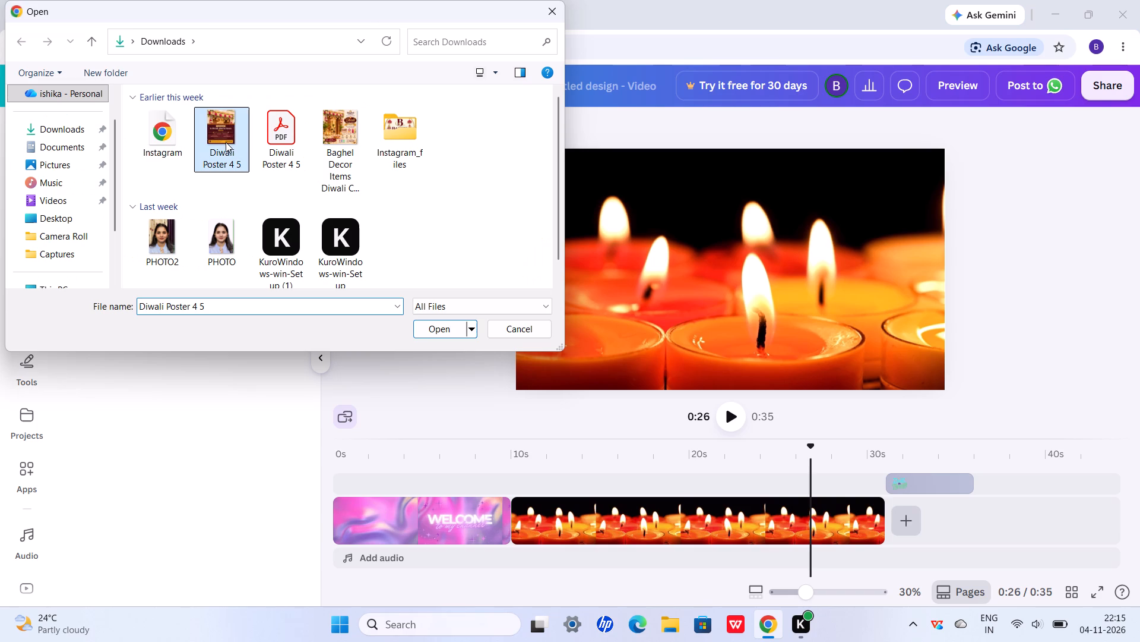
left_click(226, 142)
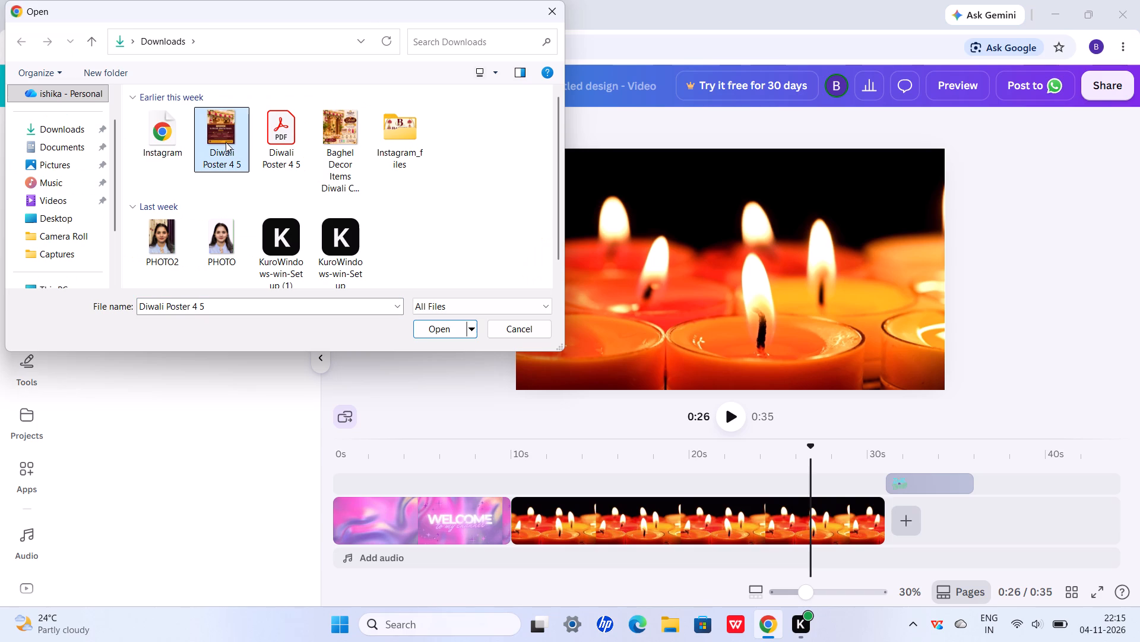
double_click(389, 135)
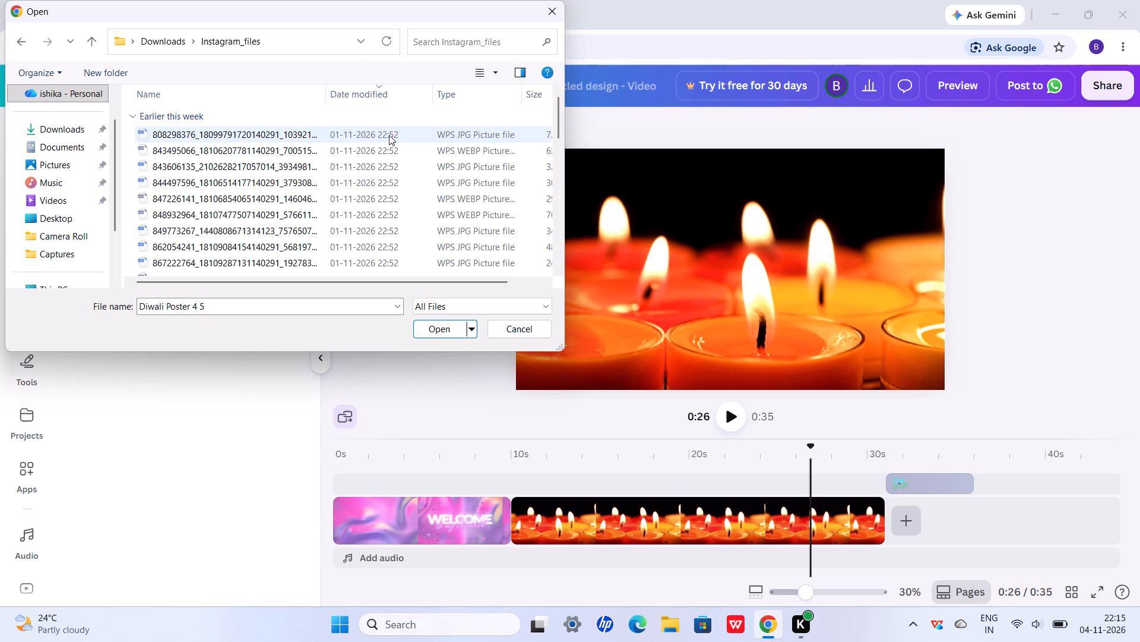
left_click(346, 135)
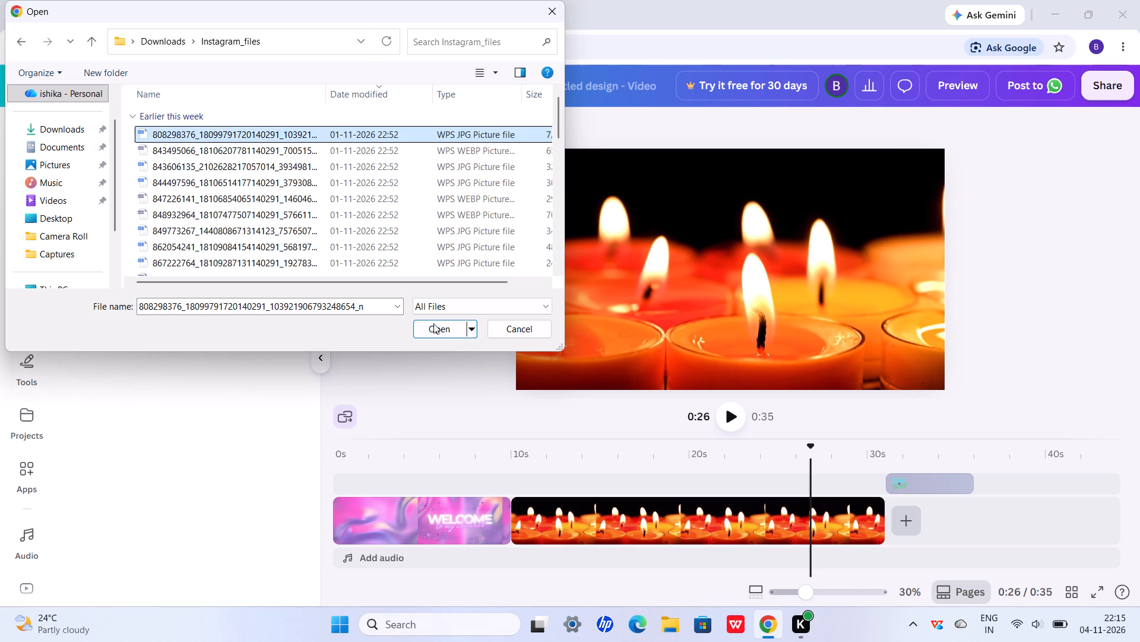
left_click(432, 331)
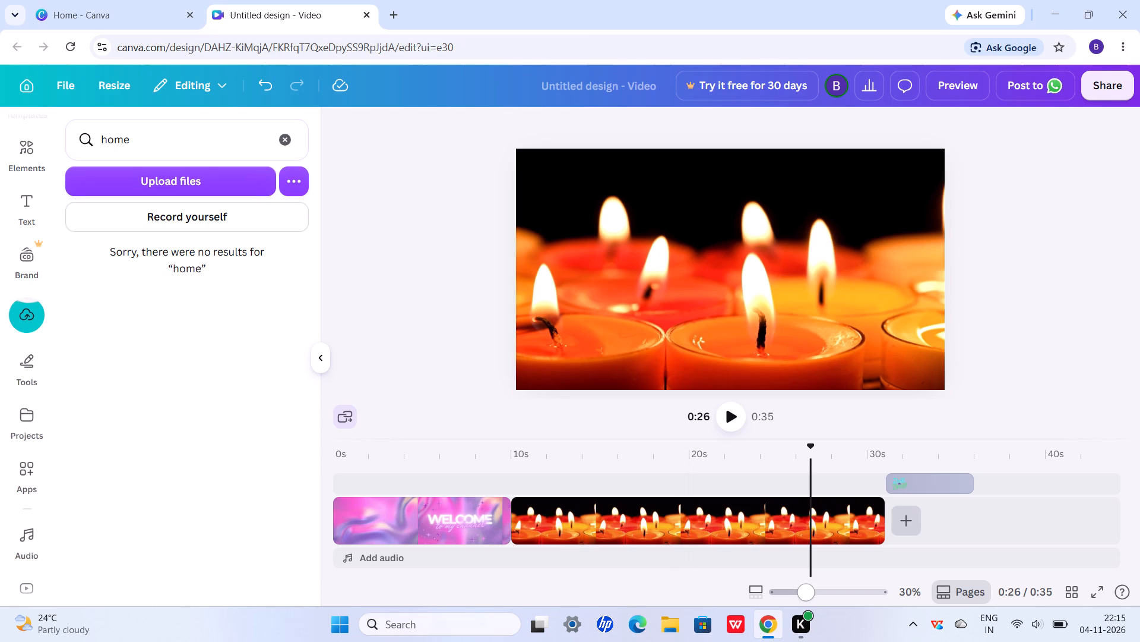
Add the recently used 15-second stock video of pink and gold diyas at the end of the timeline.
left_click(904, 522)
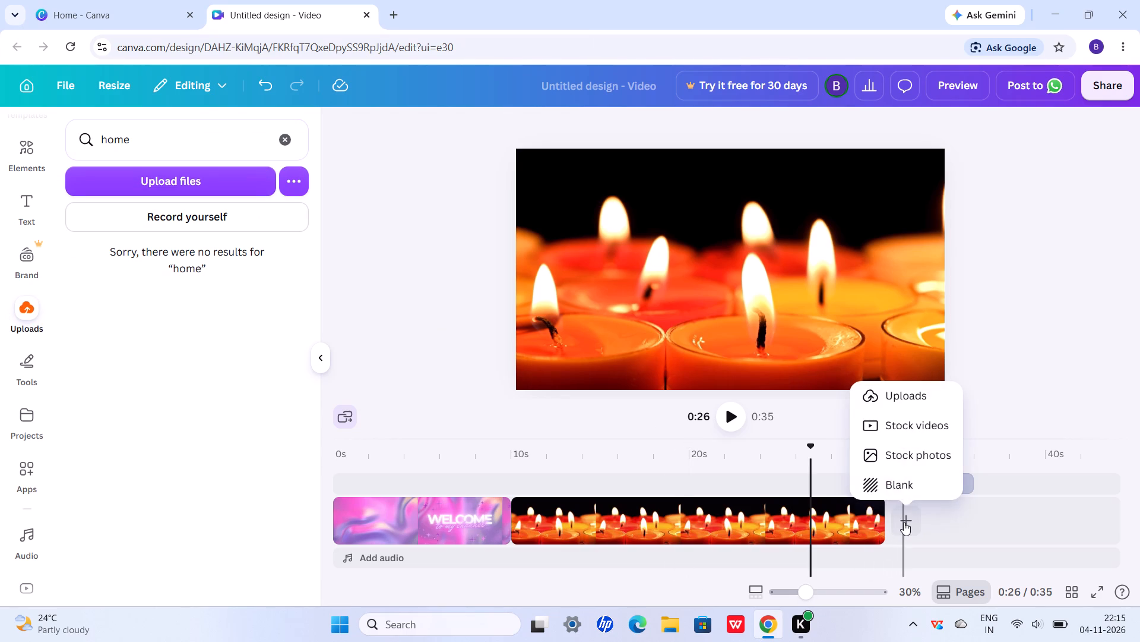
left_click(895, 415)
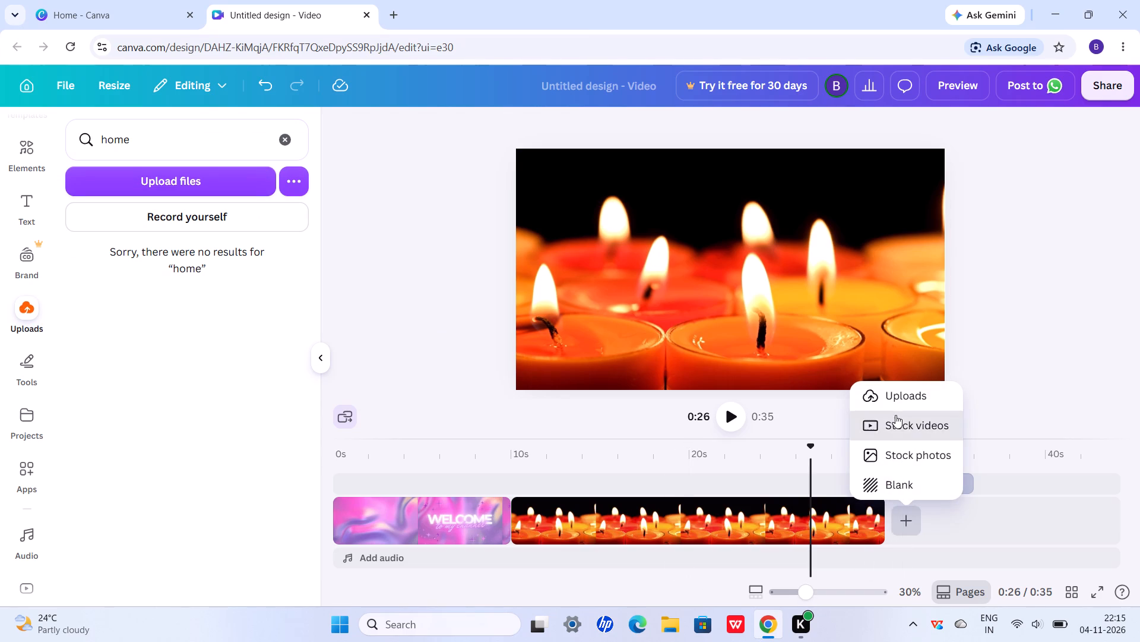
scroll(258, 373, "down", 2)
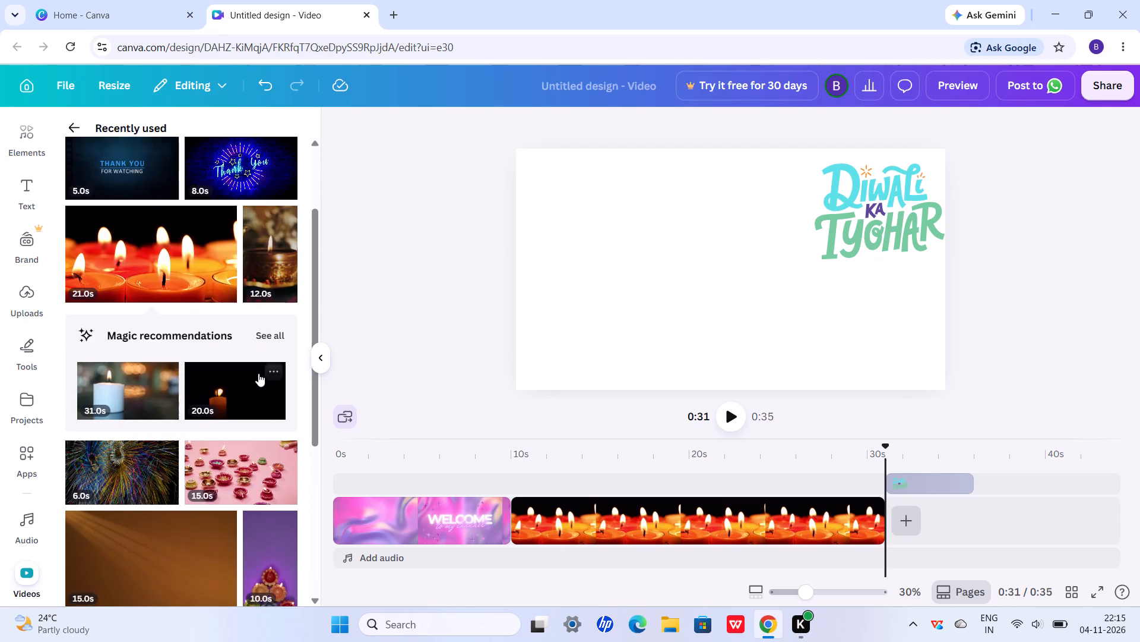
scroll(258, 373, "down", 1)
left_click(231, 229)
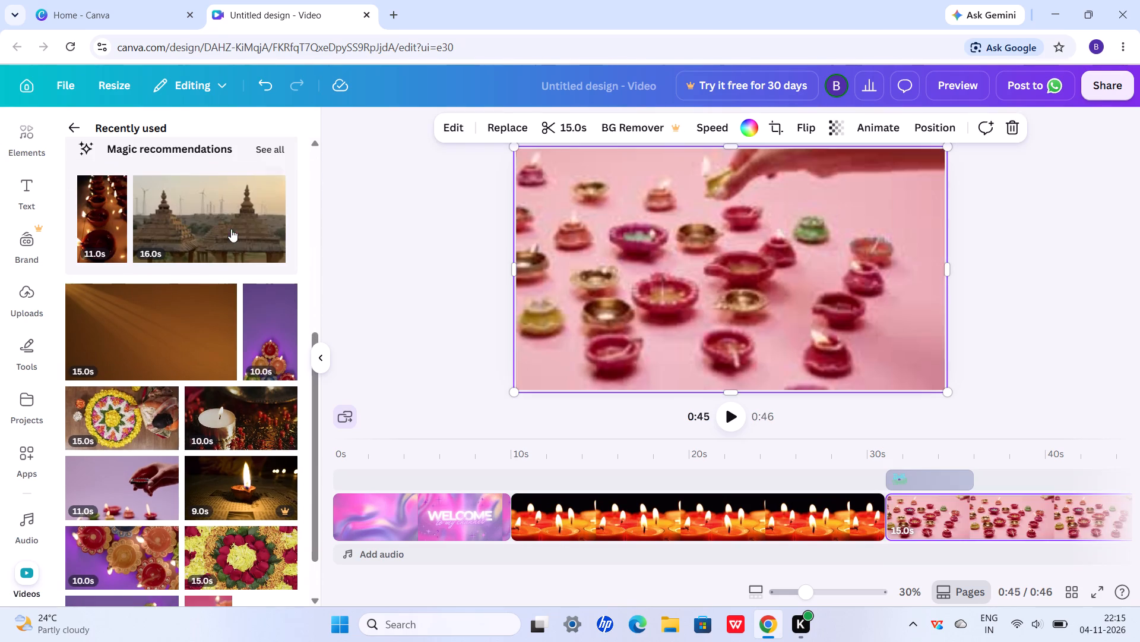
Move the diyas clip between the welcome intro and the candles clip.
left_click_drag(939, 492, 876, 489)
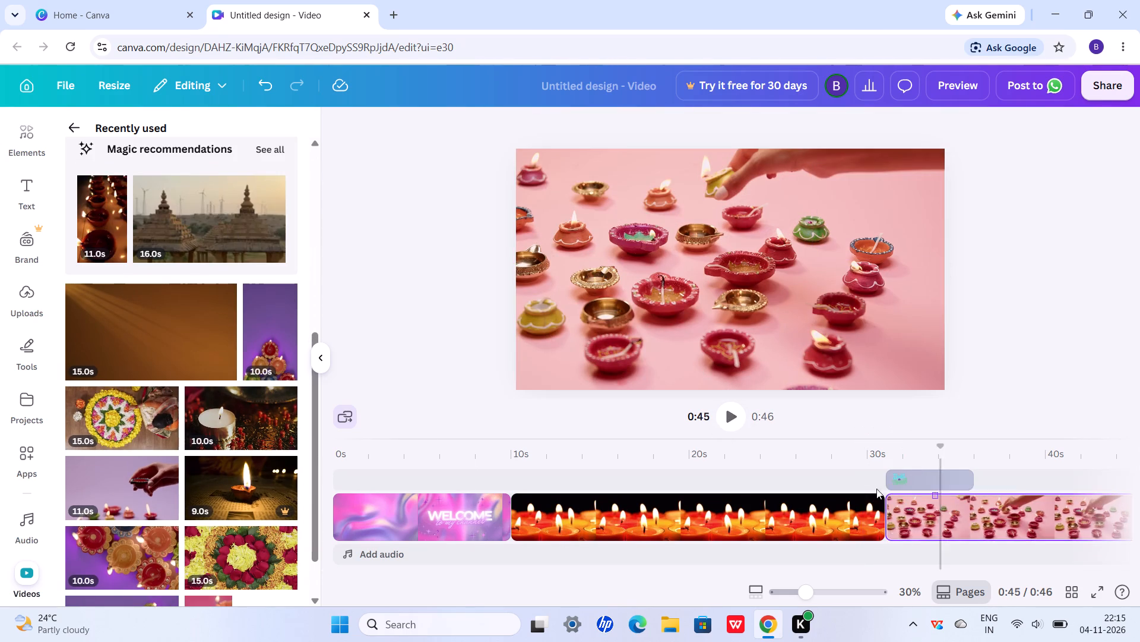
left_click_drag(876, 489, 719, 501)
left_click(662, 528)
left_click_drag(662, 528, 879, 479)
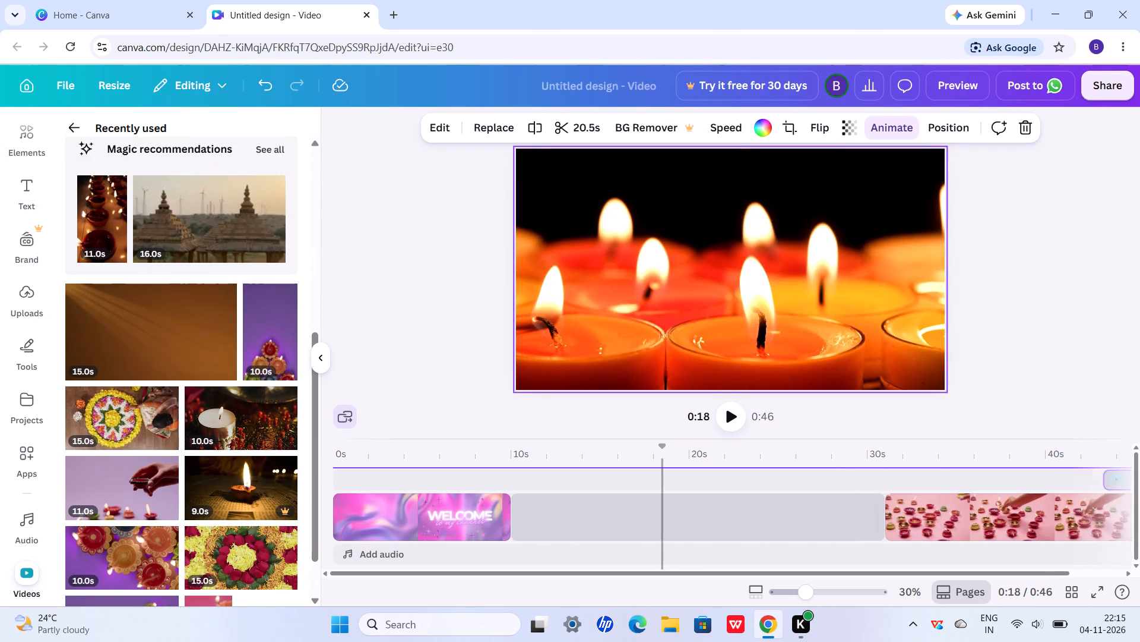
left_click_drag(879, 479, 980, 533)
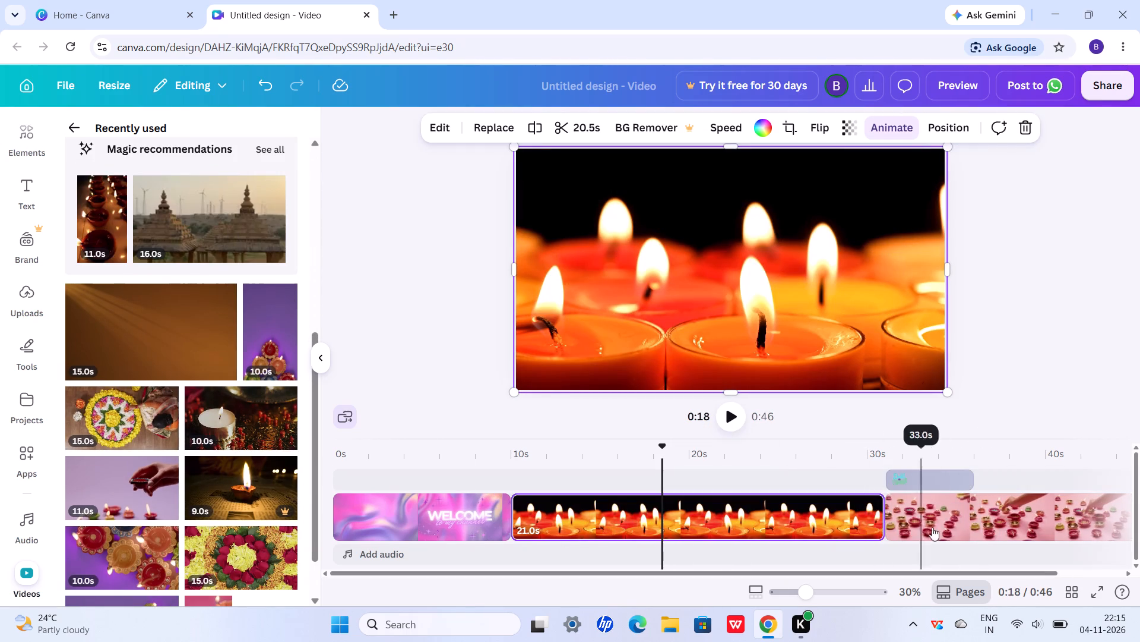
left_click_drag(948, 520, 638, 539)
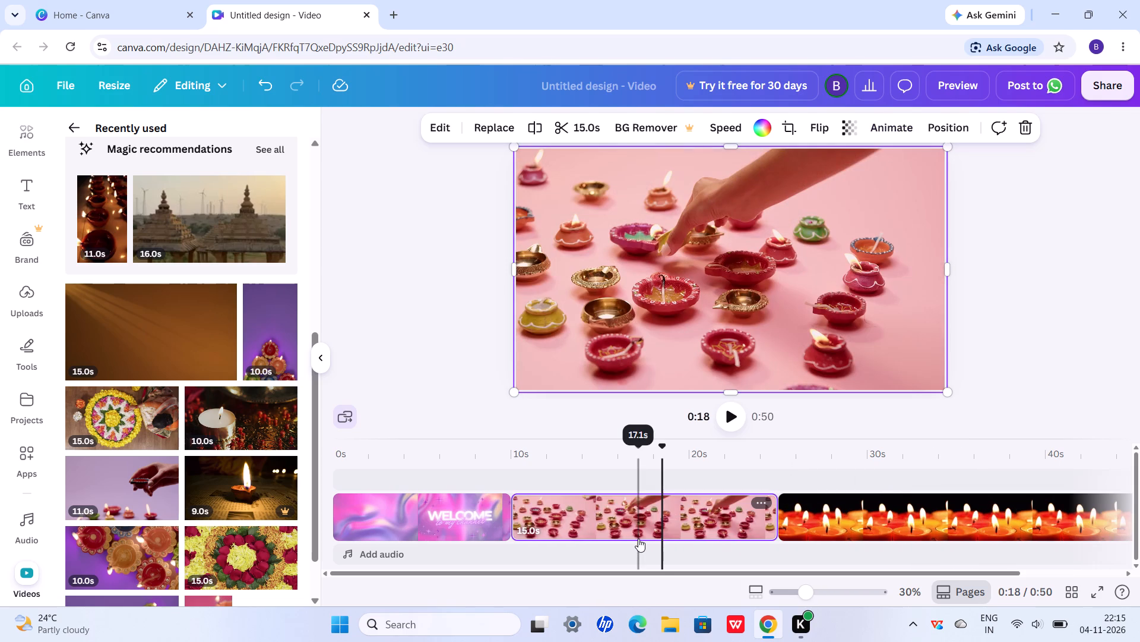
Play the video to check the diyas and candles clips in their new order.
left_click(723, 409)
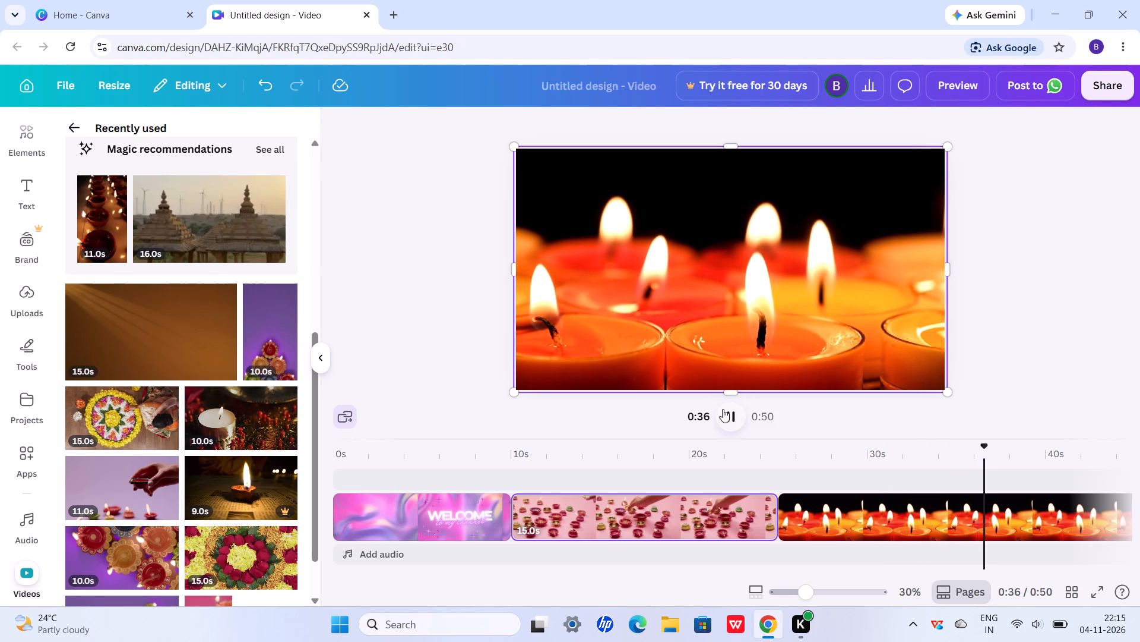
Look through the recently used stock videos for another clip to place after the candles clip.
scroll(723, 409, "left", 3)
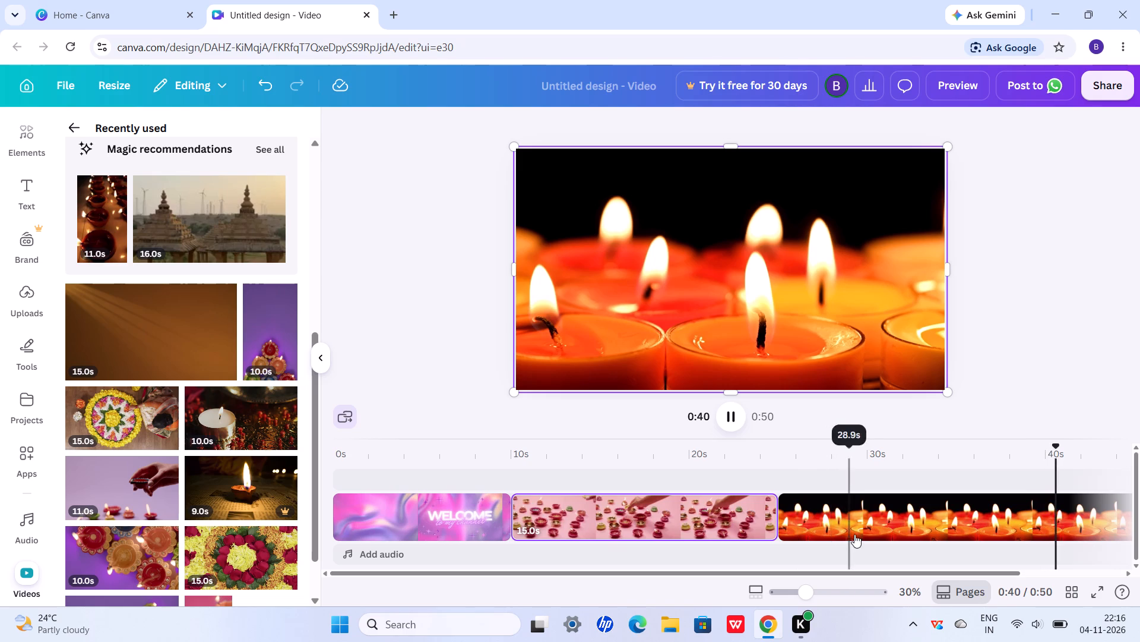
scroll(859, 530, "left", 7)
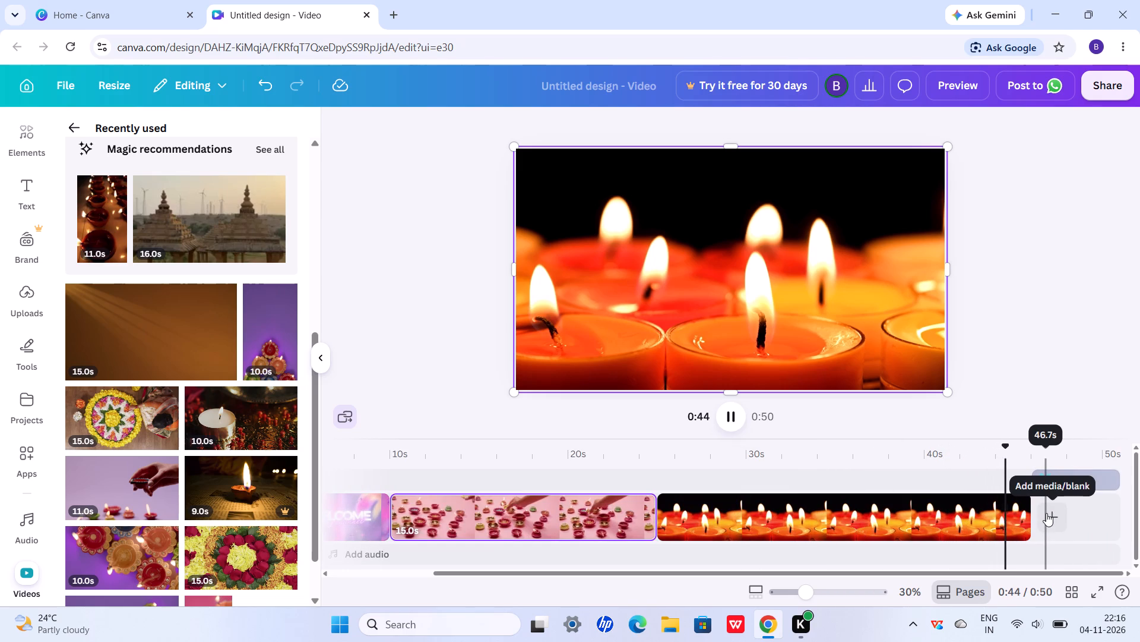
left_click(1046, 513)
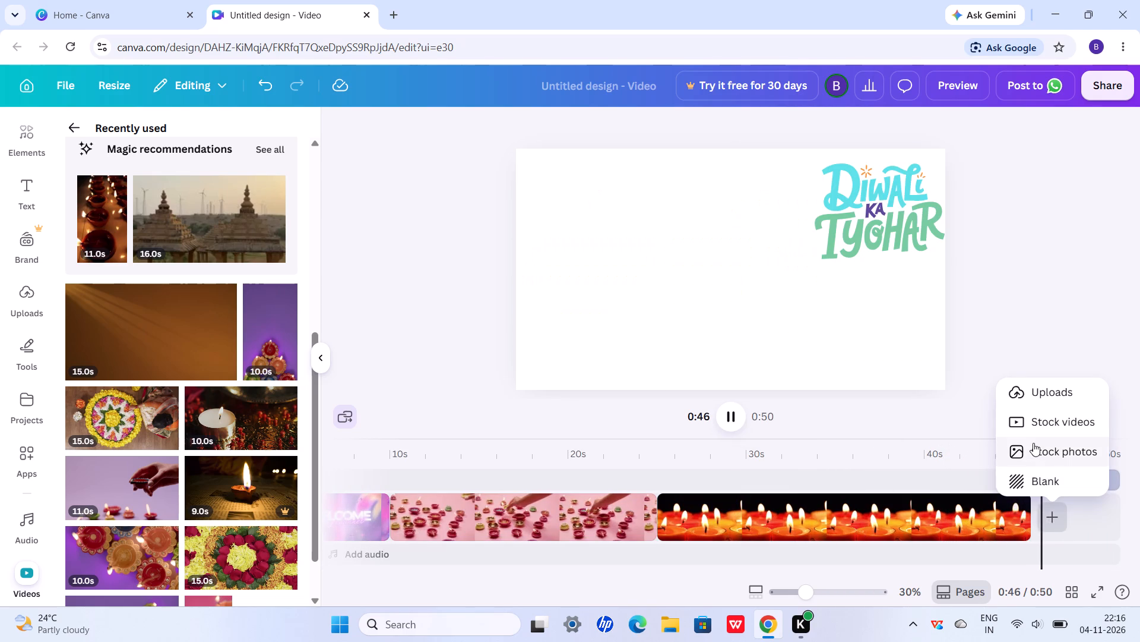
left_click(1029, 428)
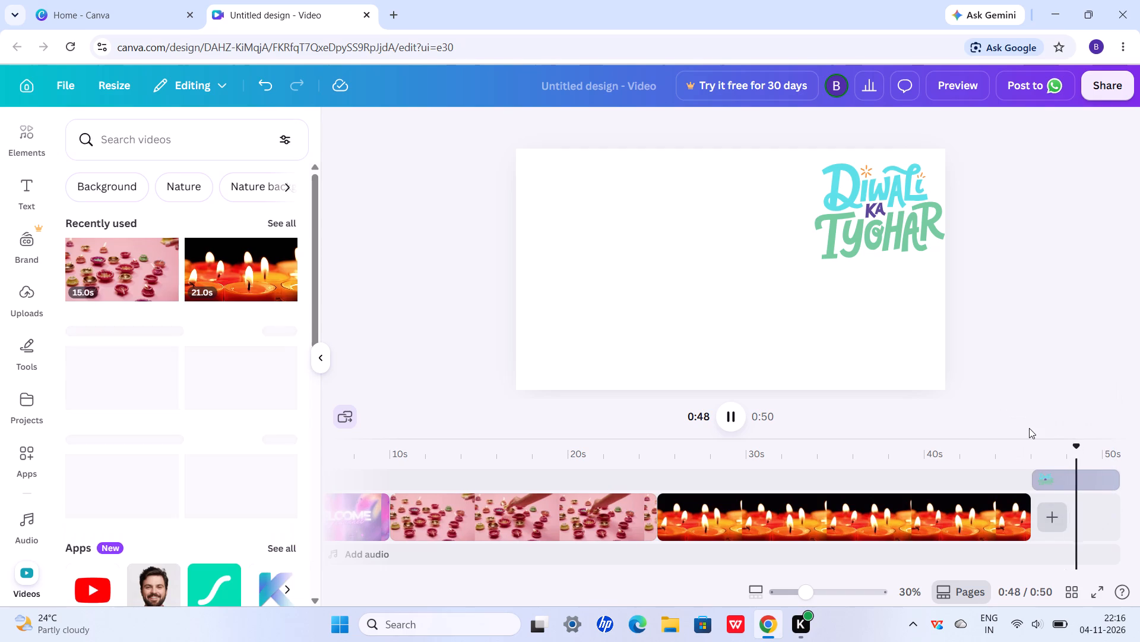
left_click(272, 221)
scroll(166, 345, "down", 3)
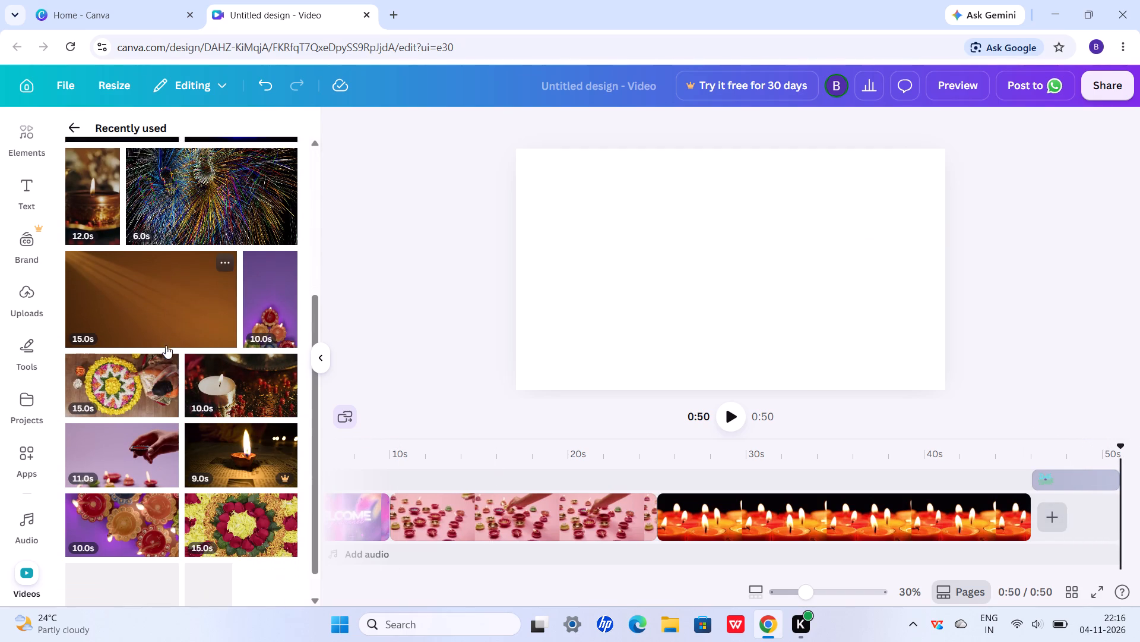
scroll(166, 345, "down", 5)
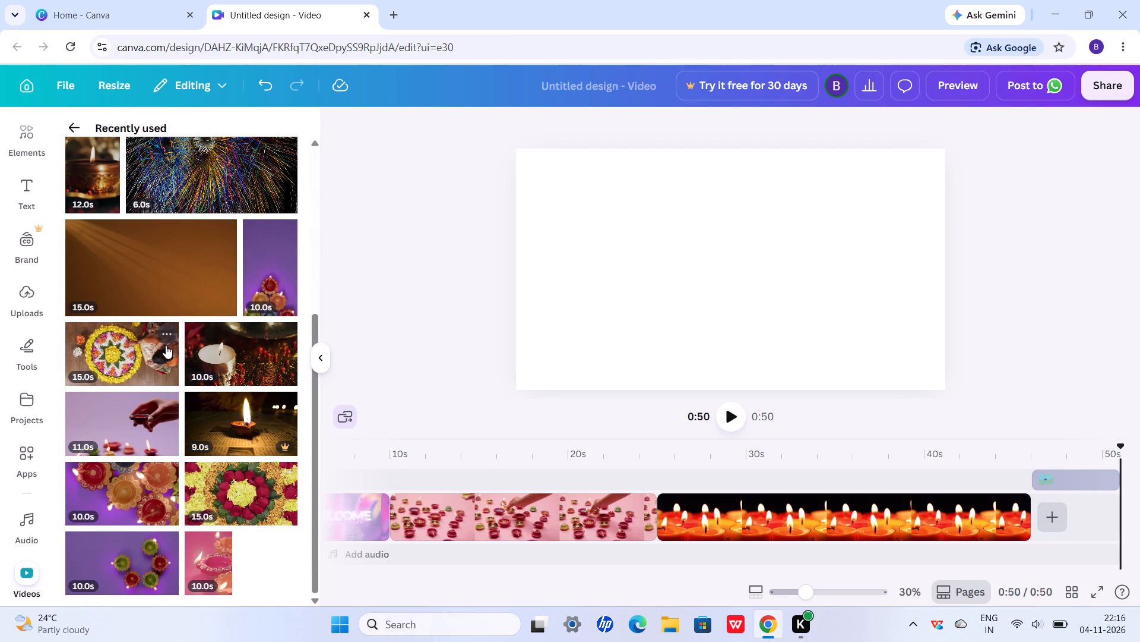
scroll(166, 345, "down", 2)
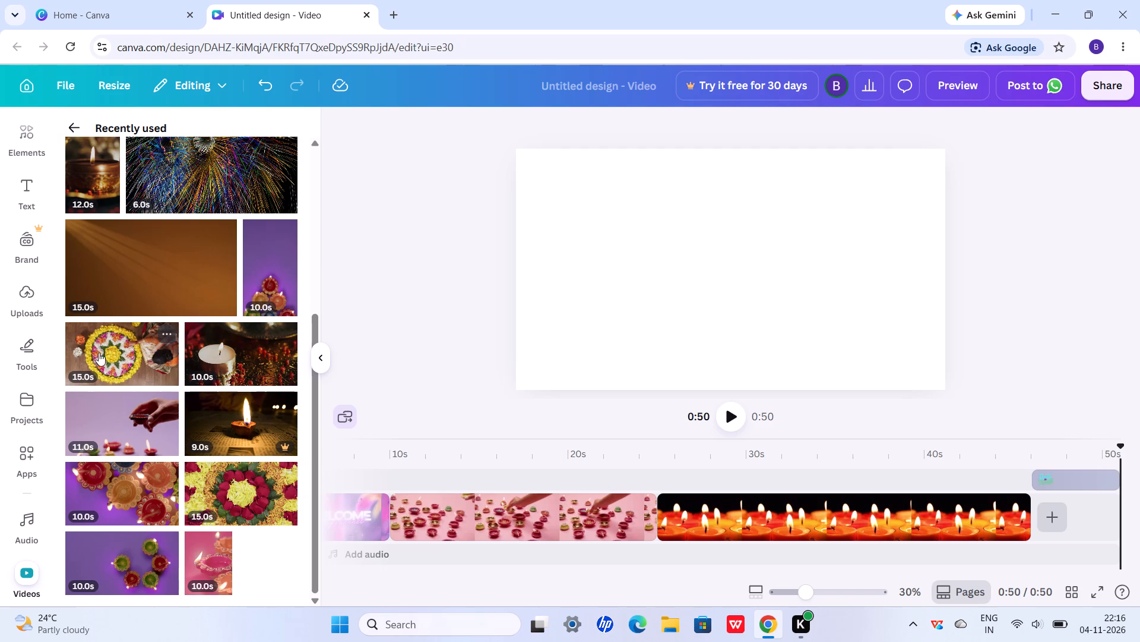
scroll(160, 474, "down", 3)
scroll(170, 210, "up", 3)
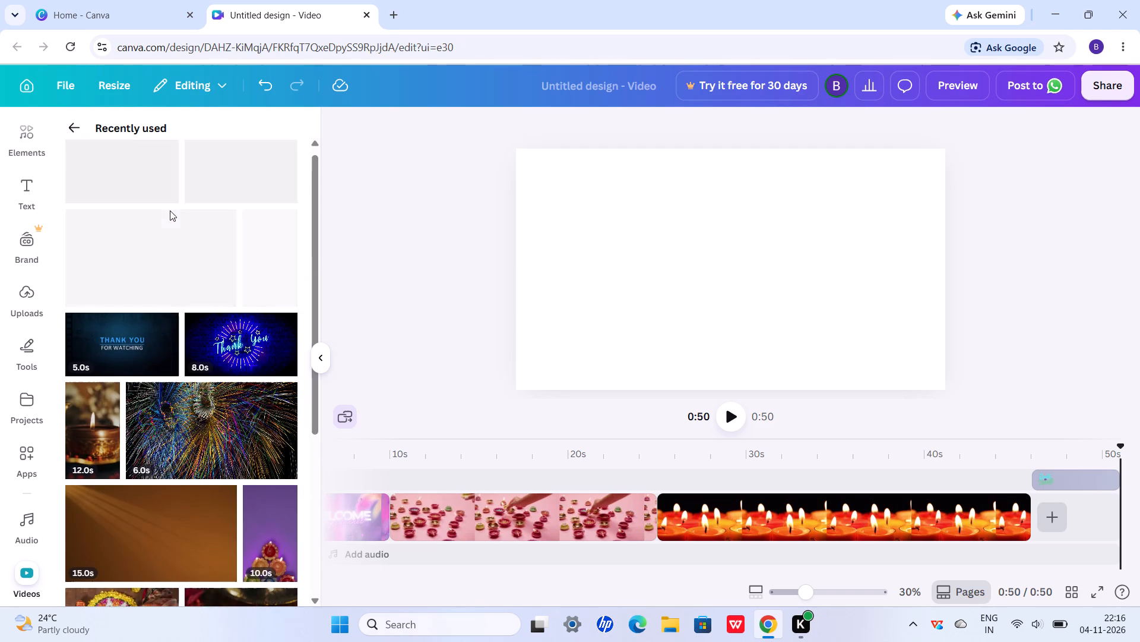
scroll(170, 210, "up", 3)
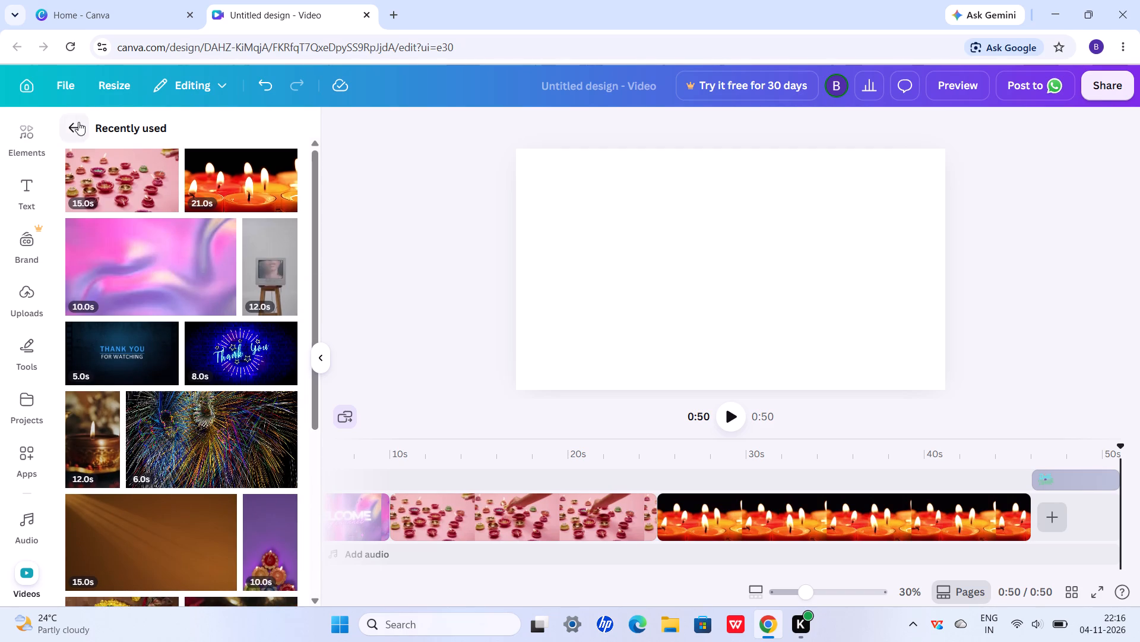
Search the stock videos for "festive background" and add the 5-second golden glitter clip after the candles clip.
left_click(77, 122)
left_click(151, 141)
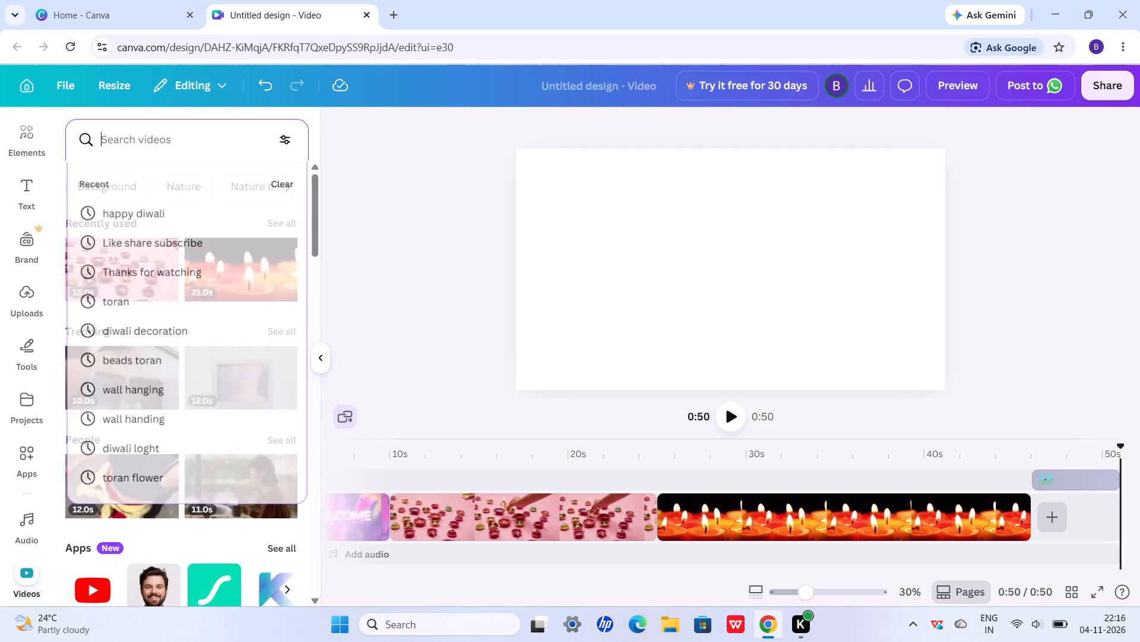
type("fest")
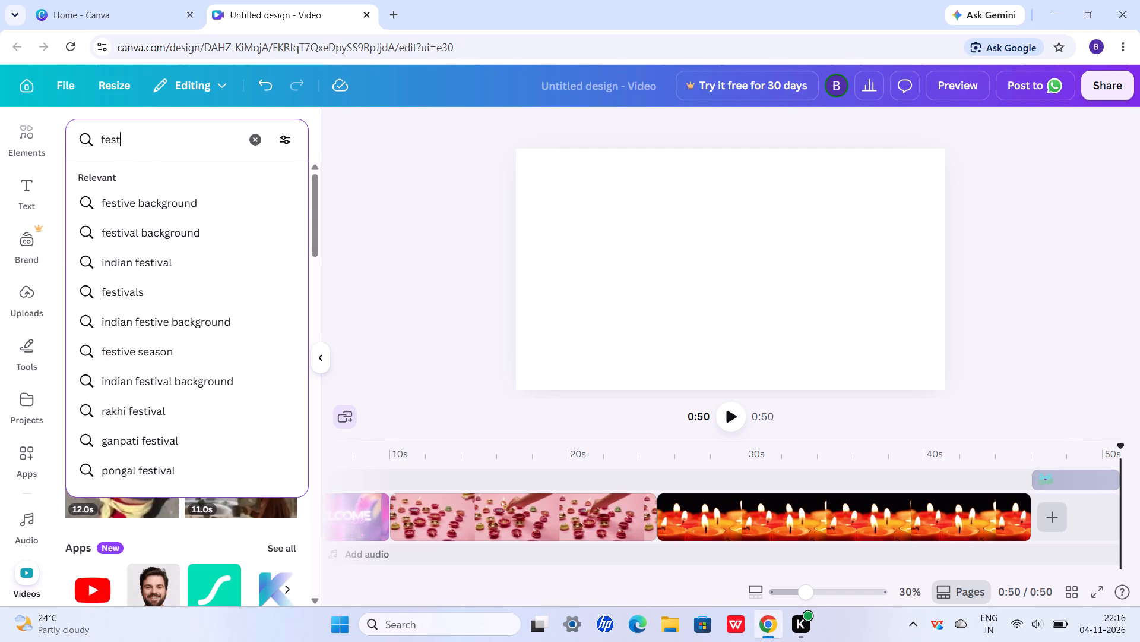
type("ive")
scroll(154, 144, "up", 1)
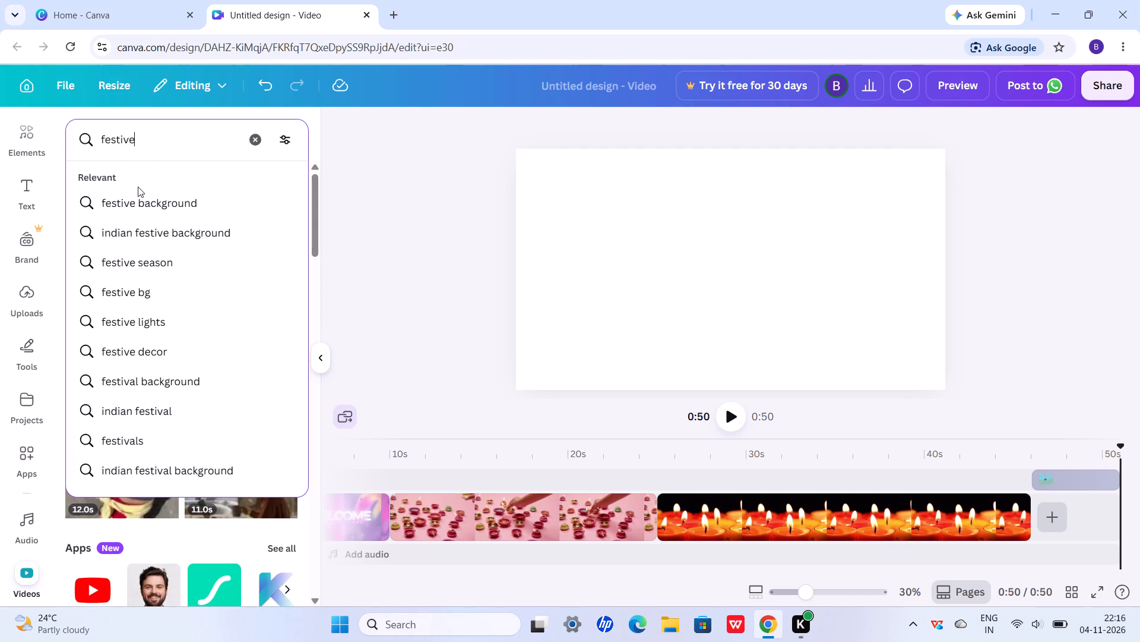
left_click(142, 200)
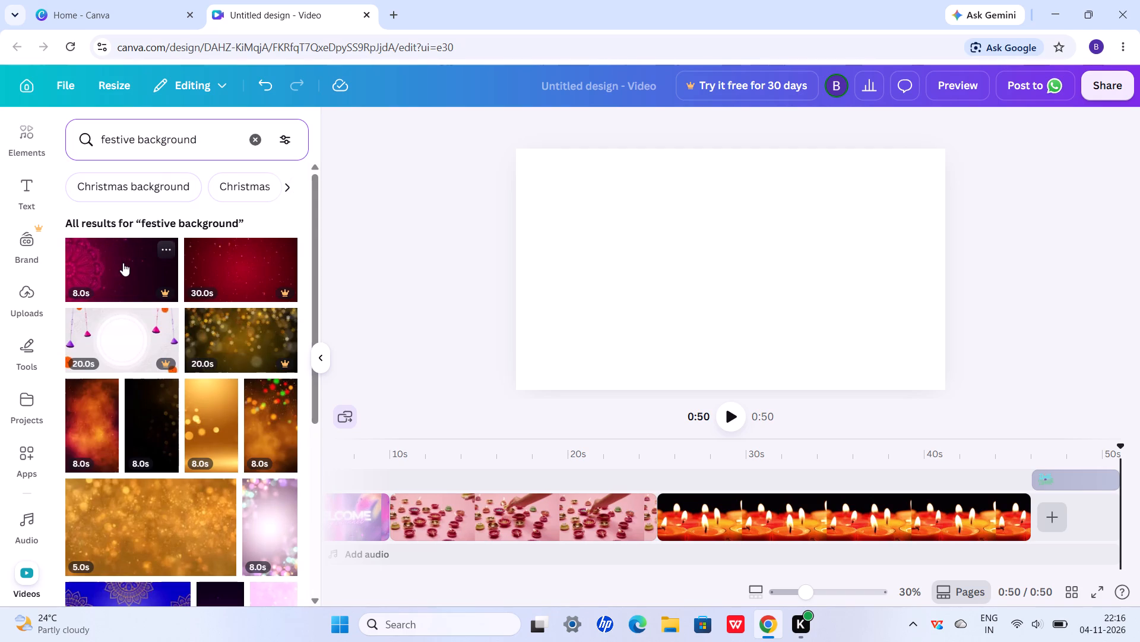
scroll(134, 396, "down", 1)
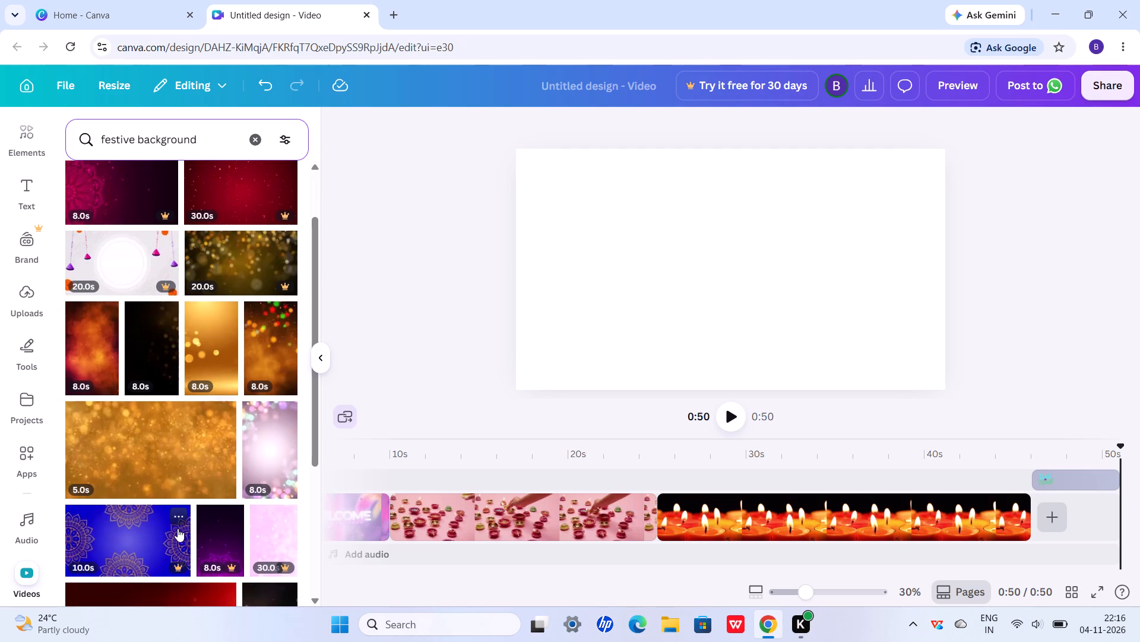
scroll(178, 528, "down", 3)
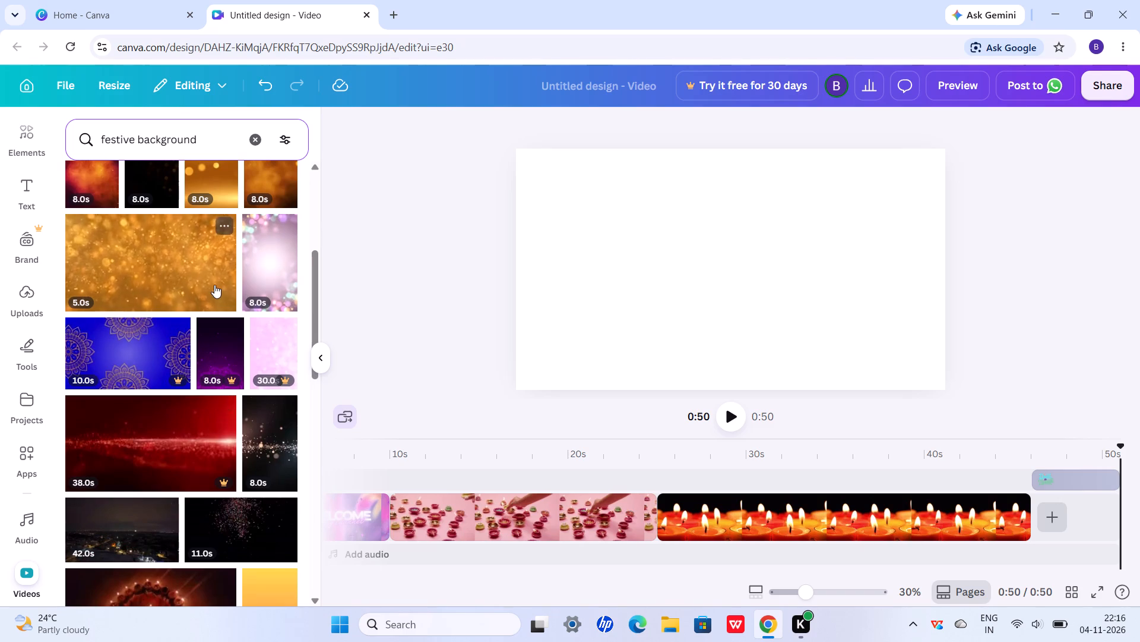
left_click(180, 275)
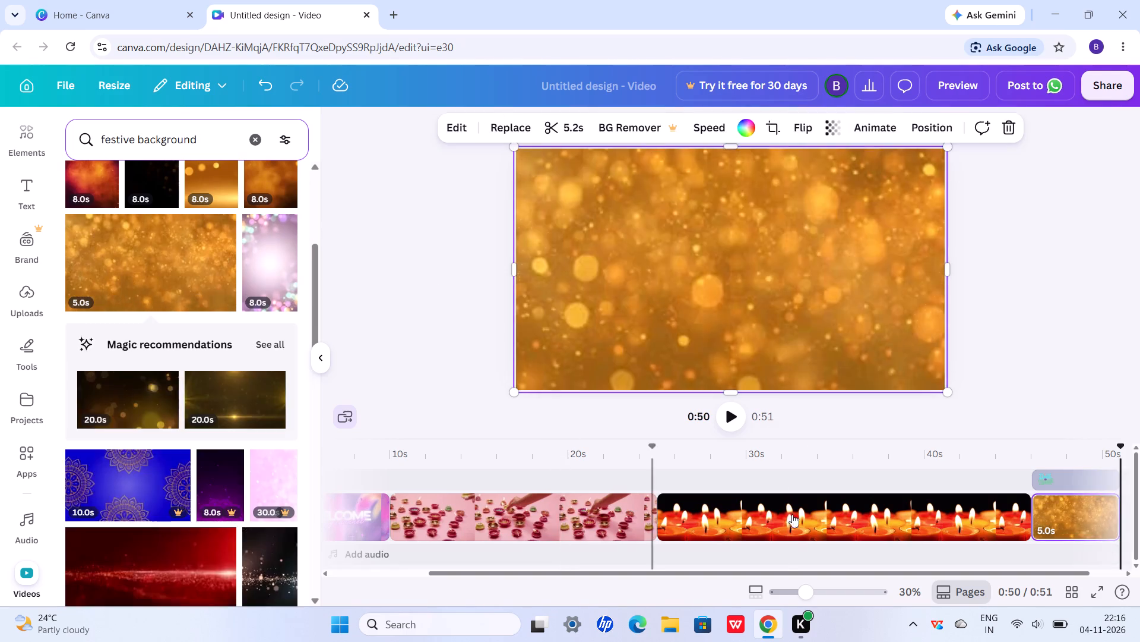
Move the golden glitter clip between the welcome intro and the diyas clip.
left_click(1054, 515)
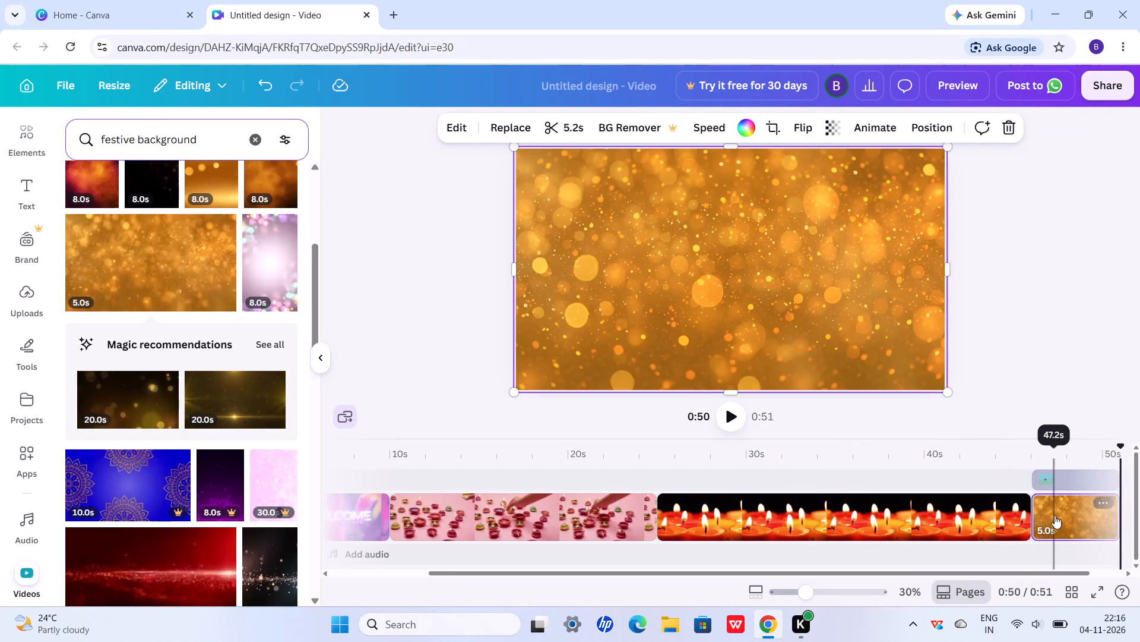
left_click_drag(1054, 515, 334, 508)
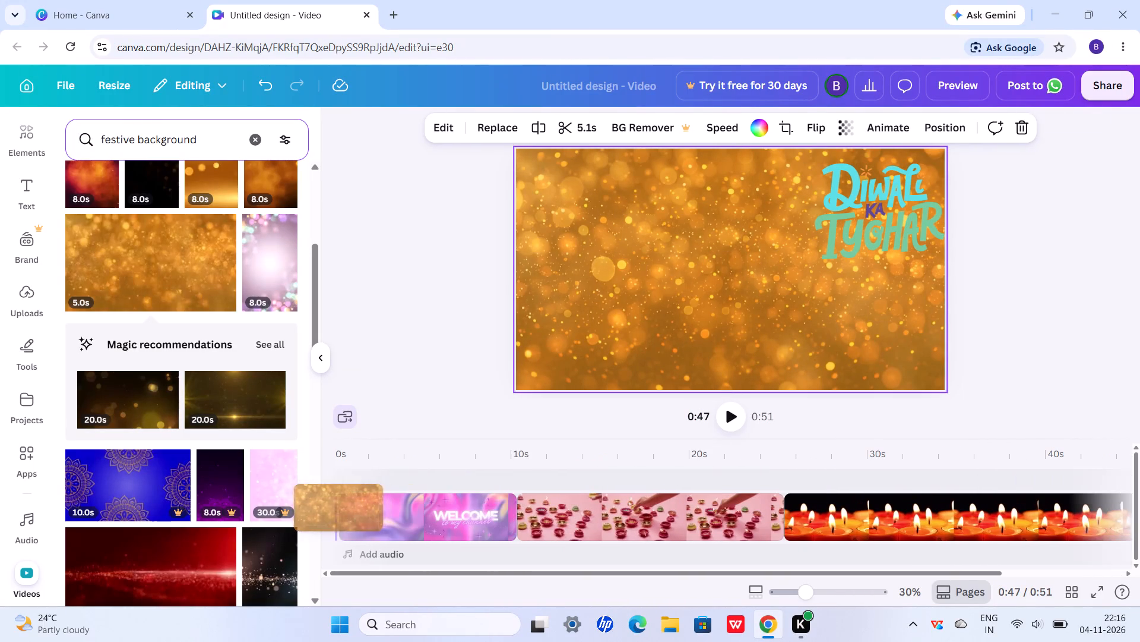
left_click_drag(334, 508, 455, 518)
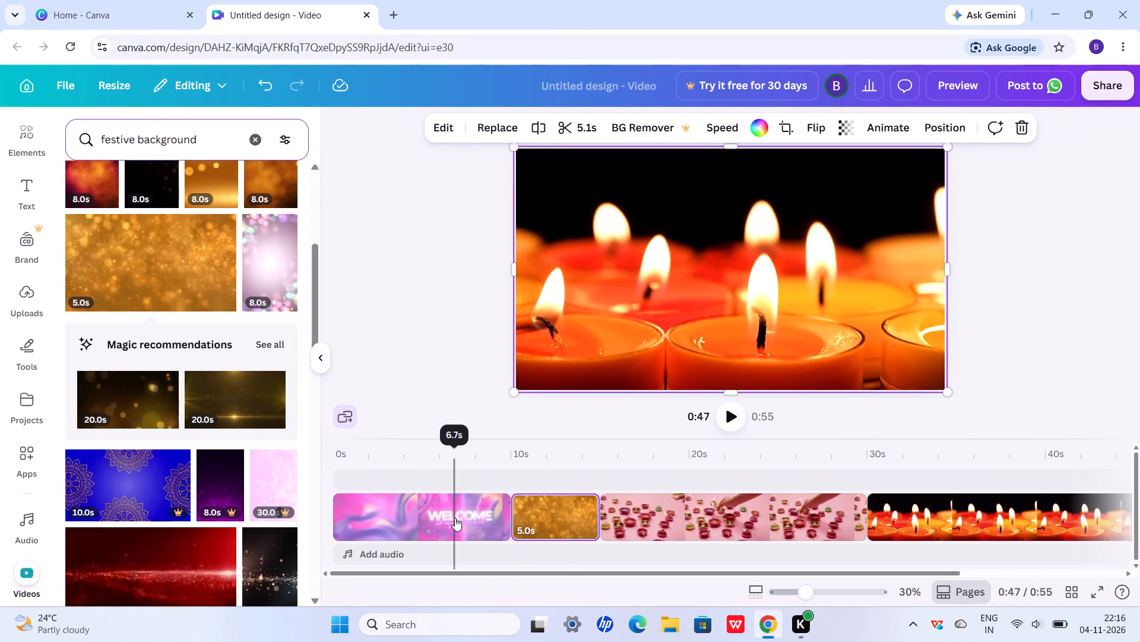
Delete the welcome intro clip from the start of the video timeline.
left_click(441, 517)
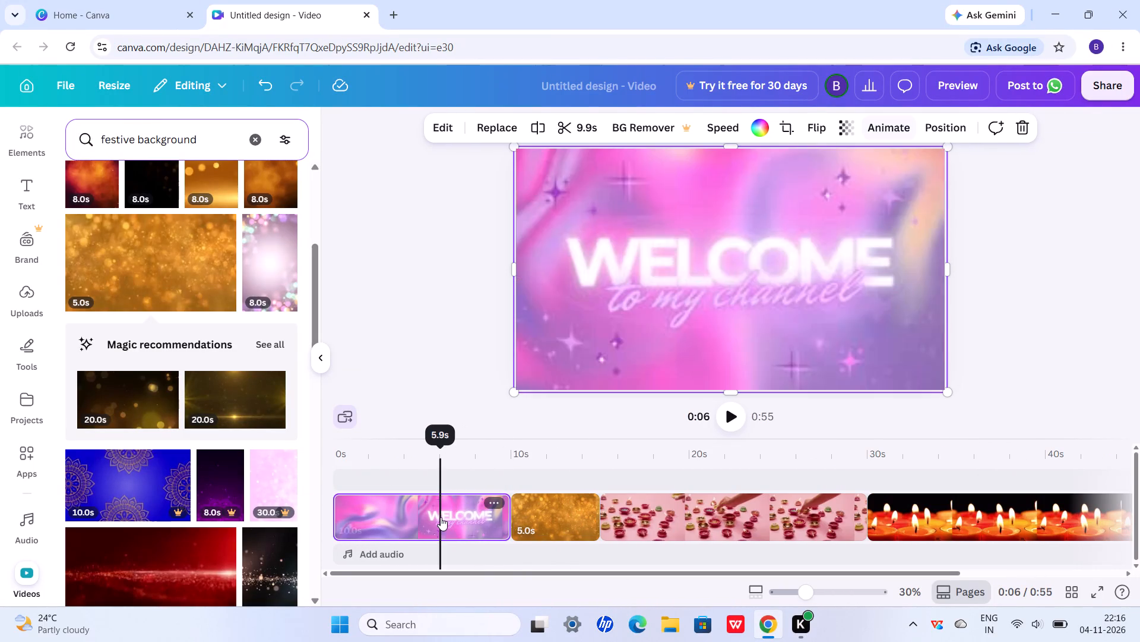
left_click(1007, 127)
left_click(1018, 125)
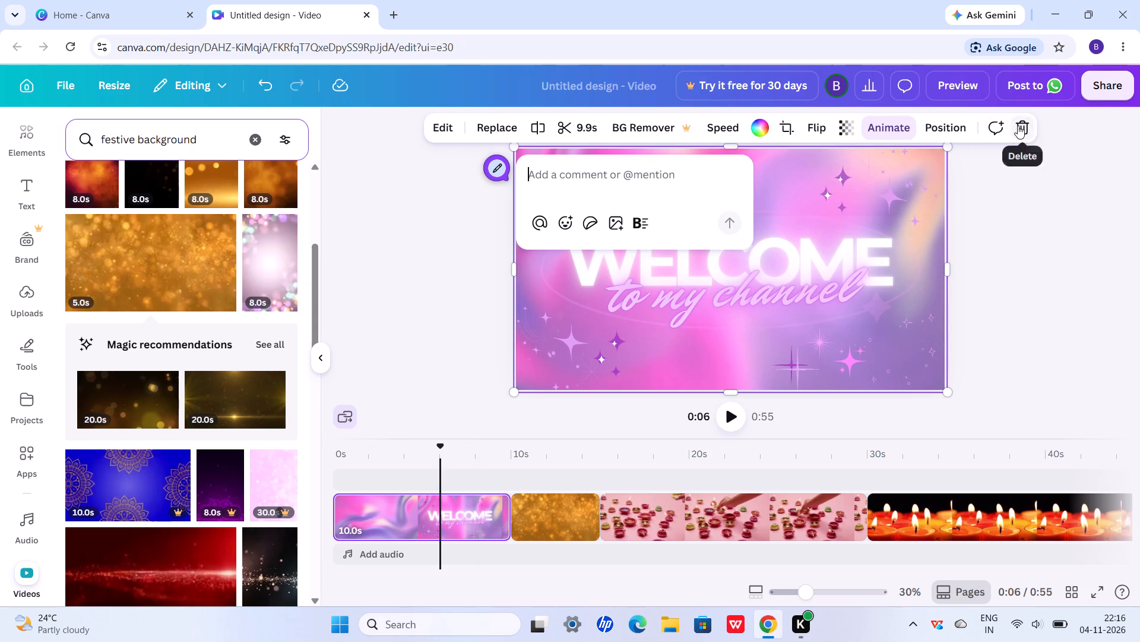
left_click(767, 268)
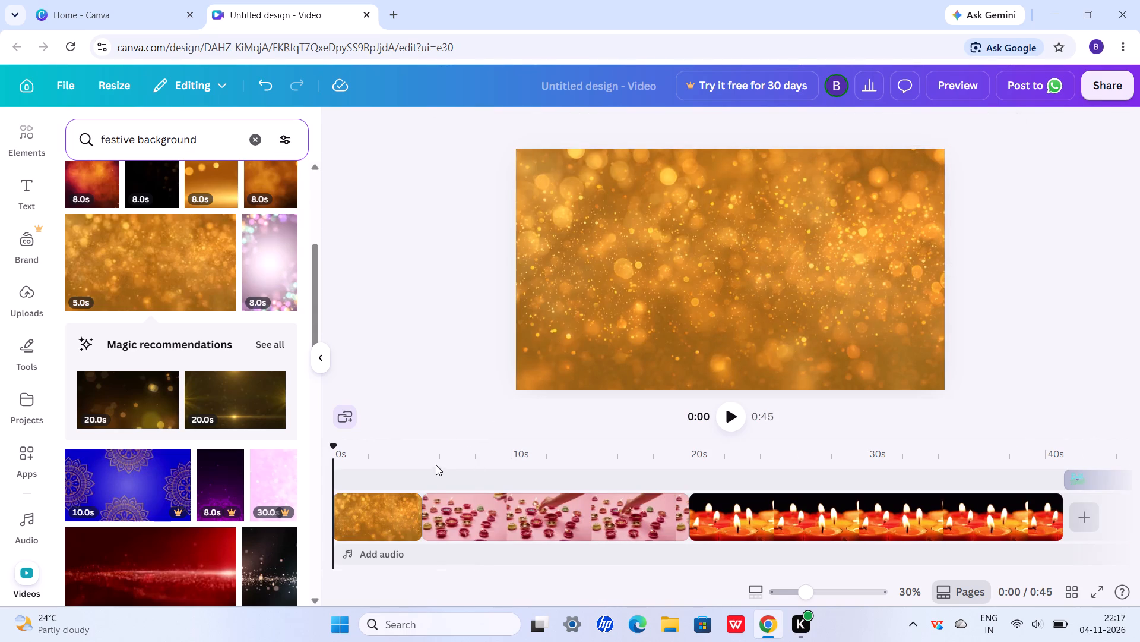
Browse the music and sound effects library and preview the trending tracks and the first upbeat track.
left_click(353, 479)
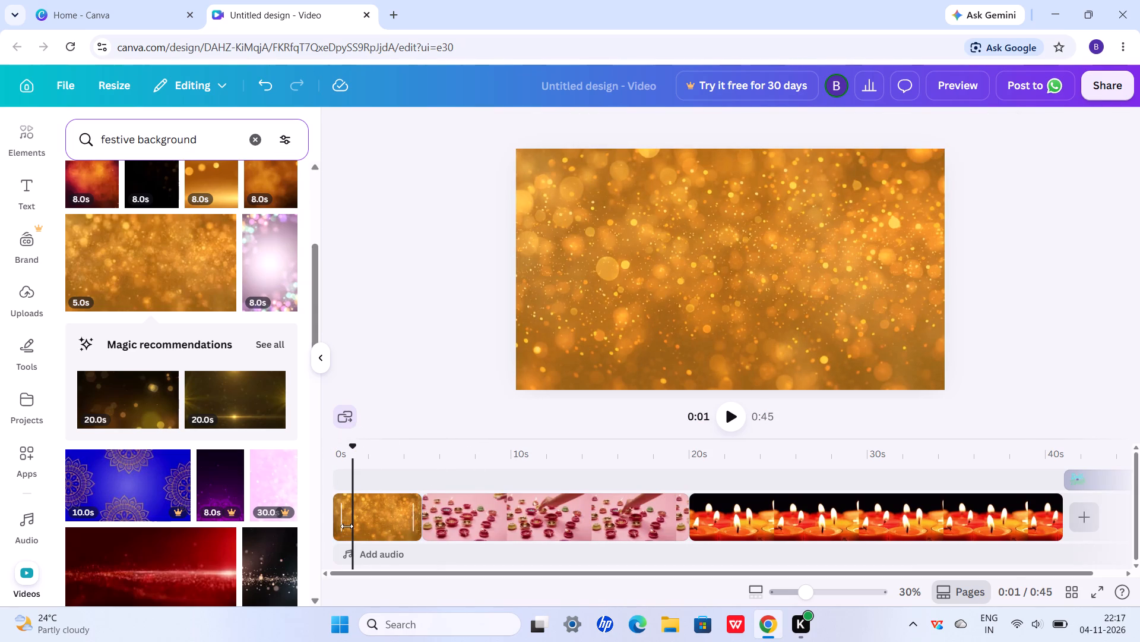
left_click(366, 554)
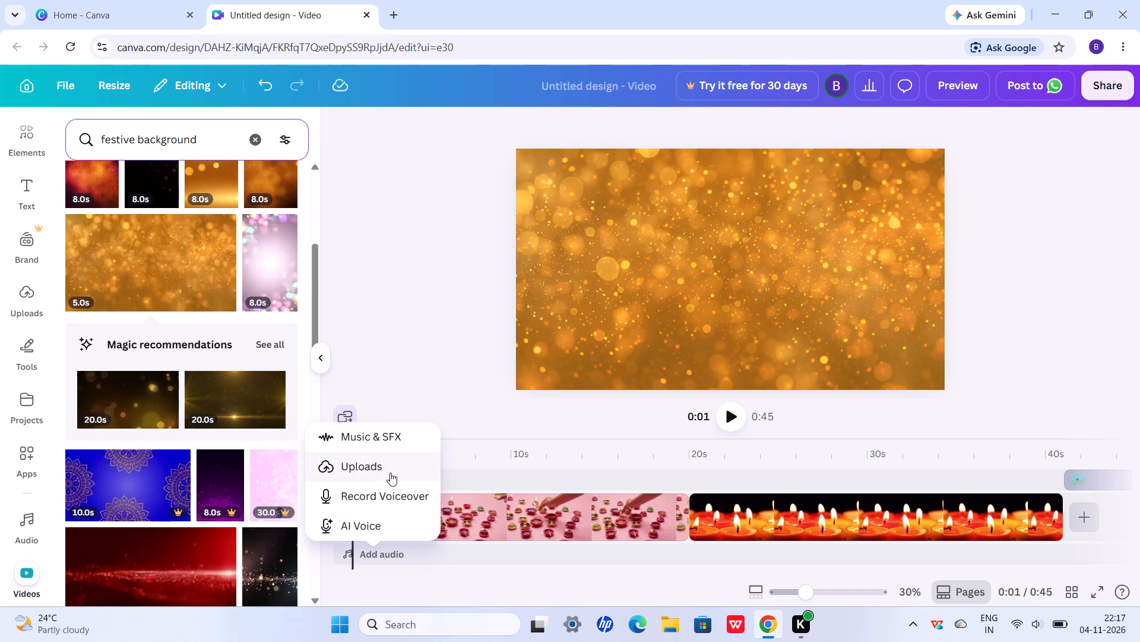
left_click(381, 440)
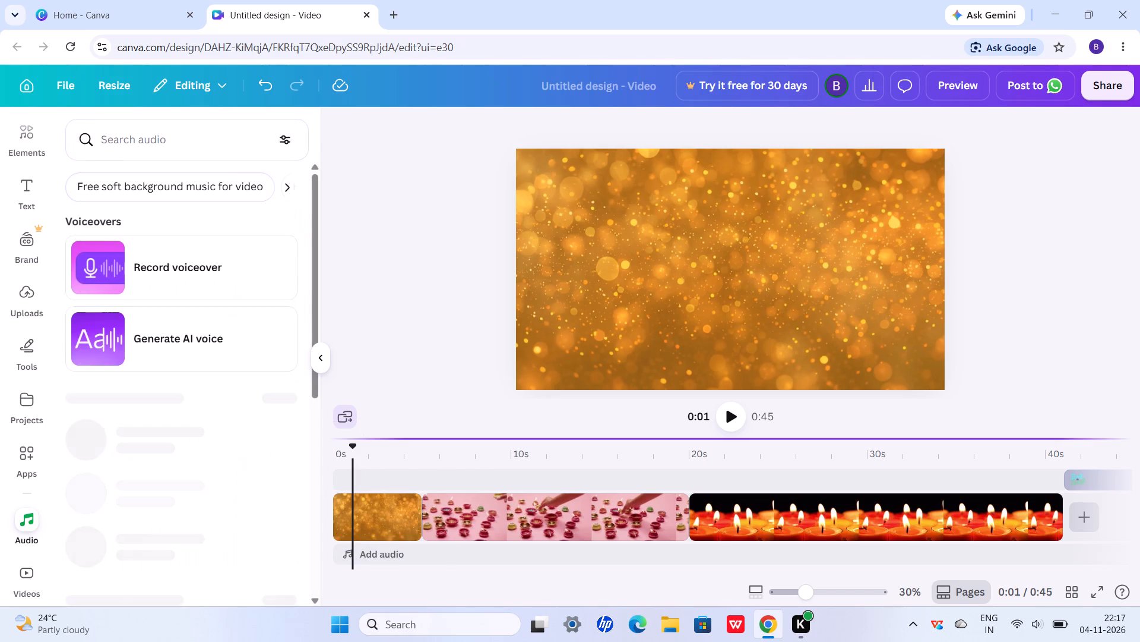
left_click(86, 537)
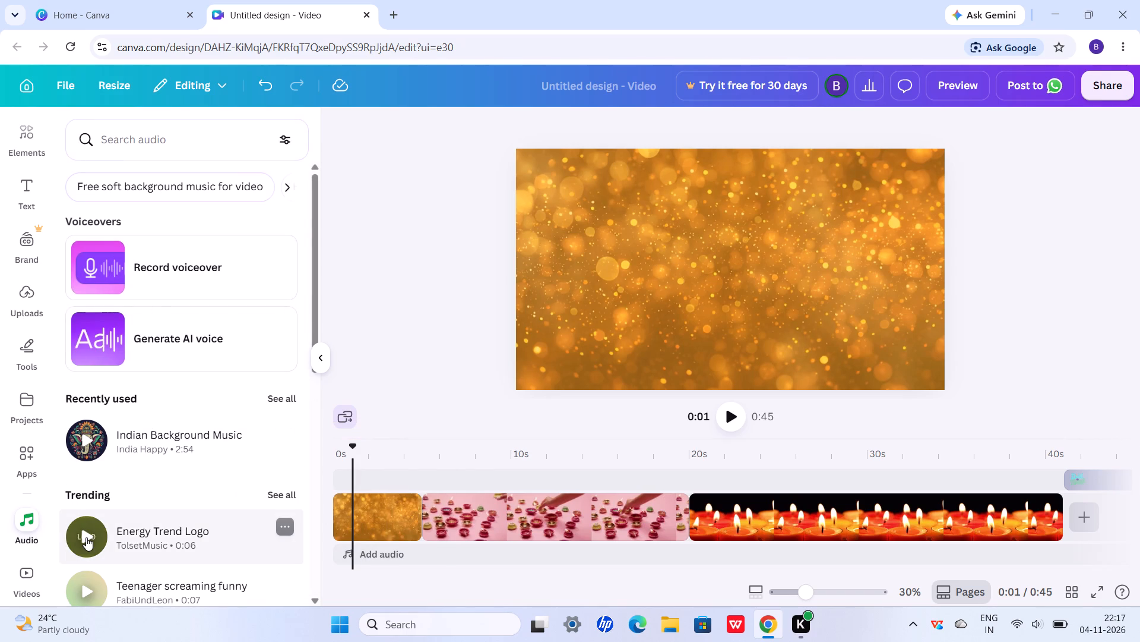
scroll(86, 537, "down", 2)
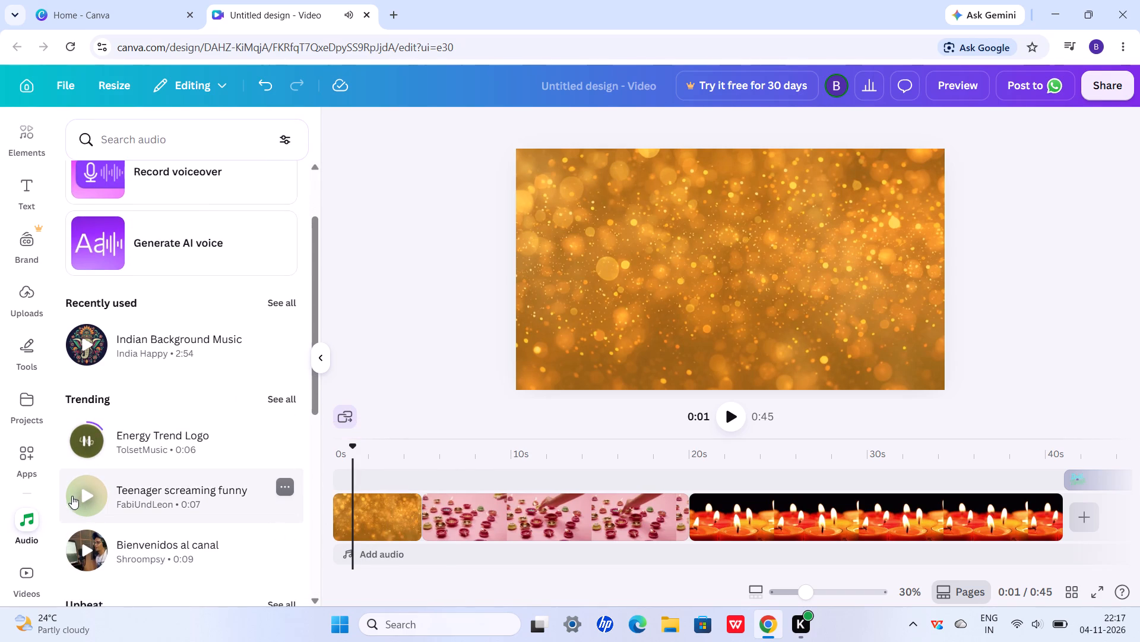
left_click(77, 494)
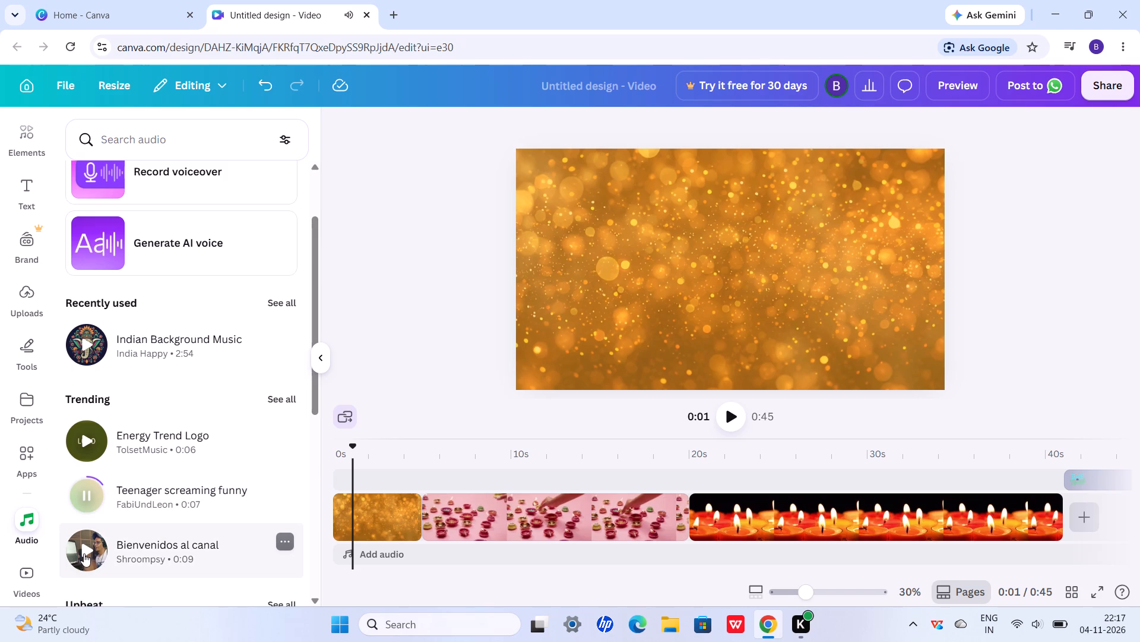
left_click(85, 549)
scroll(85, 549, "down", 1)
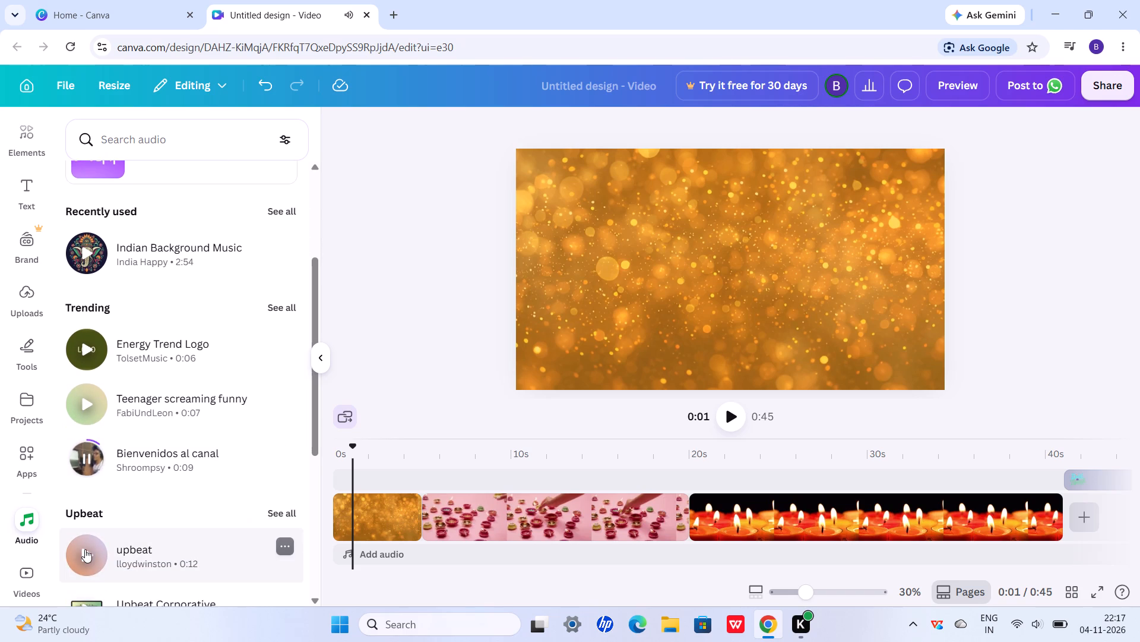
left_click(85, 549)
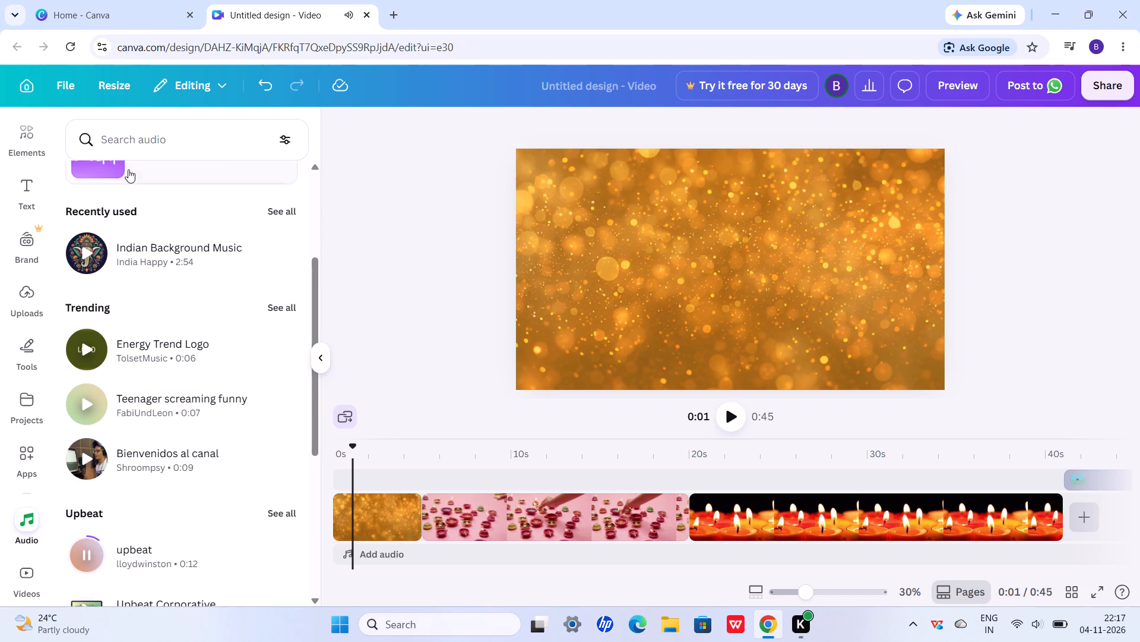
Search the audio library for "festival" and preview the first tracks, from Festival by SergeQuadrado to Festival by AlexGuz.
left_click(134, 146)
type("fe")
key("s")
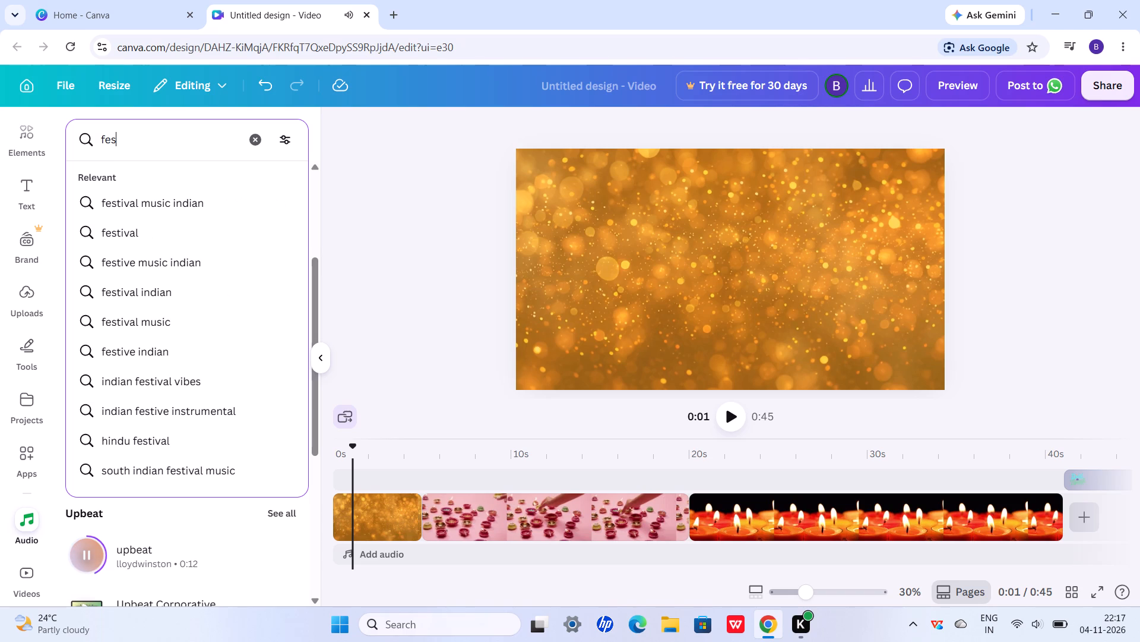
left_click(161, 231)
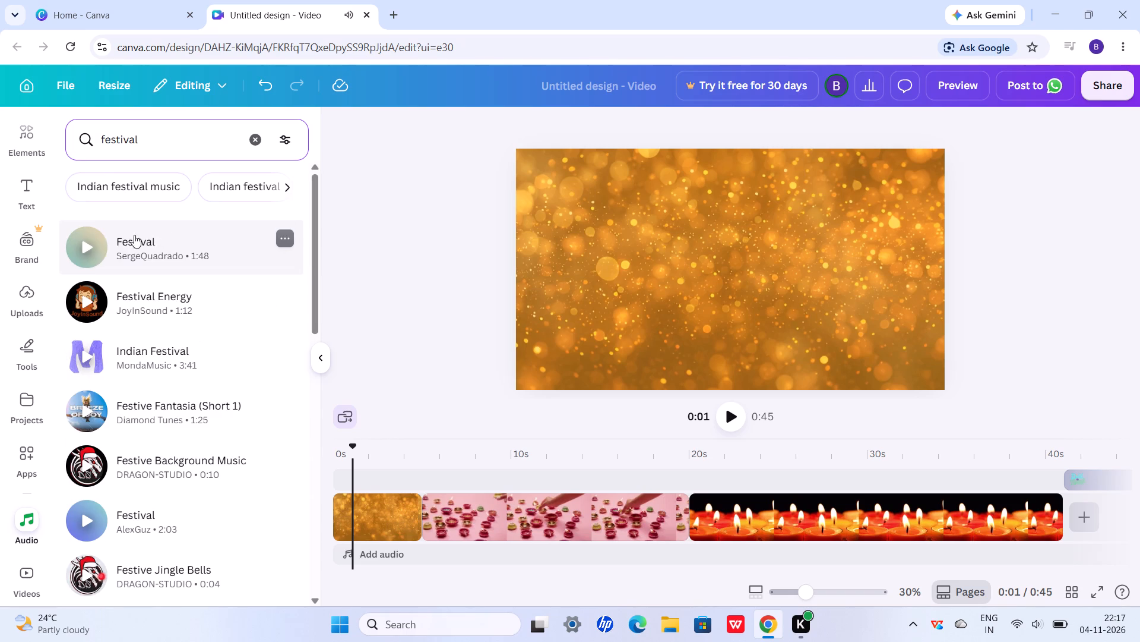
left_click(86, 247)
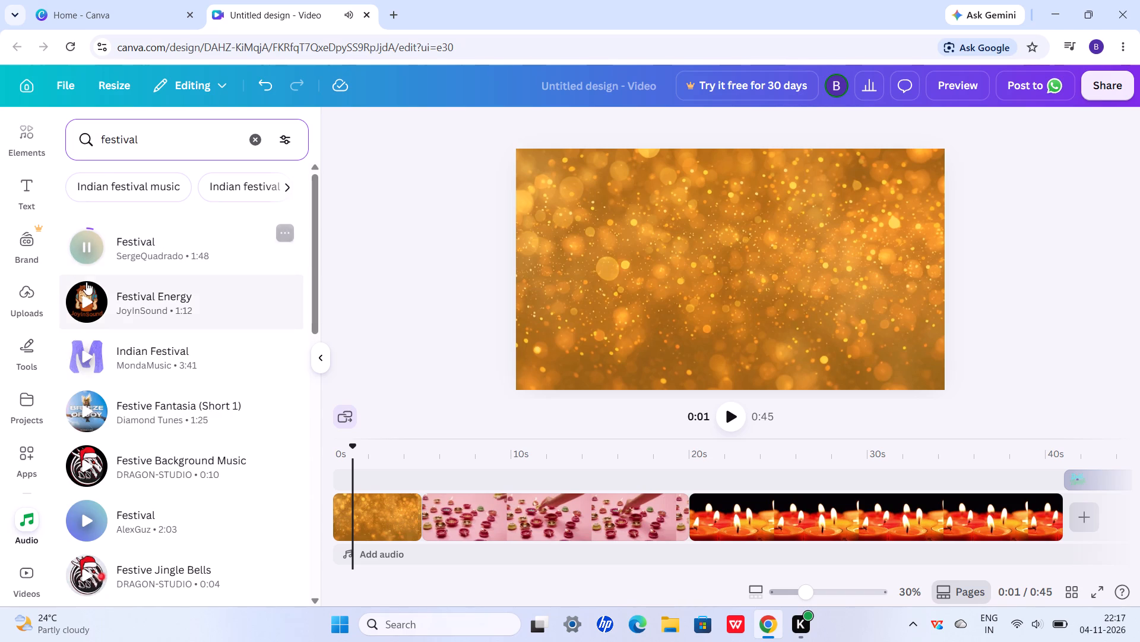
left_click(86, 297)
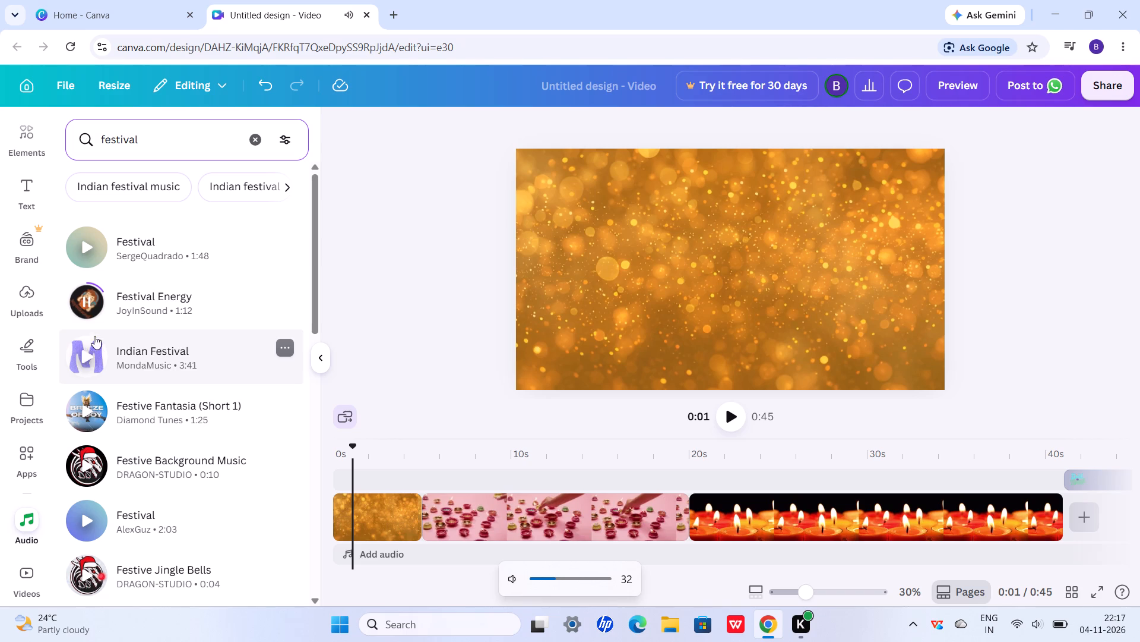
left_click(87, 359)
left_click(81, 409)
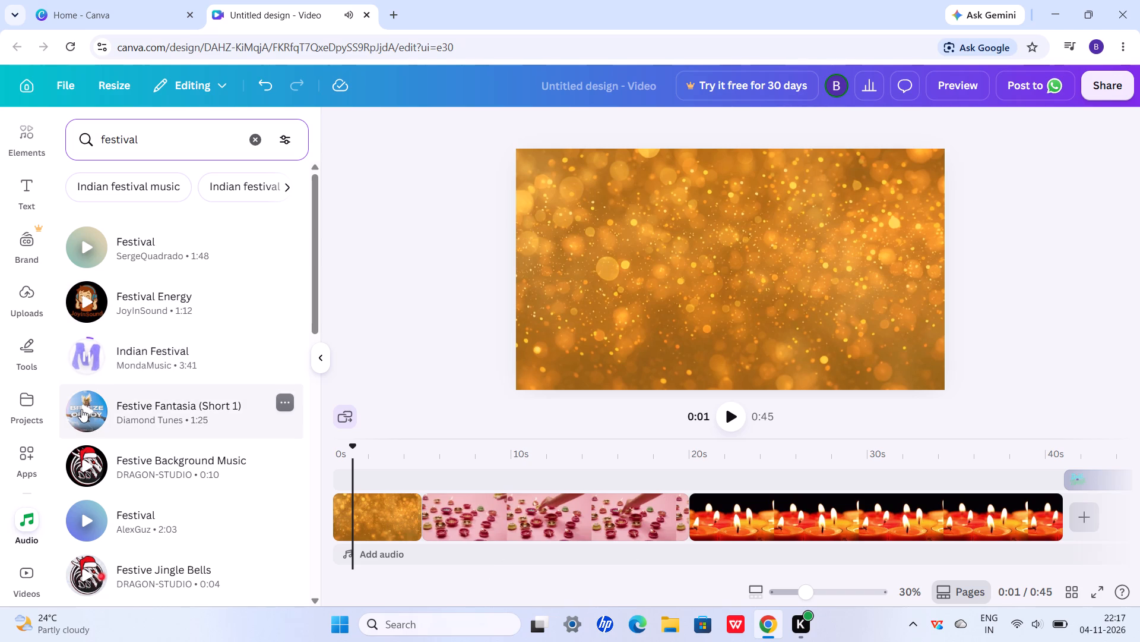
left_click(83, 454)
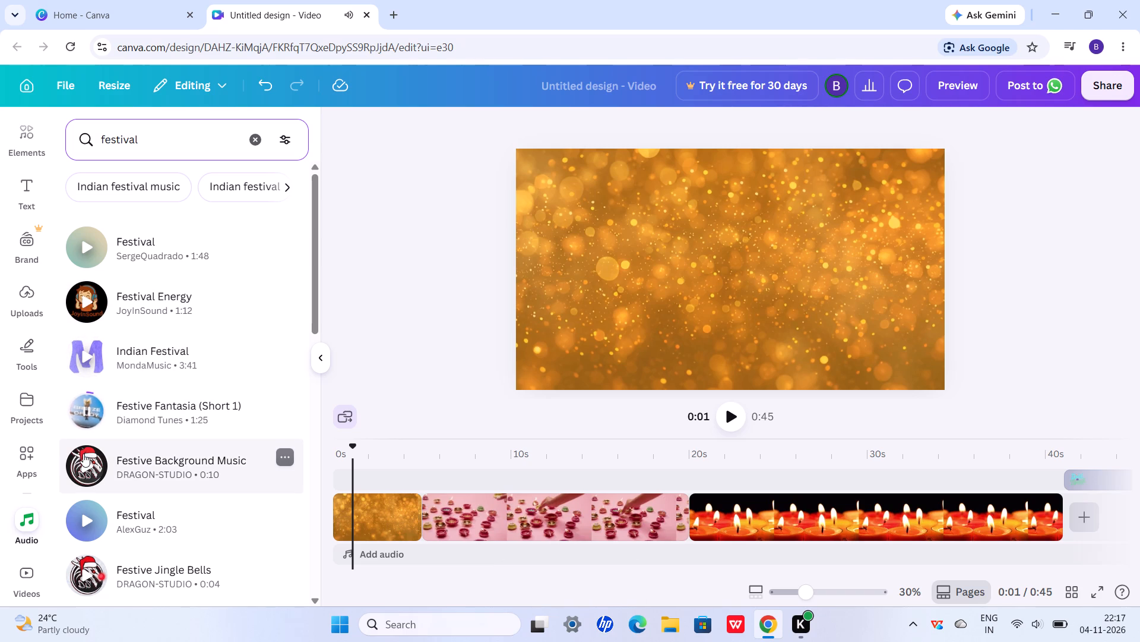
left_click(78, 520)
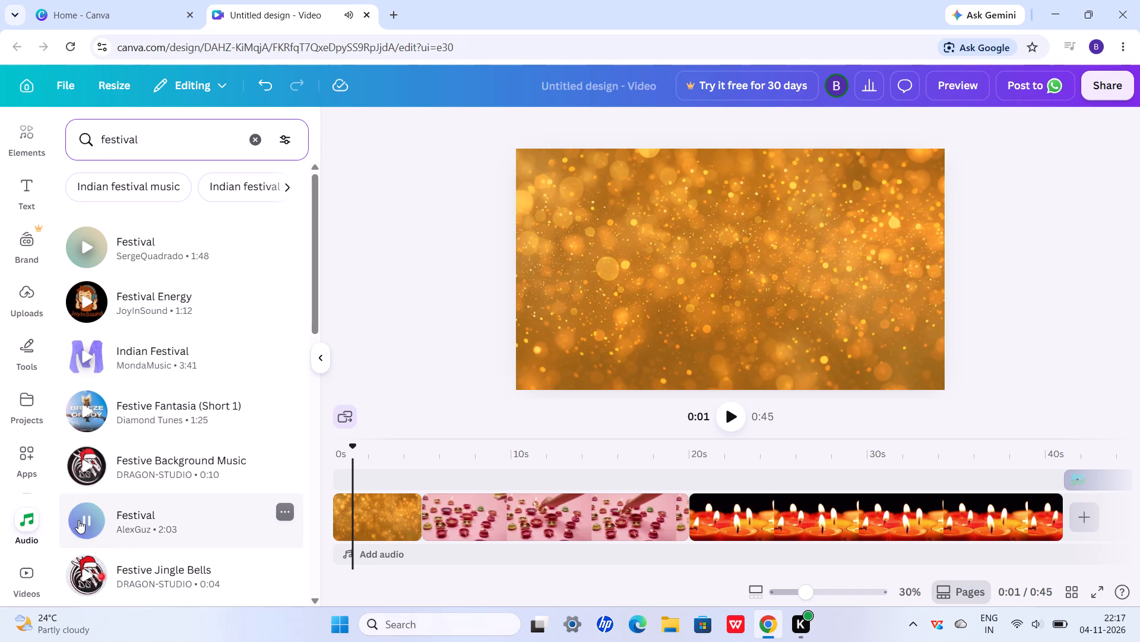
Preview more of the "festival" tracks, from Festive Jingle Bells to Seaside Festival, for suitable background music.
scroll(78, 520, "down", 1)
left_click(87, 455)
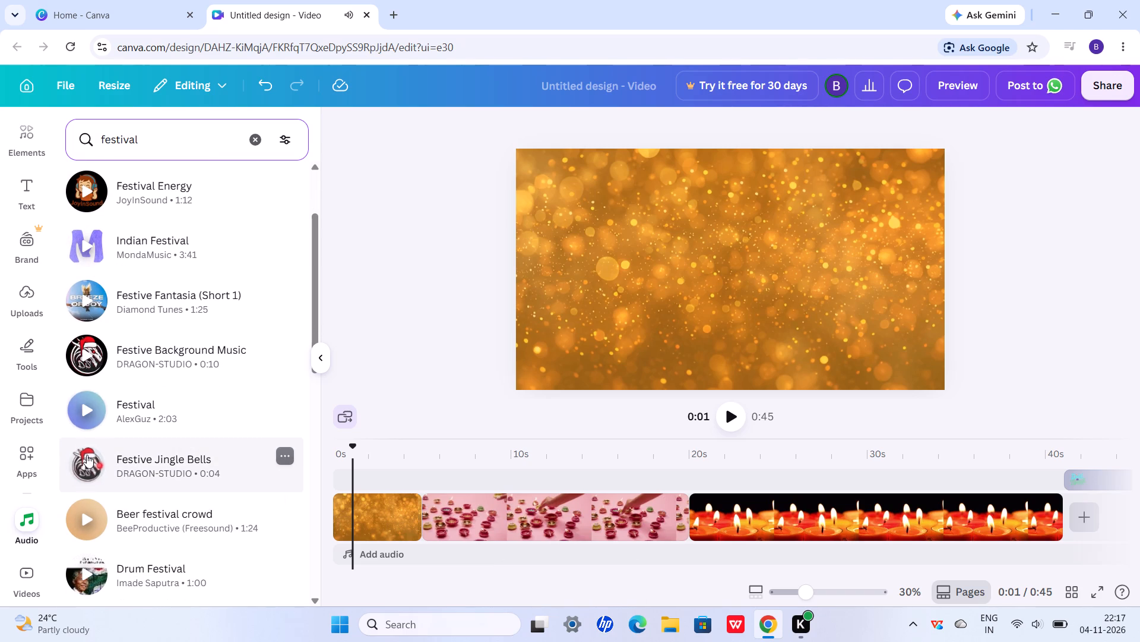
left_click(86, 515)
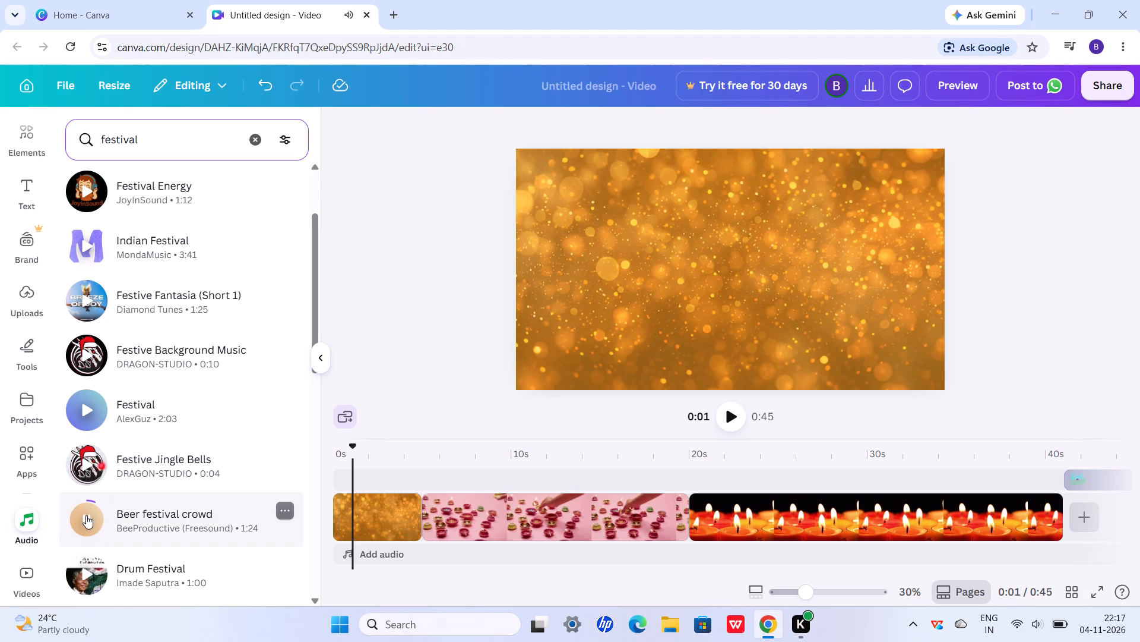
left_click(83, 572)
scroll(83, 572, "down", 2)
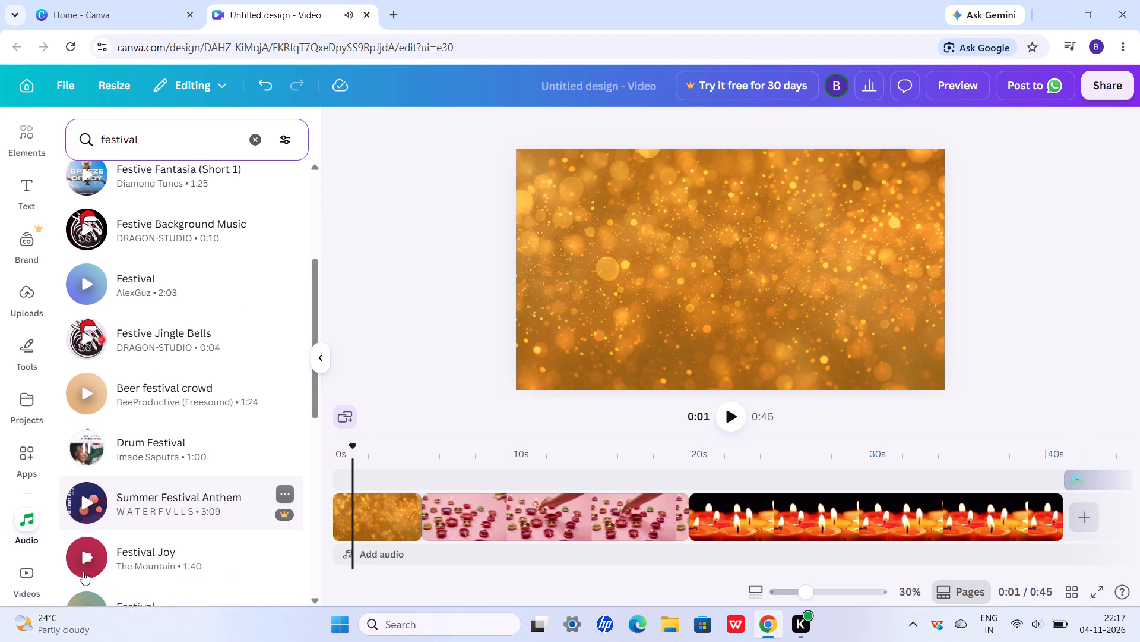
left_click(81, 496)
scroll(81, 496, "down", 1)
left_click(90, 488)
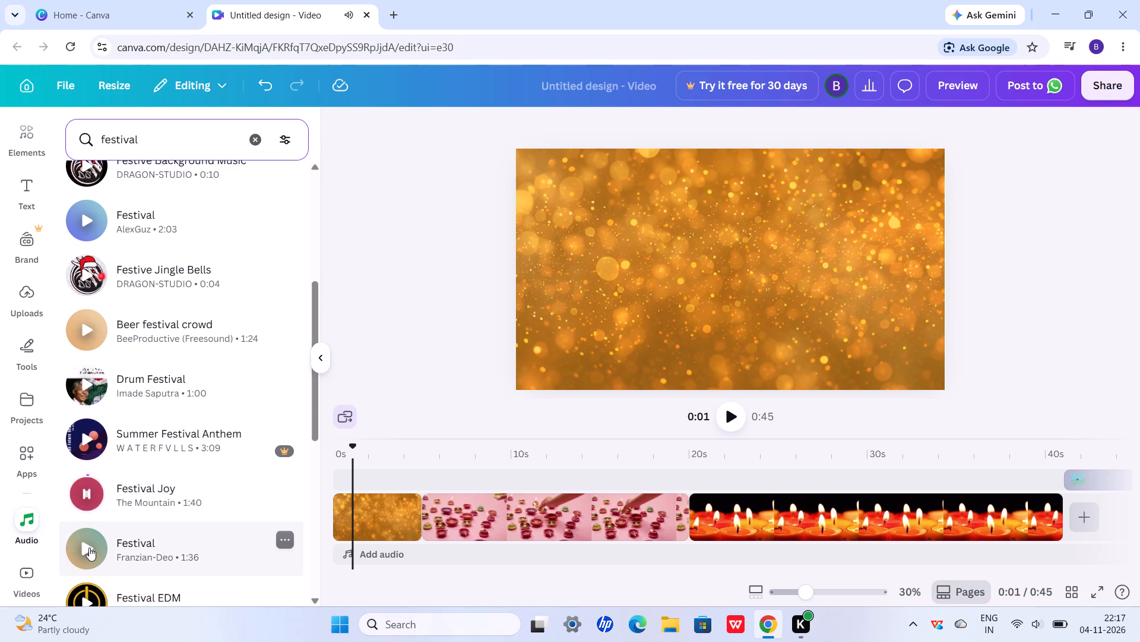
left_click(87, 552)
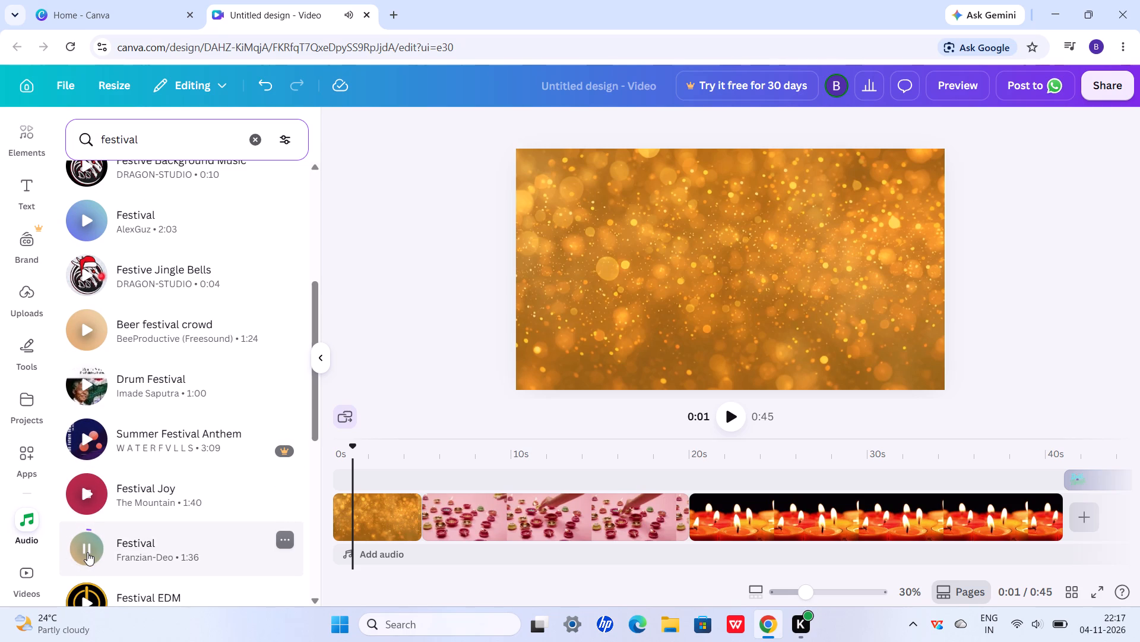
scroll(87, 552, "down", 2)
left_click(83, 498)
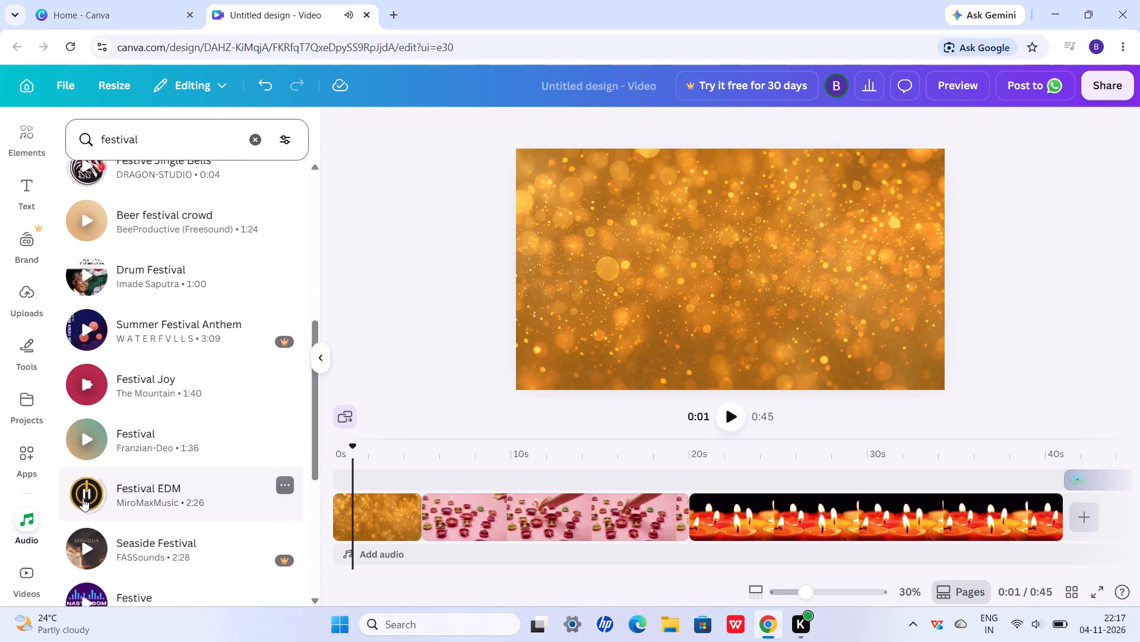
left_click(88, 543)
scroll(88, 543, "down", 1)
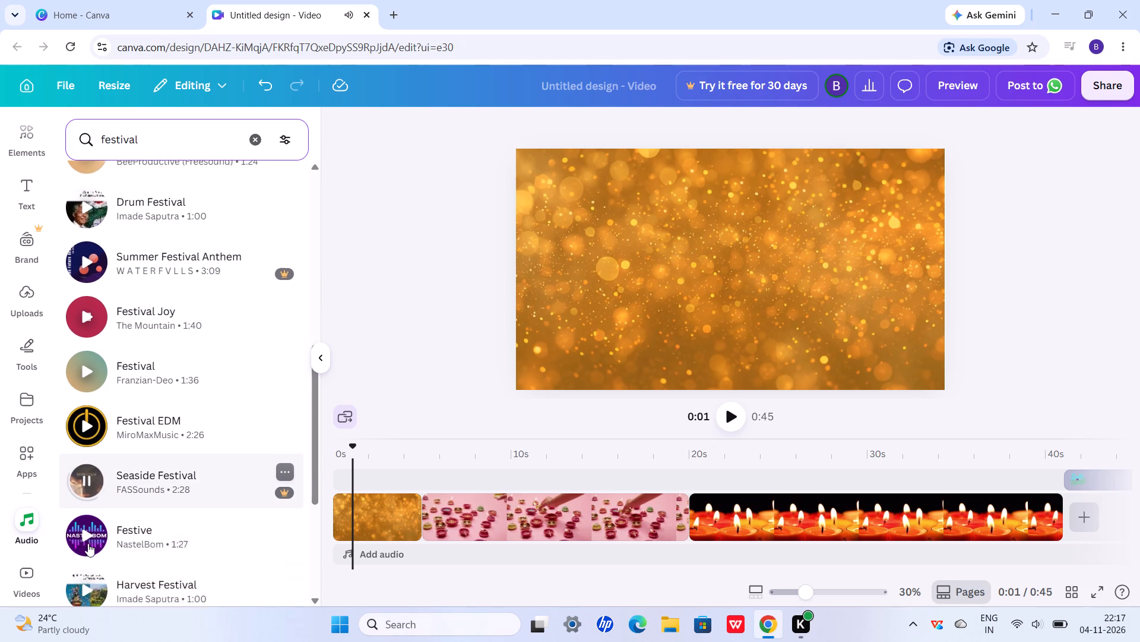
scroll(88, 543, "down", 1)
Search the audio library for "diwali festival" and preview the tracks from Diwali Festival to Festive Notification.
left_click(147, 142)
key("space")
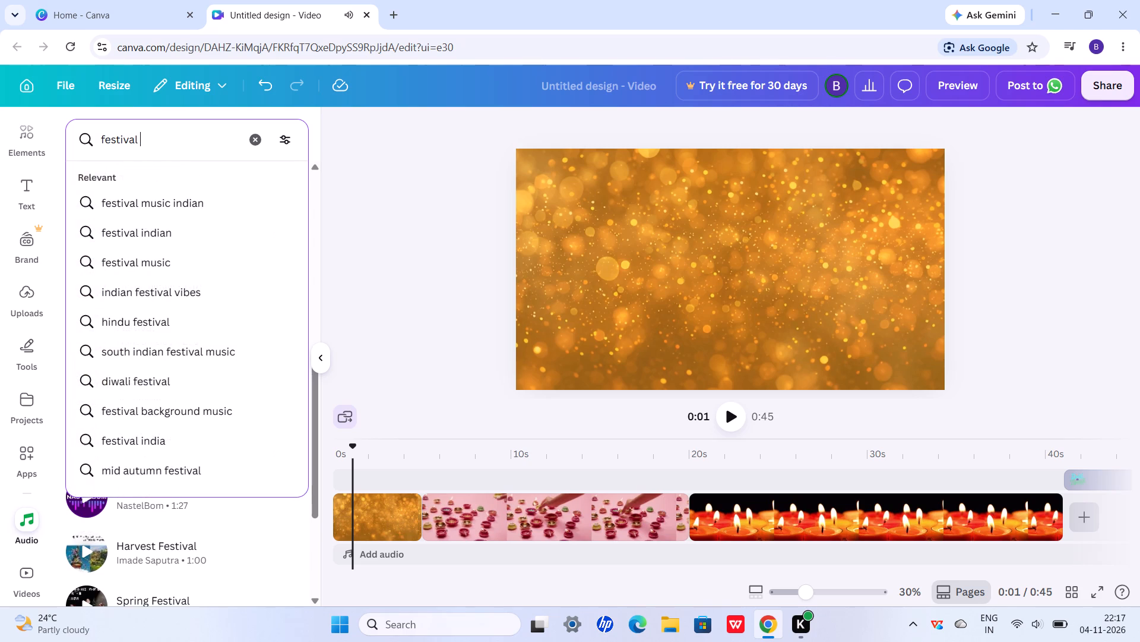
type("diwali")
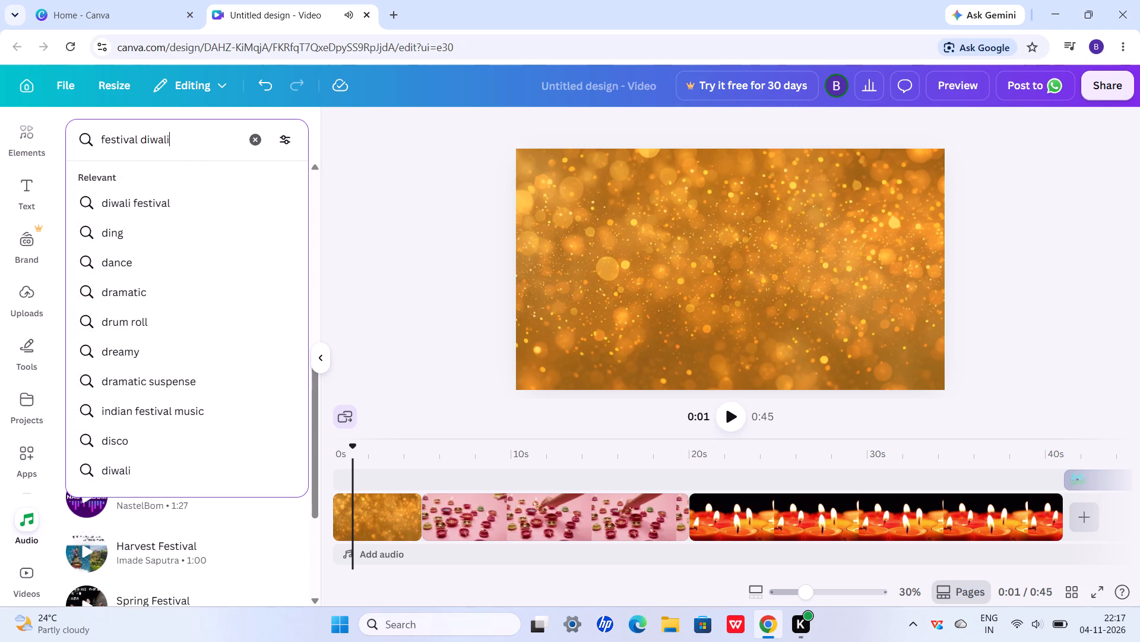
left_click(121, 212)
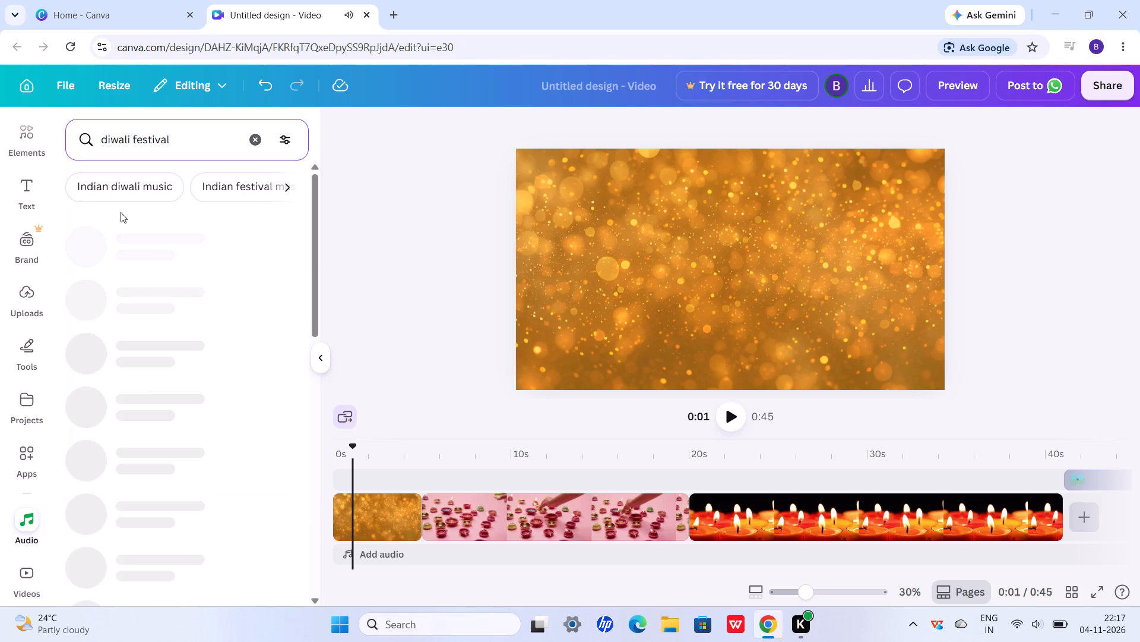
left_click(89, 244)
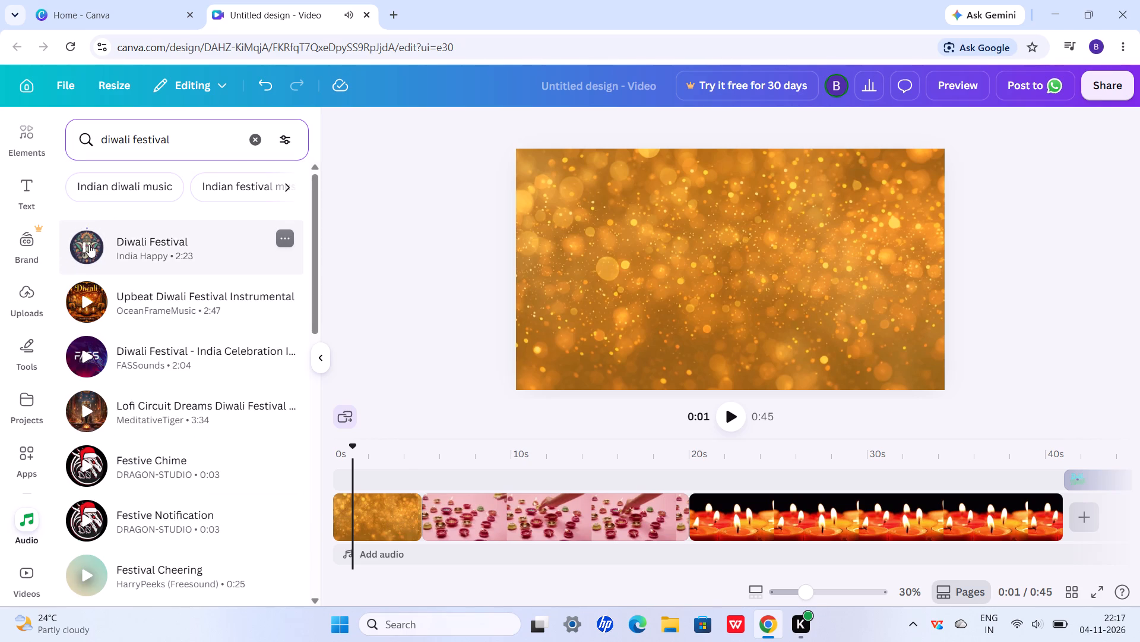
left_click(89, 299)
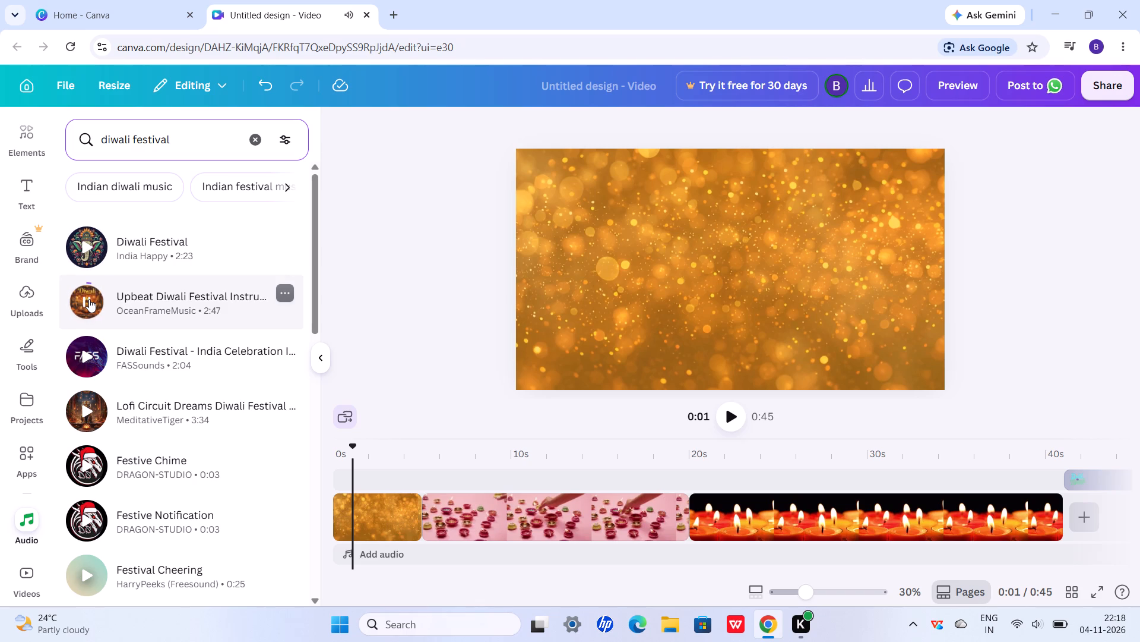
left_click(85, 355)
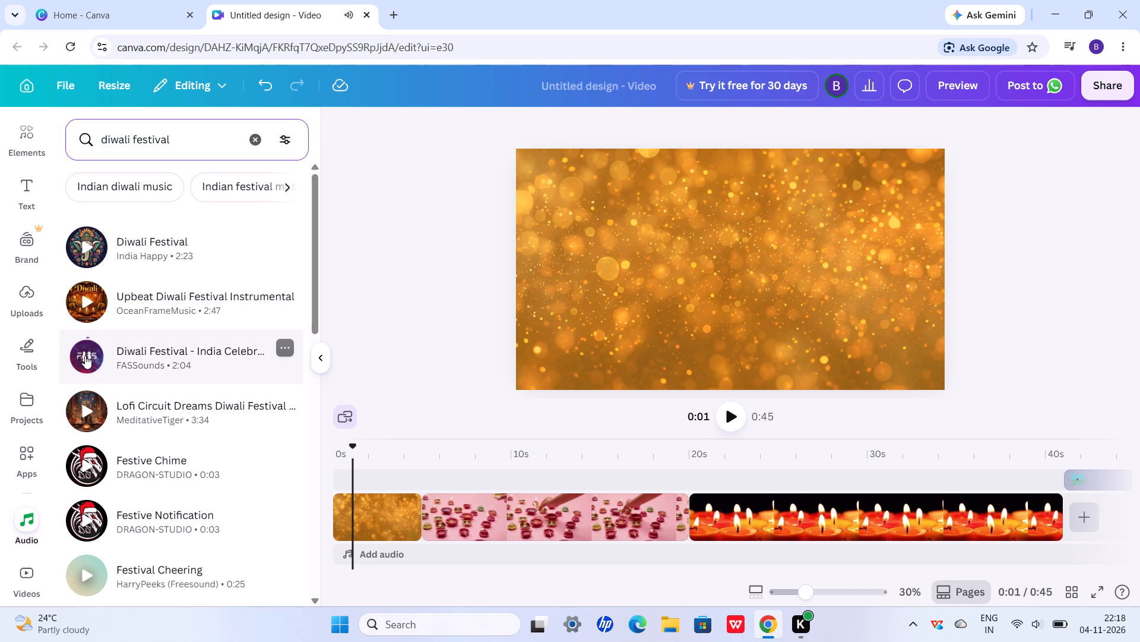
left_click(85, 416)
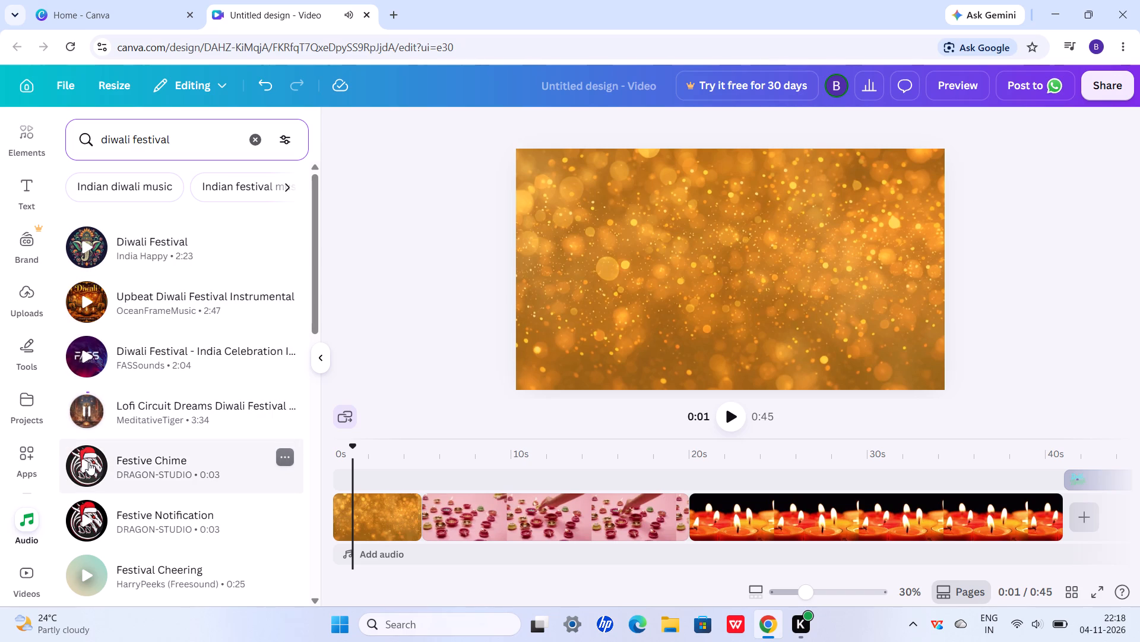
left_click(88, 462)
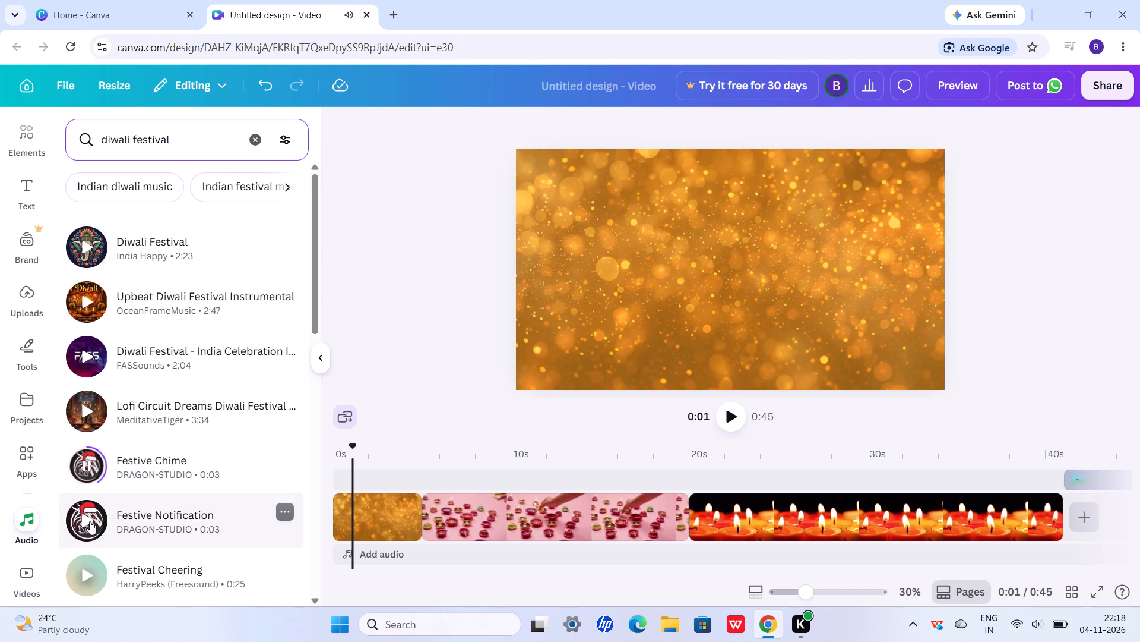
left_click(90, 521)
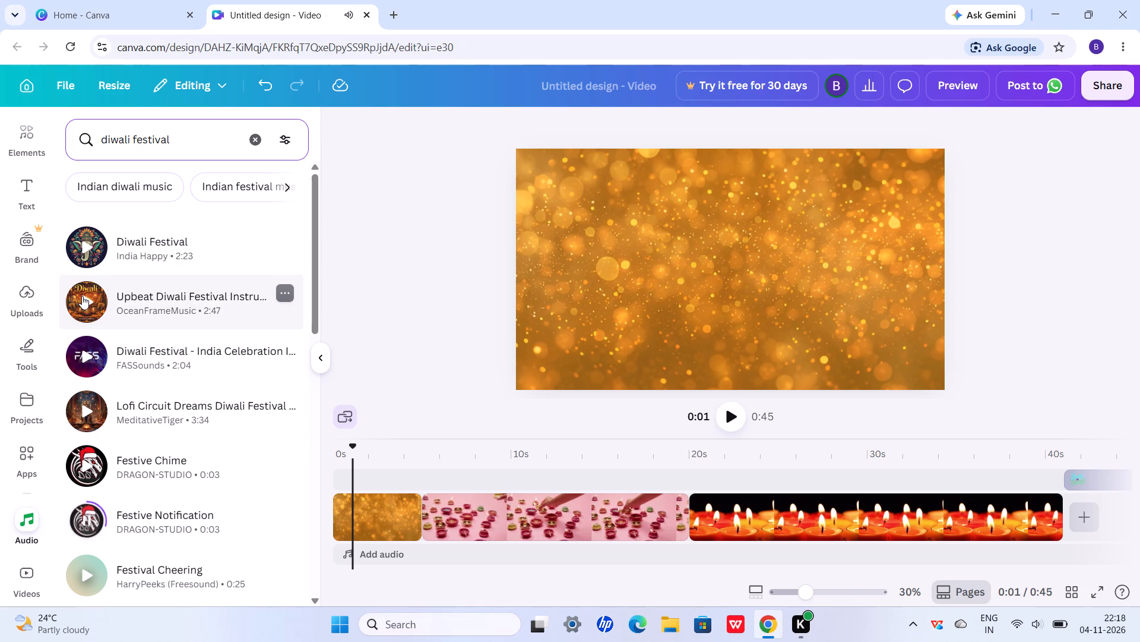
Preview Upbeat Diwali Festival Instrumental by OceanFrameMusic again and add it to the timeline as background music.
left_click(82, 296)
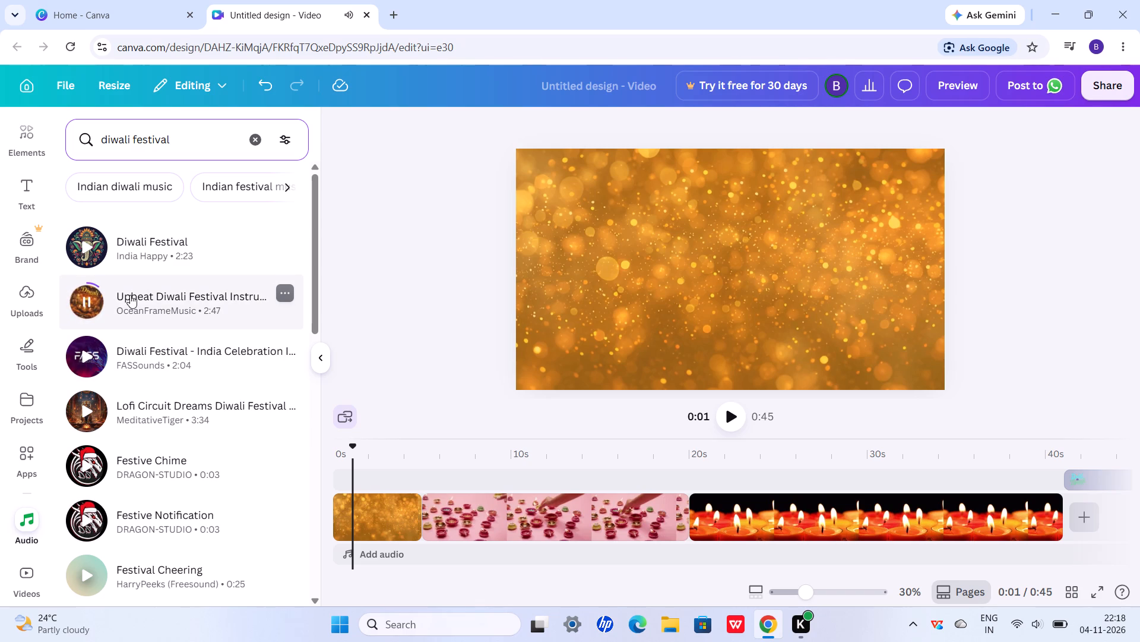
left_click(139, 294)
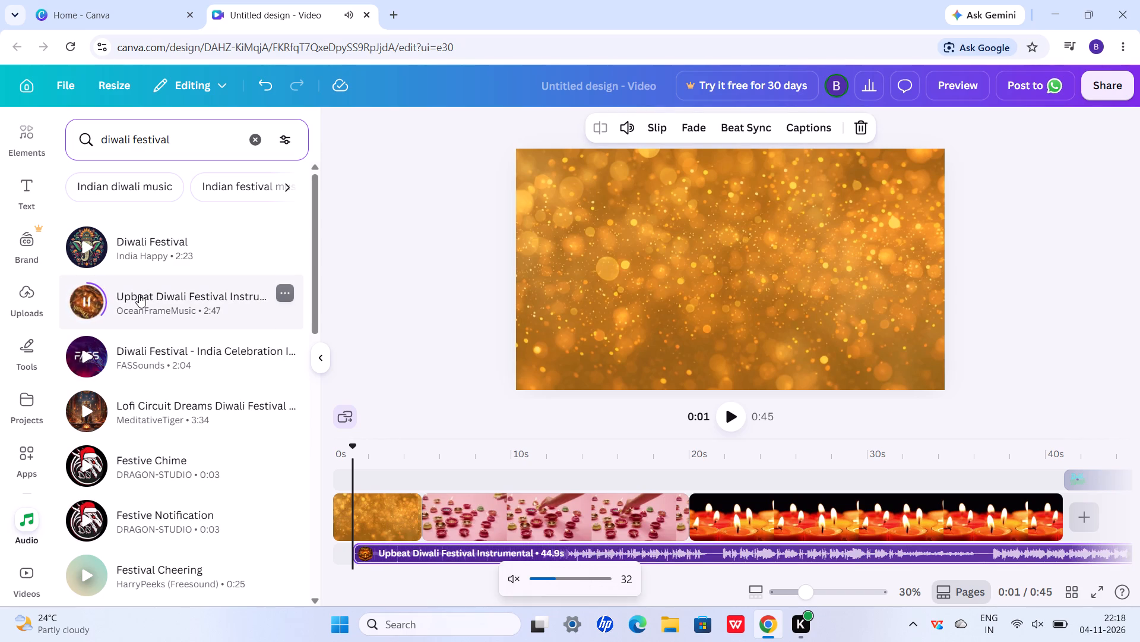
left_click(429, 548)
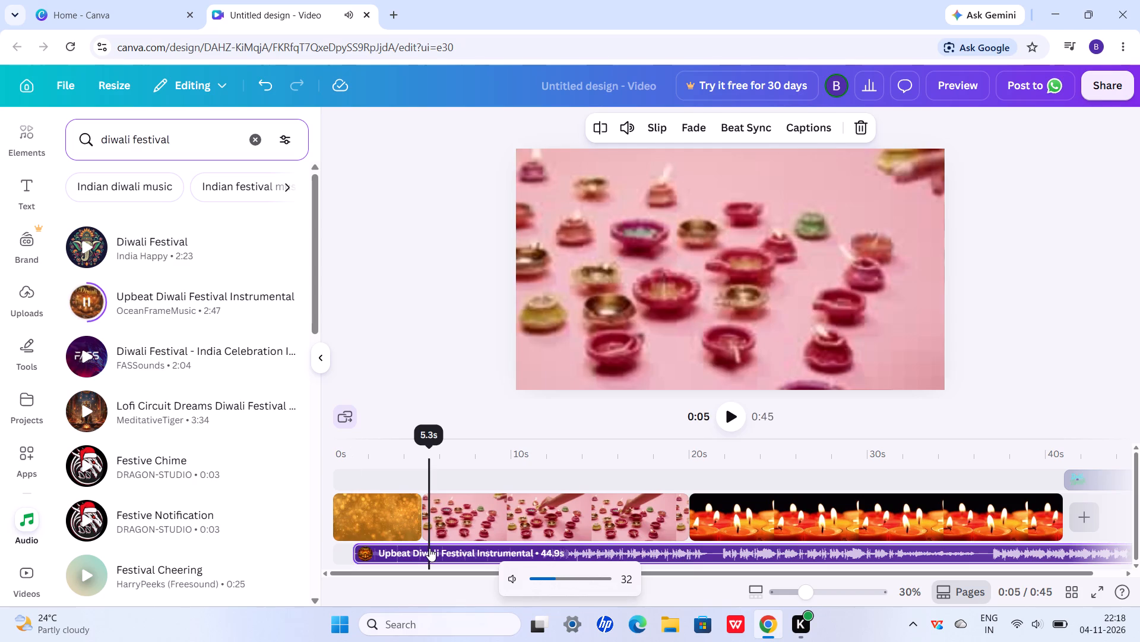
left_click(427, 306)
double_click(387, 351)
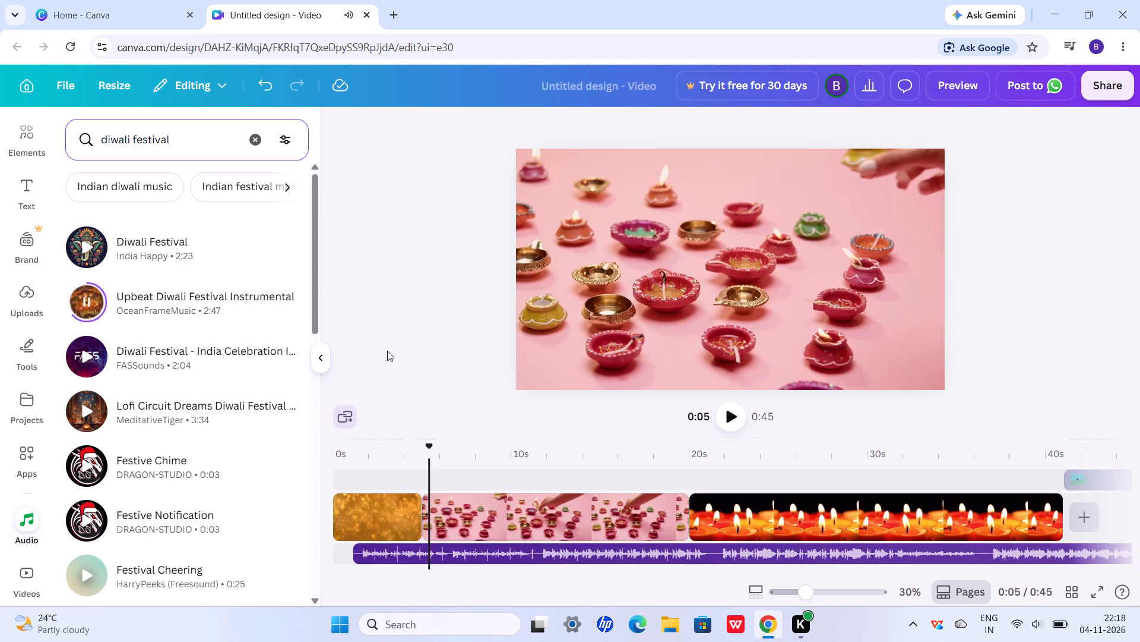
Play the video from the golden glitter clip at the start to check it with the background music.
left_click(350, 514)
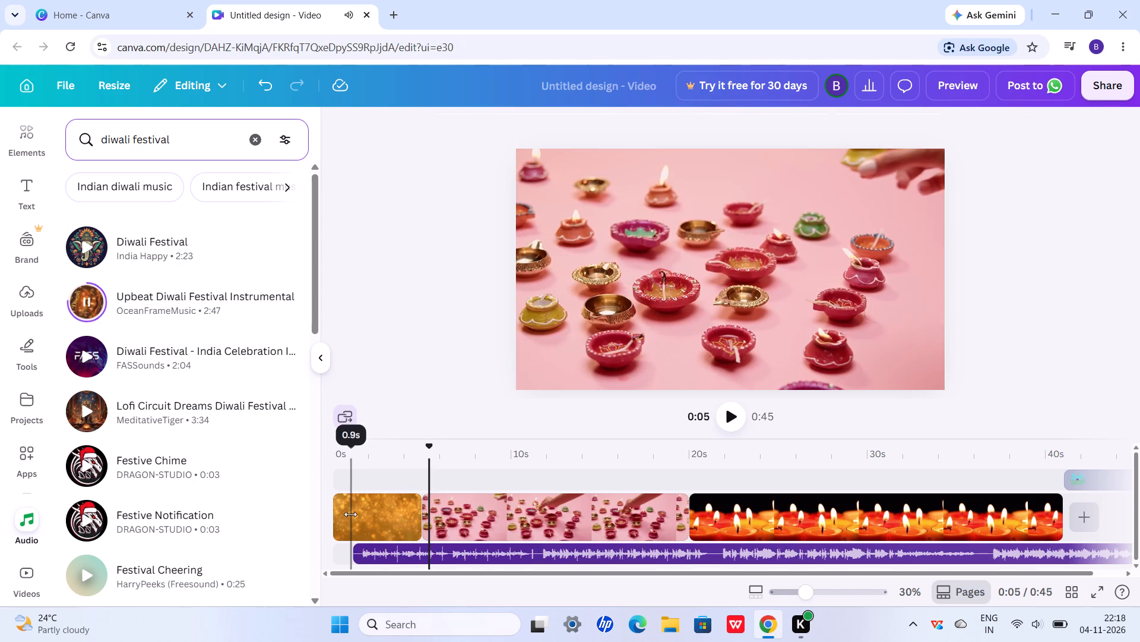
left_click(346, 515)
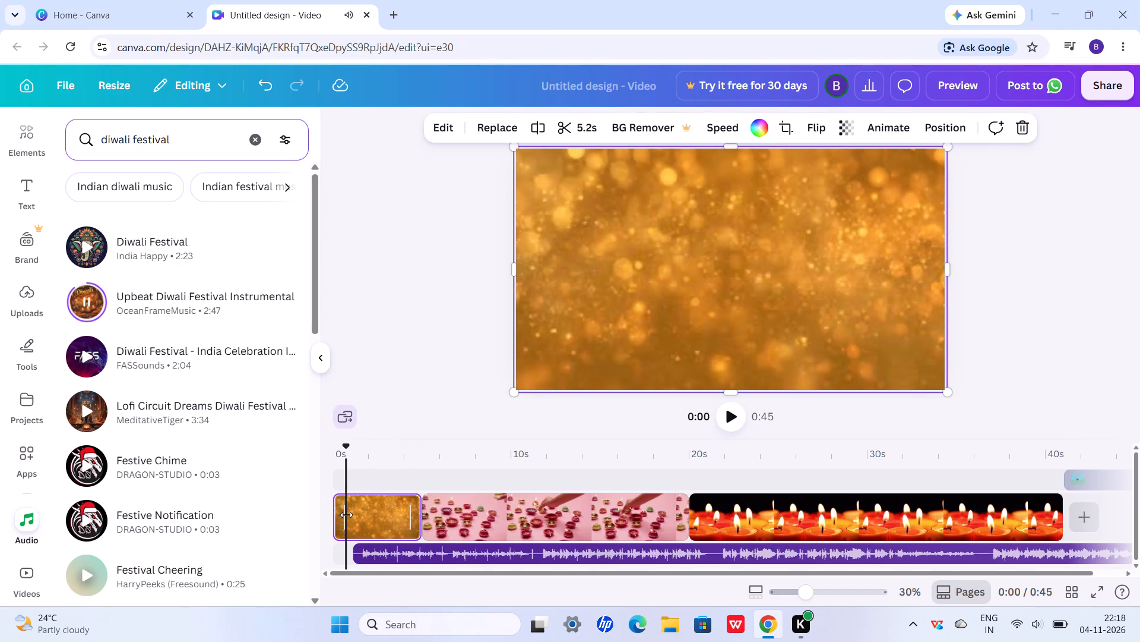
left_click(346, 515)
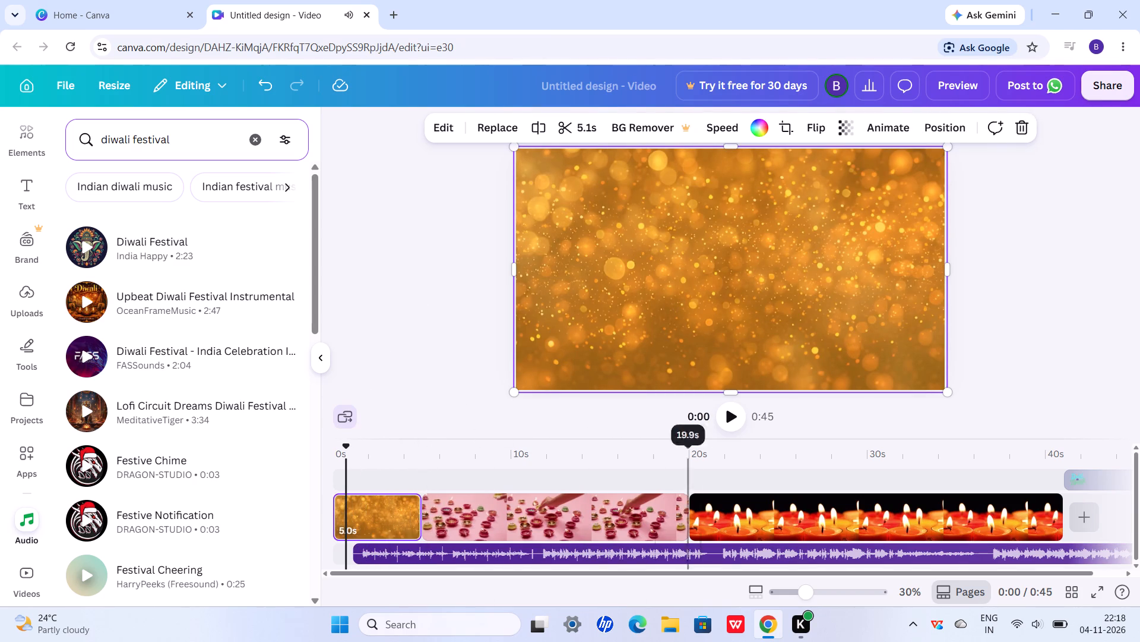
left_click(729, 413)
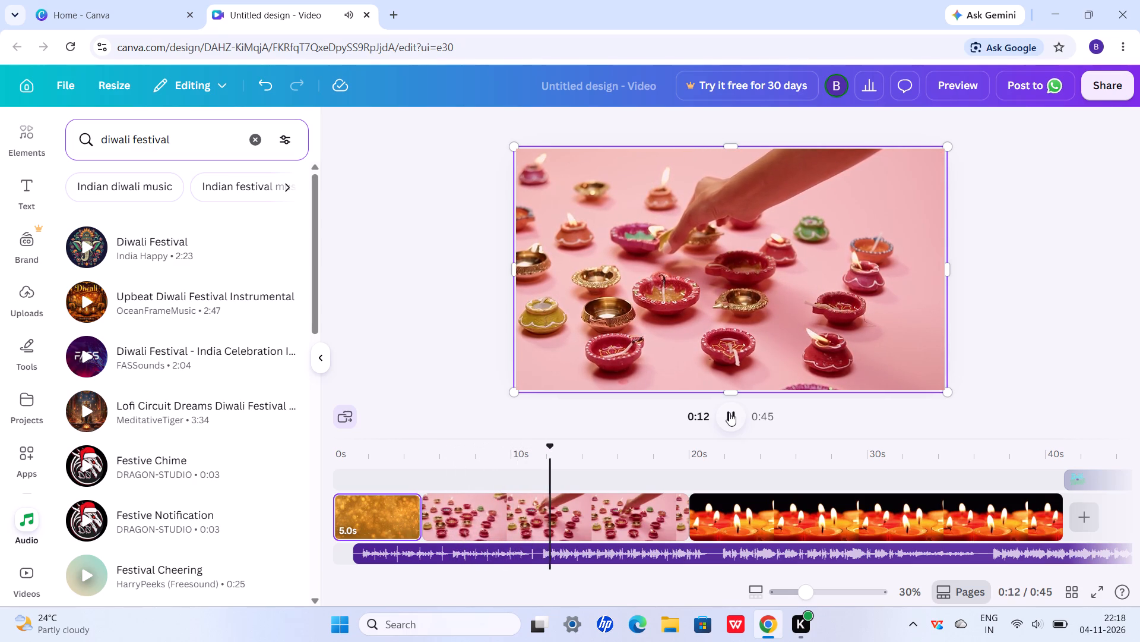
Apply the Blur animation to the pink diyas clip on the timeline.
left_click(536, 502)
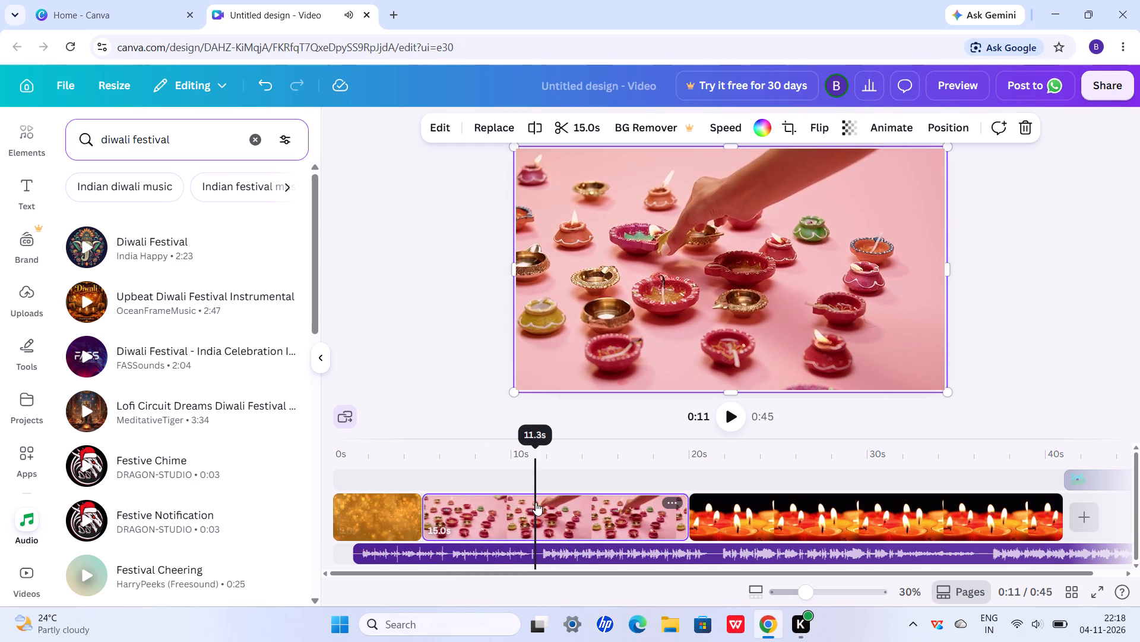
left_click(900, 126)
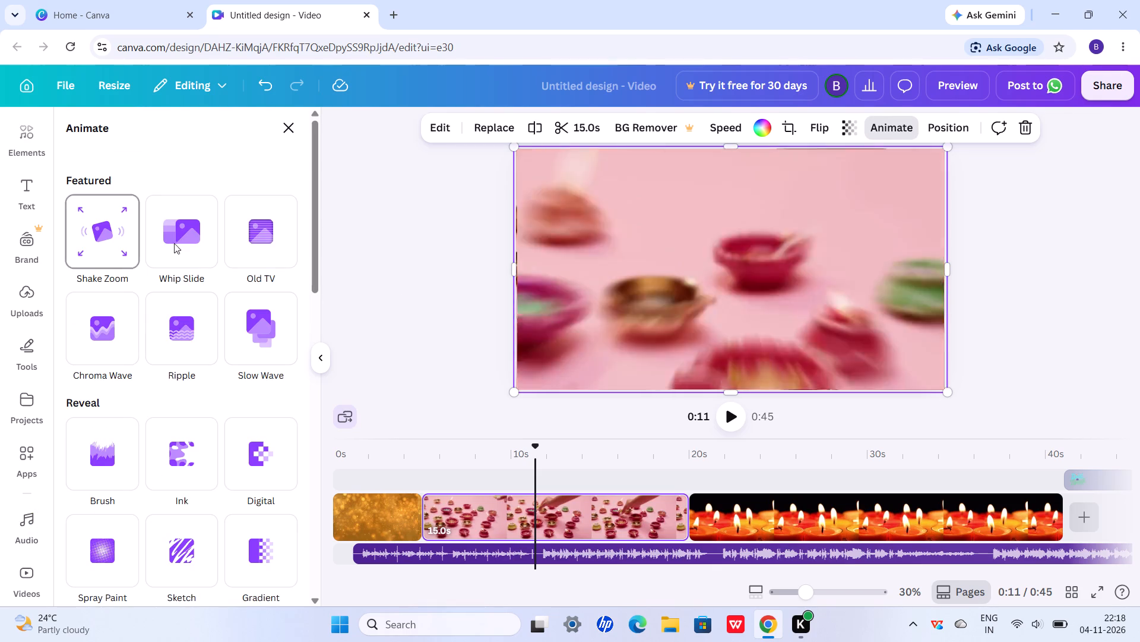
scroll(190, 414, "down", 1)
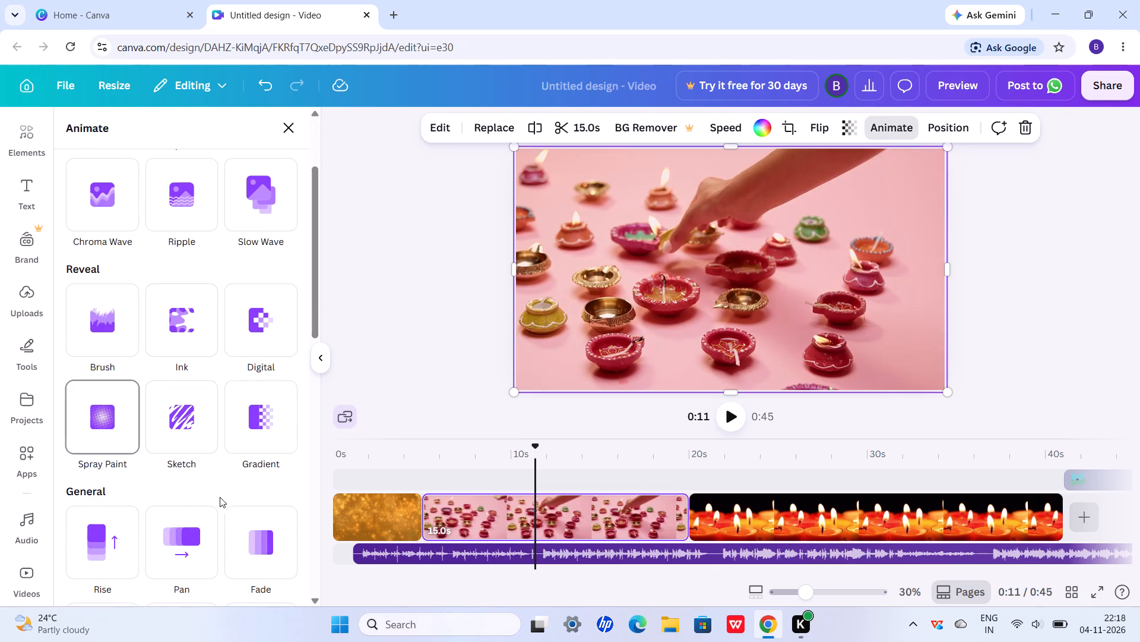
scroll(220, 503, "down", 7)
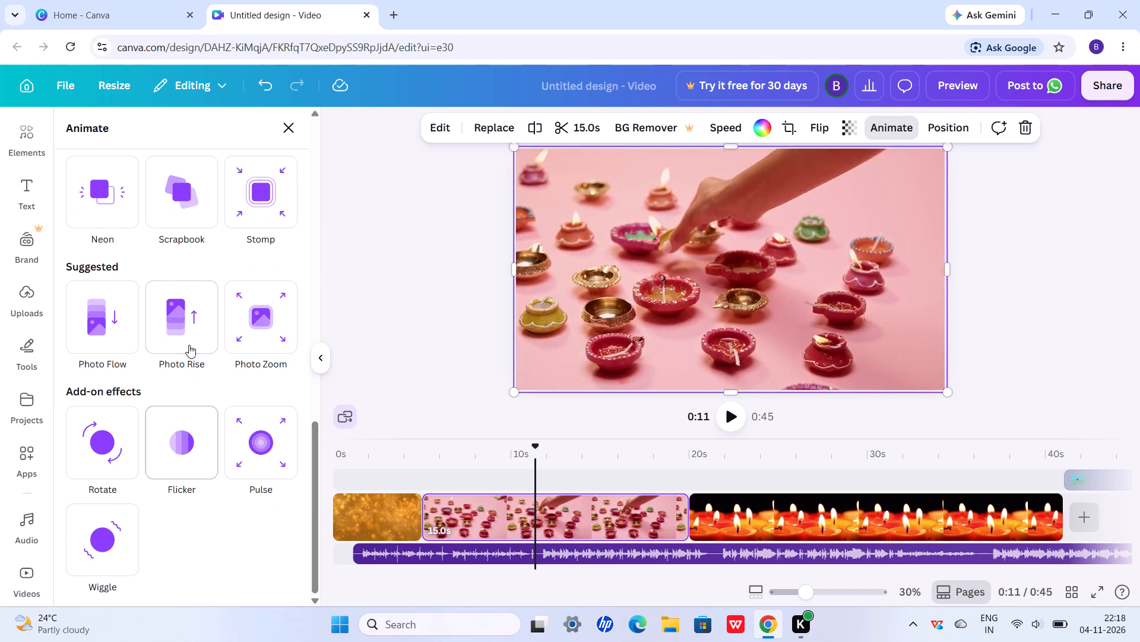
scroll(189, 345, "up", 7)
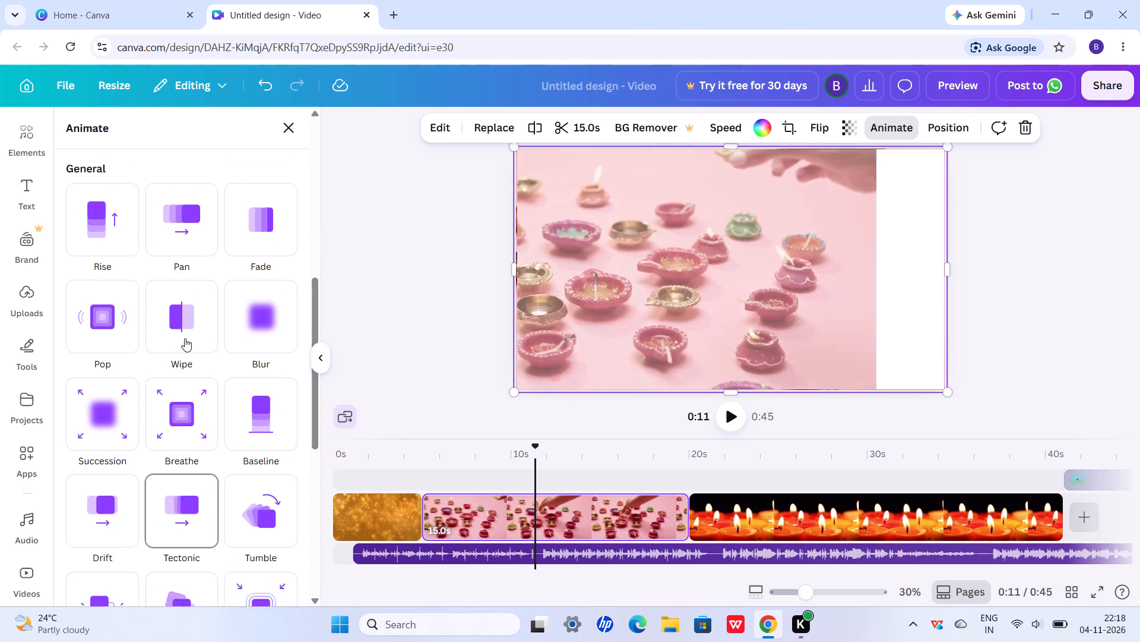
left_click(246, 364)
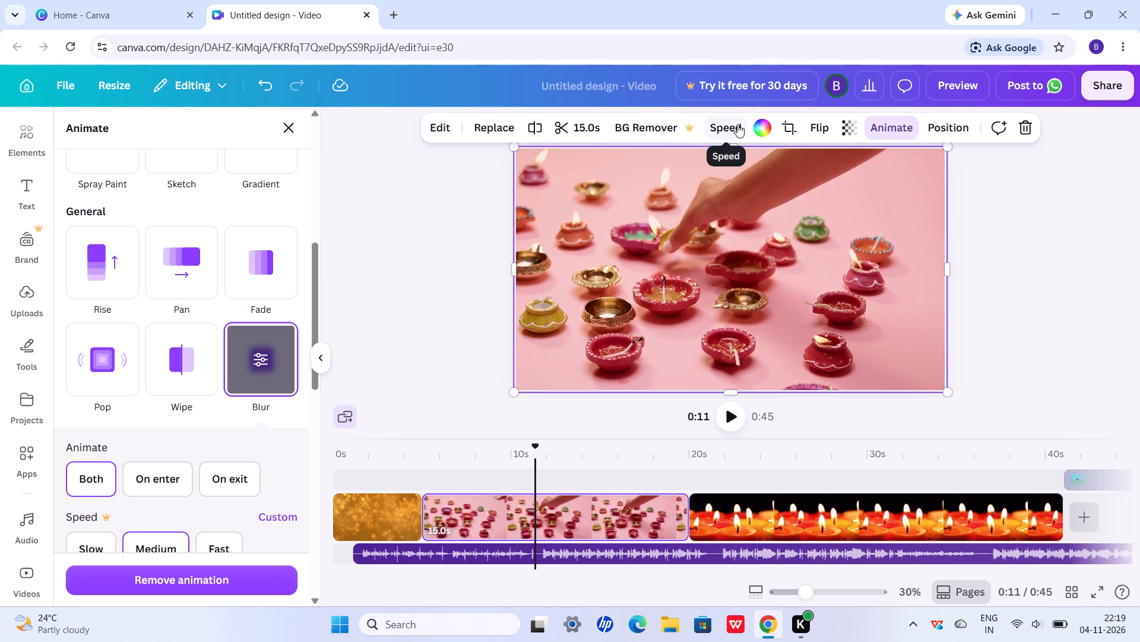
Open the stock videos for a new clip after the candles clip and clear the "festive background" search.
scroll(790, 547, "left", 3)
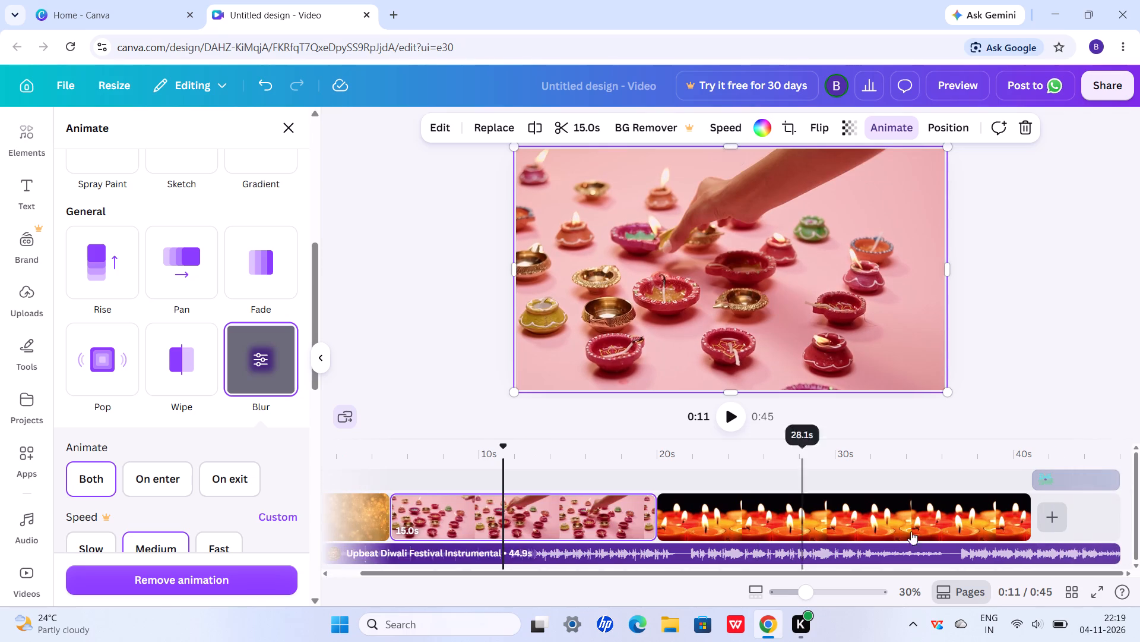
left_click(1052, 515)
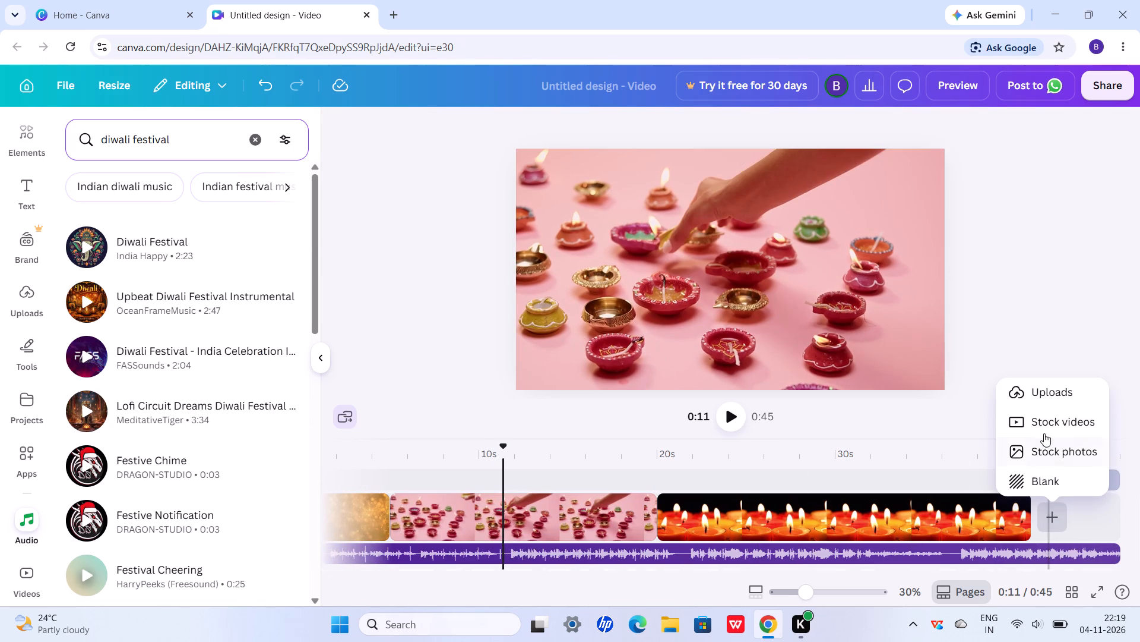
left_click(1044, 431)
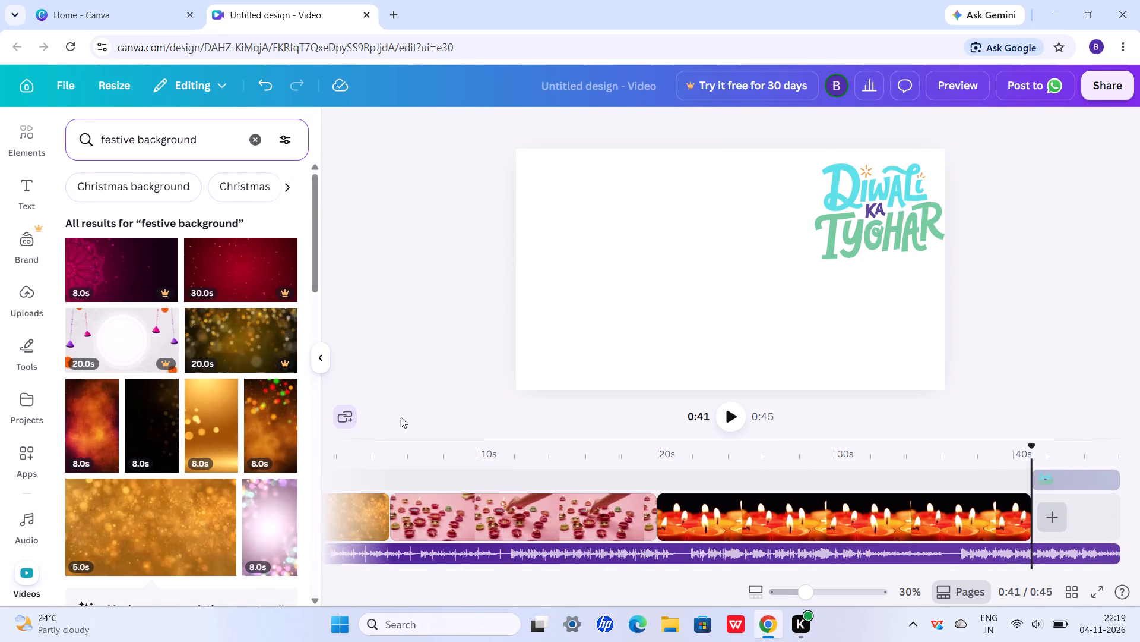
scroll(197, 351, "down", 8)
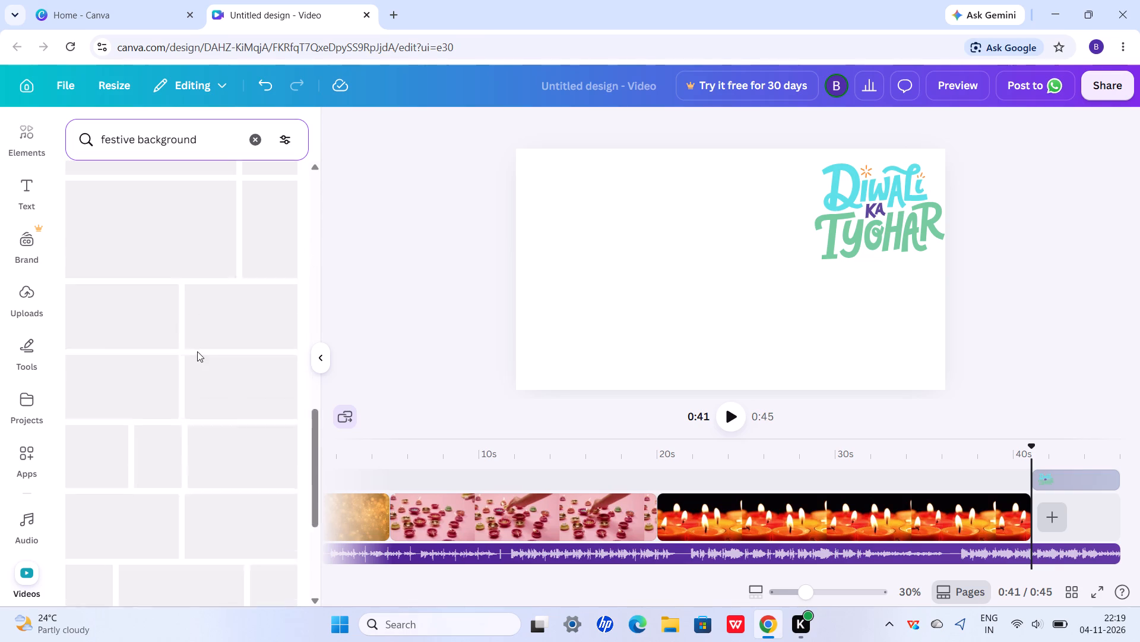
left_click(248, 140)
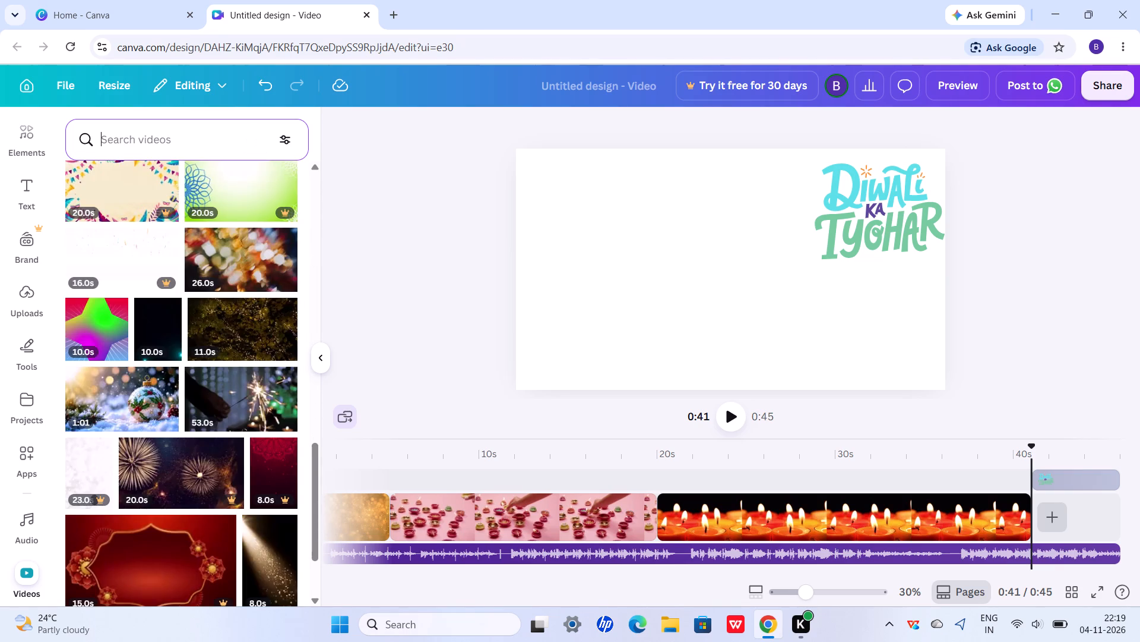
left_click(175, 140)
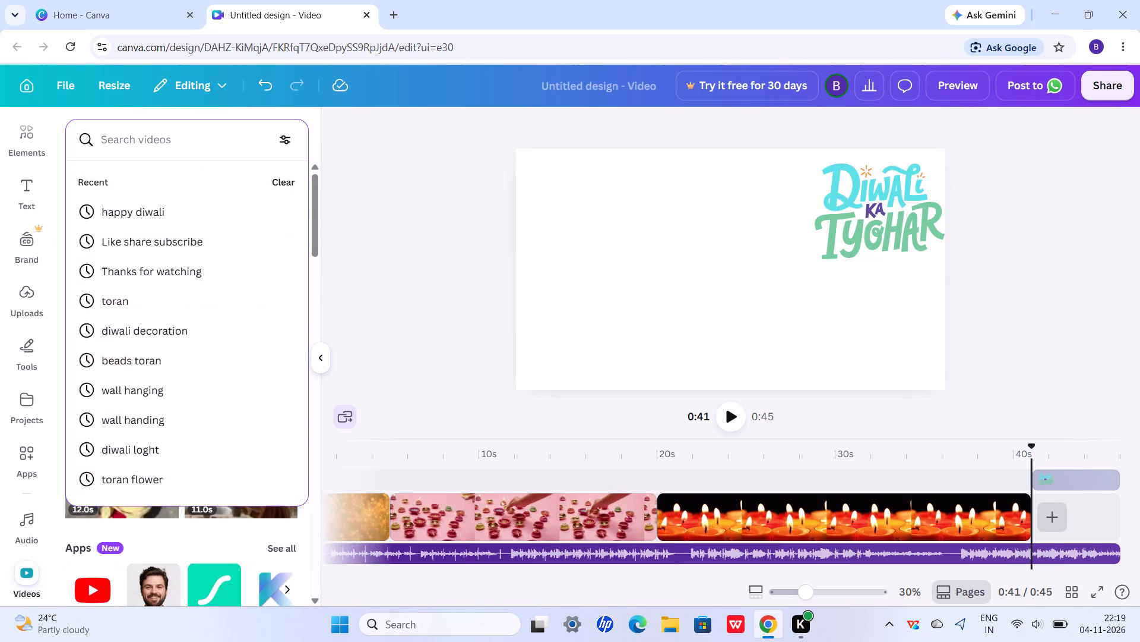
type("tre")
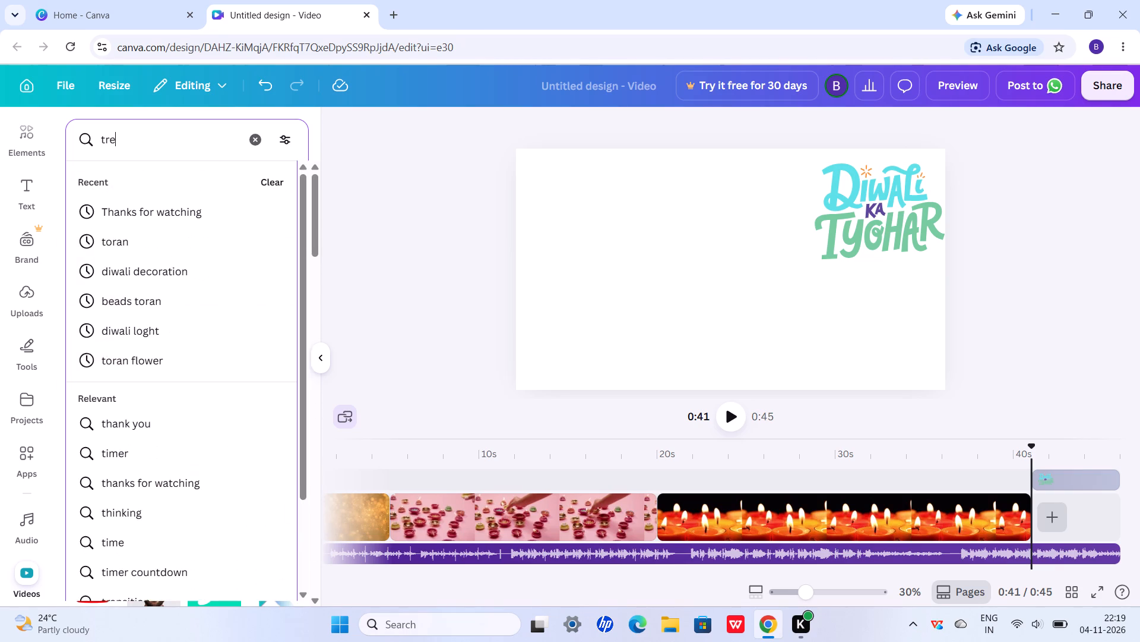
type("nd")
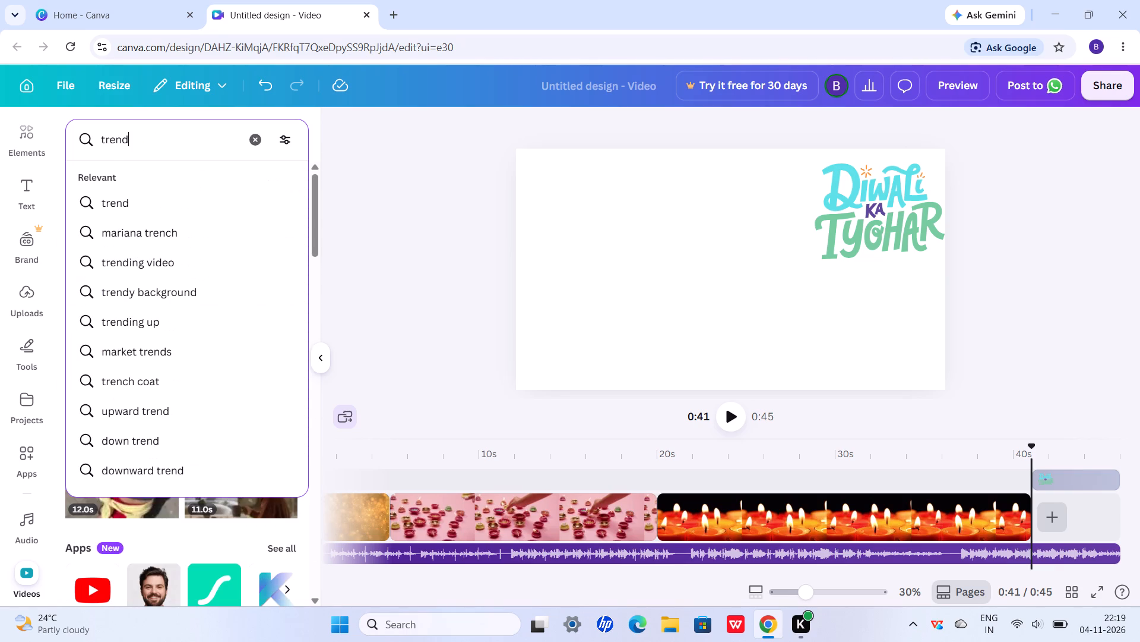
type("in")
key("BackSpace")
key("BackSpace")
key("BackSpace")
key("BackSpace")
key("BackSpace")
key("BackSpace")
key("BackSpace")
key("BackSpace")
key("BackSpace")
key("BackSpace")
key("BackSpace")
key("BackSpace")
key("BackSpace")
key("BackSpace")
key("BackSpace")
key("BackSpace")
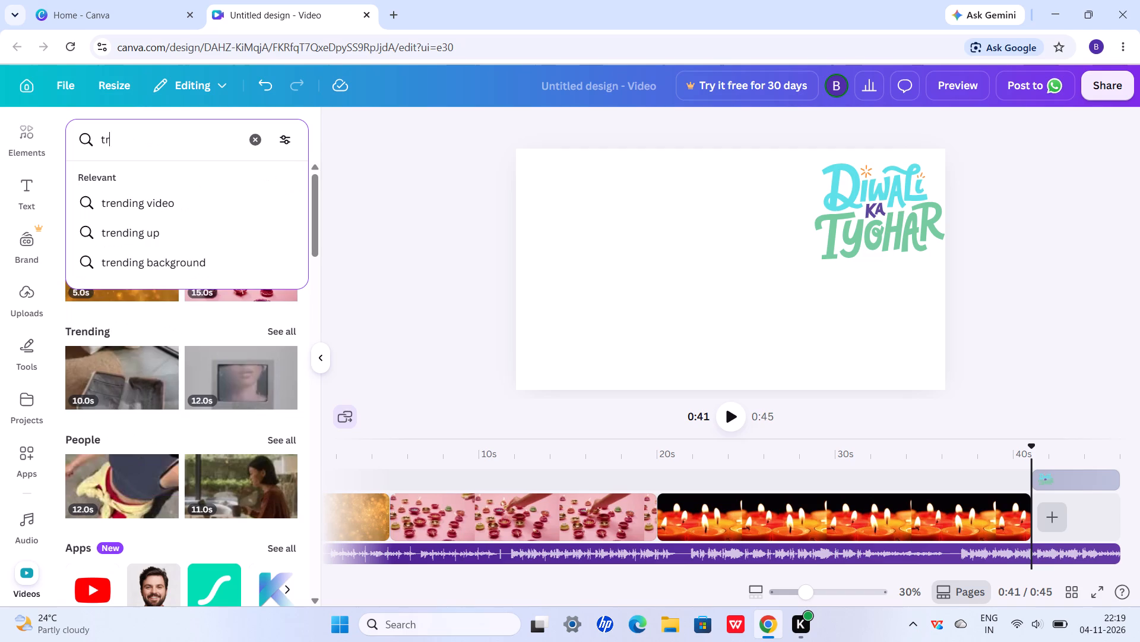
Search the stock videos for "diwali celebration" and add the 15-second festive sweets clip after the candles clip.
type("diwali")
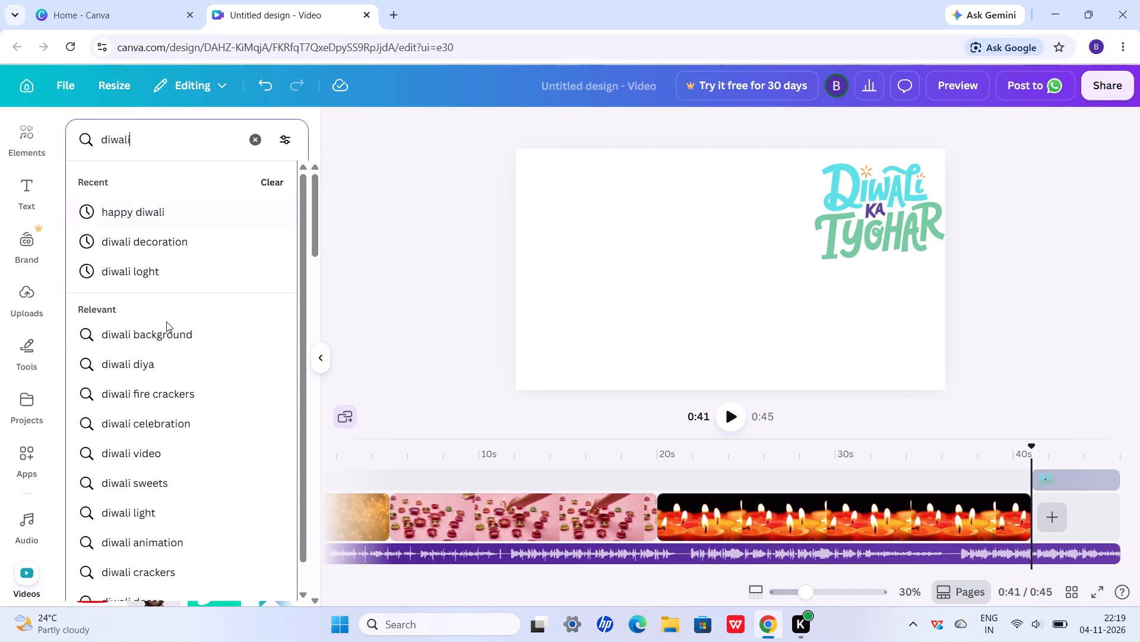
left_click(195, 436)
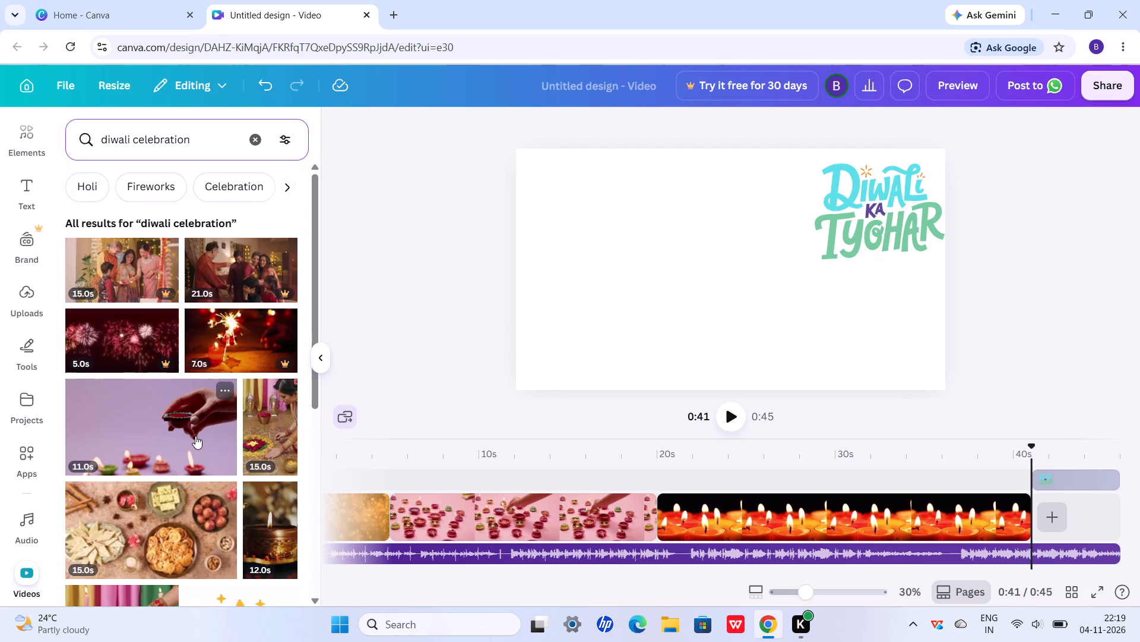
scroll(192, 435, "down", 1)
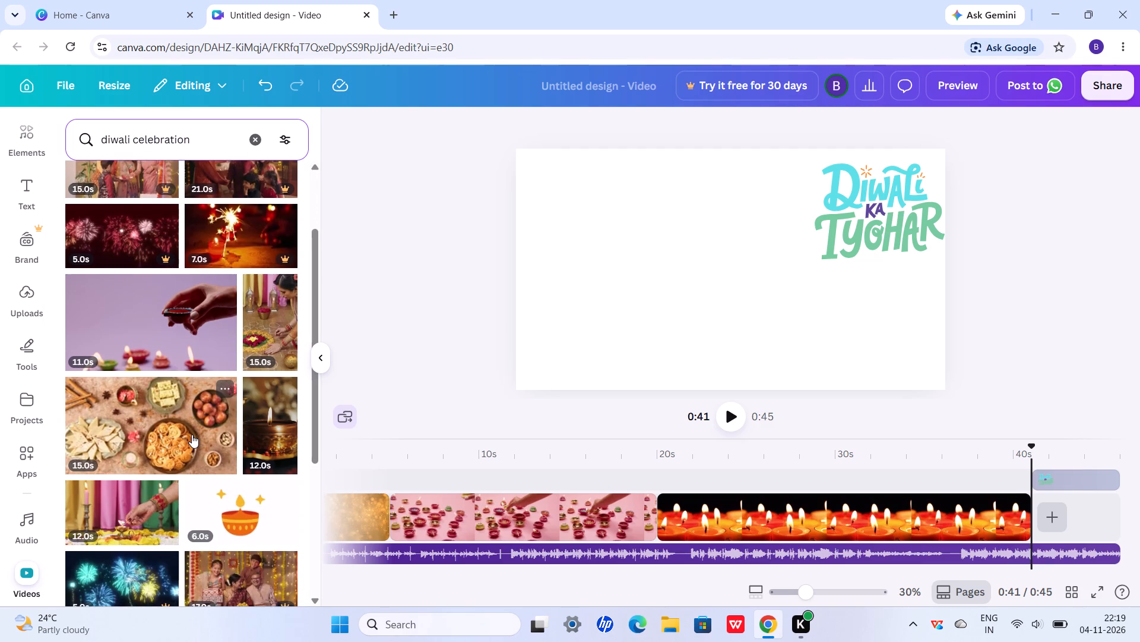
left_click(127, 423)
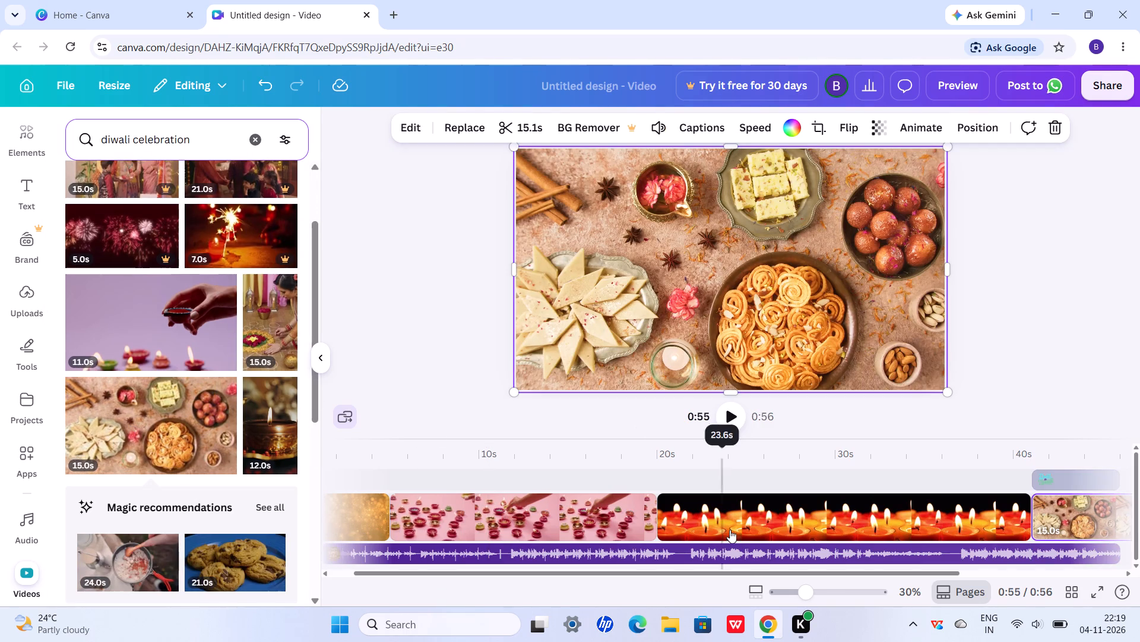
Trim the end of the festive sweets clip on the timeline to 7.6 s.
scroll(781, 542, "left", 5)
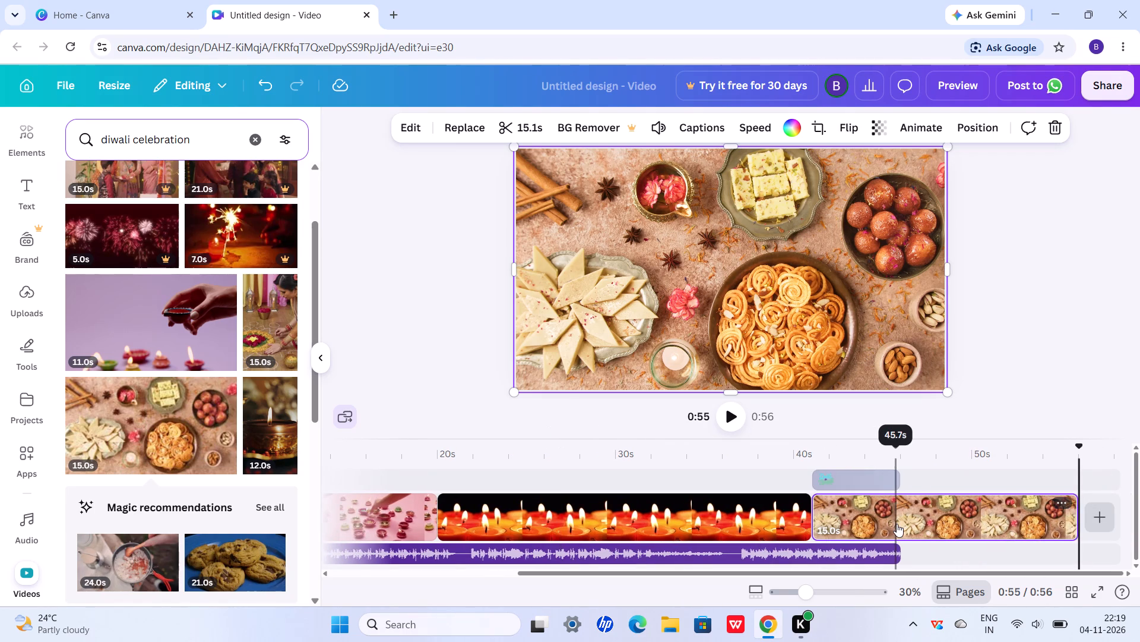
left_click(897, 524)
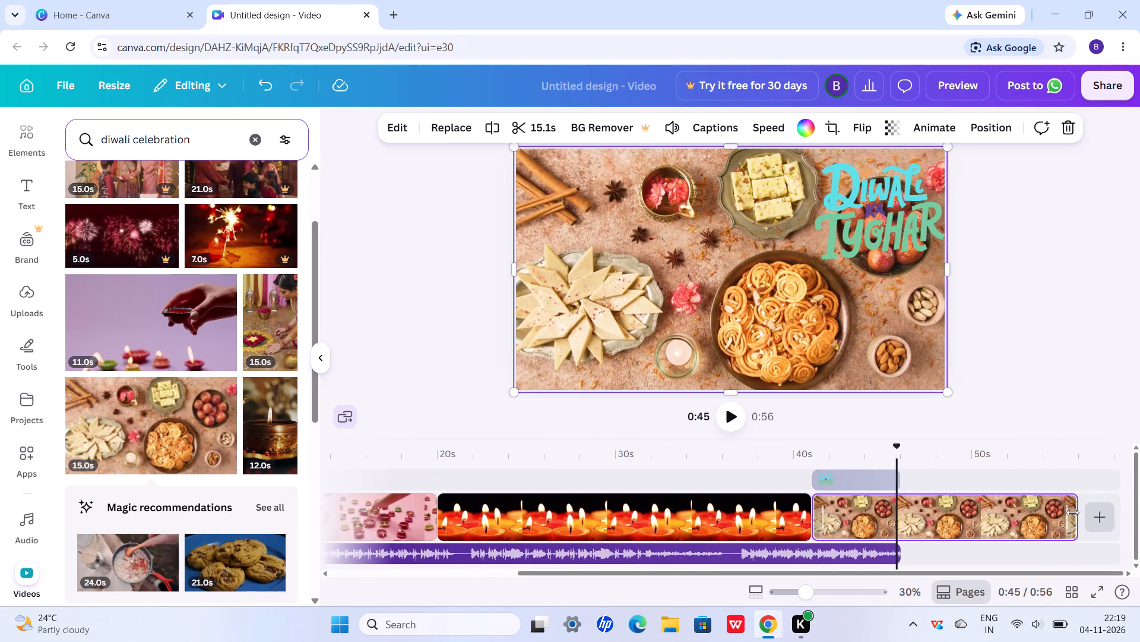
left_click_drag(1072, 512, 952, 517)
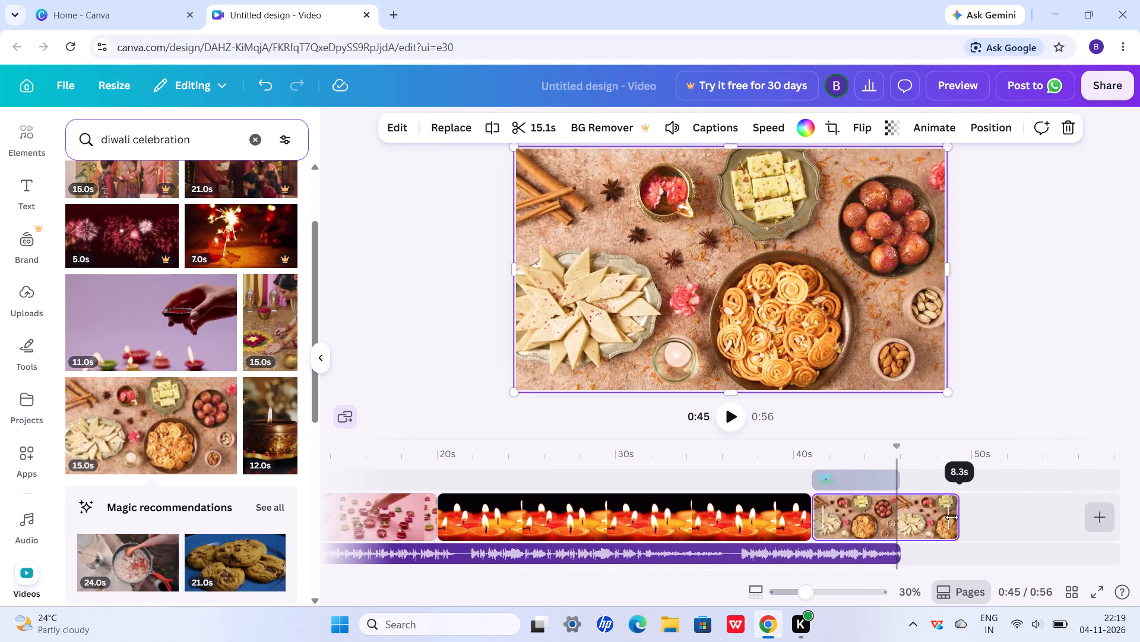
left_click_drag(952, 517, 941, 524)
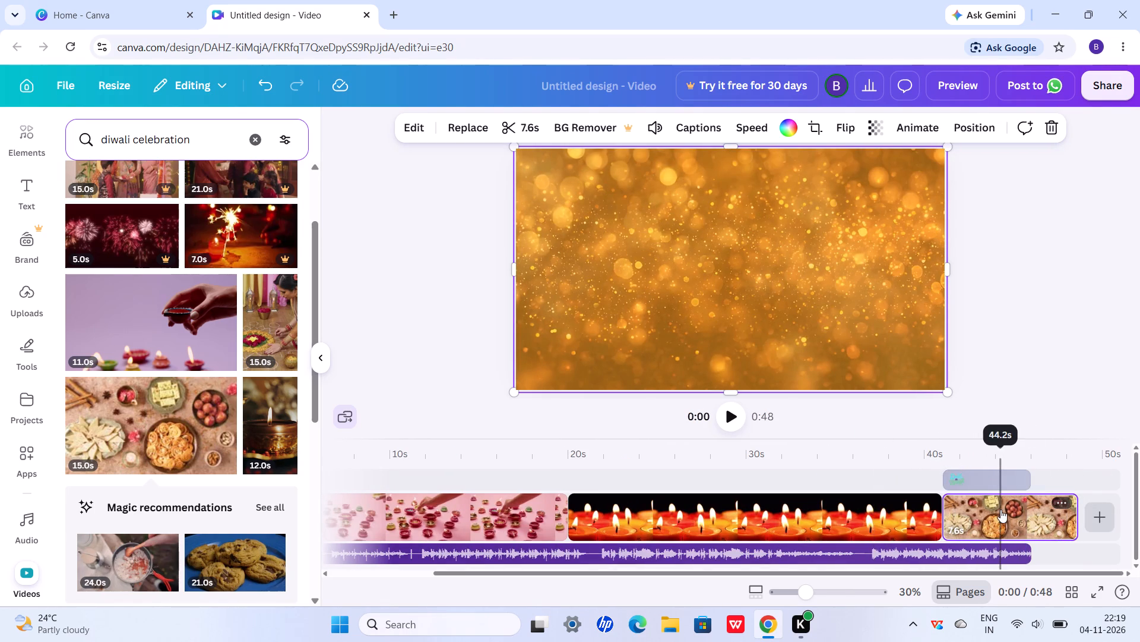
Move the "Diwali Ka Tyohar" graphic to the horizontal centre of the sweets clip and open its position settings.
scroll(987, 524, "left", 2)
left_click(1023, 523)
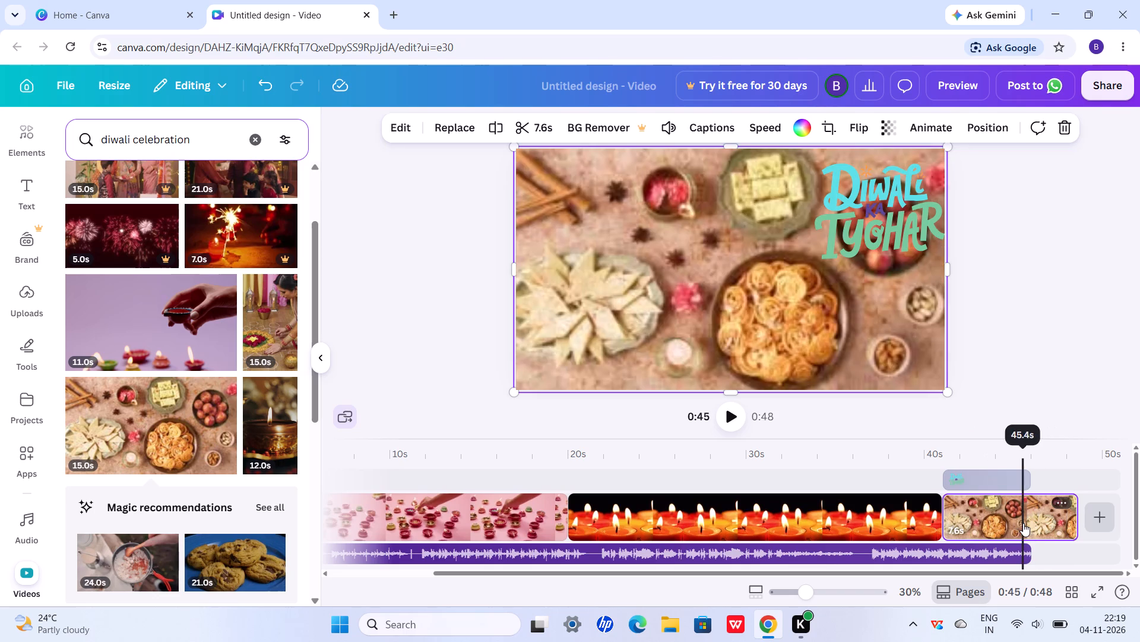
left_click_drag(869, 206, 729, 248)
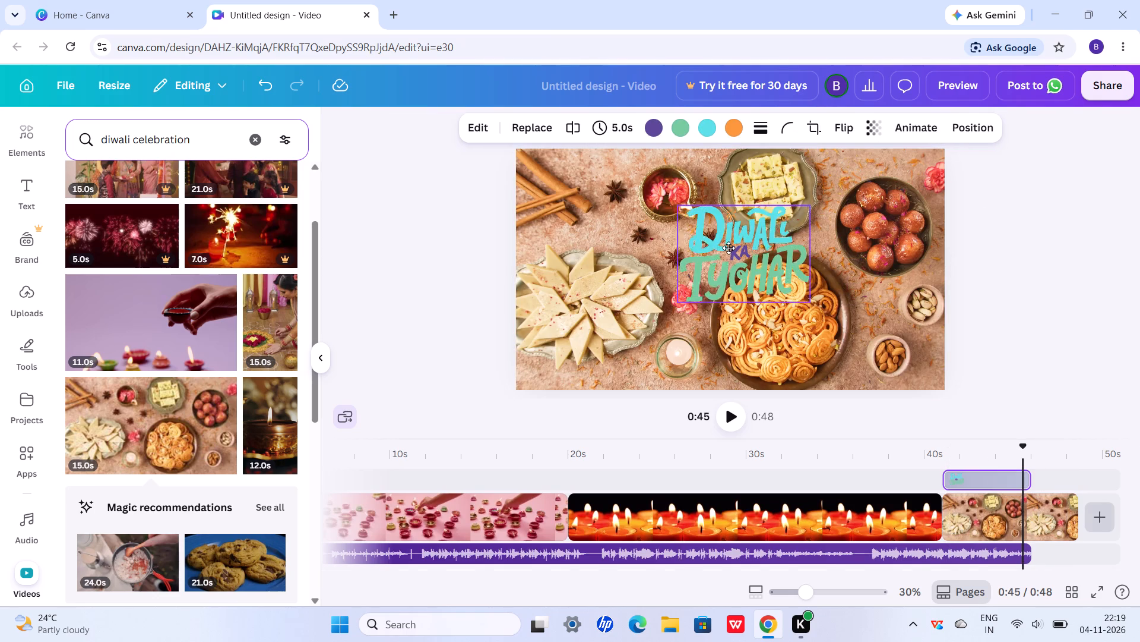
left_click_drag(729, 248, 718, 248)
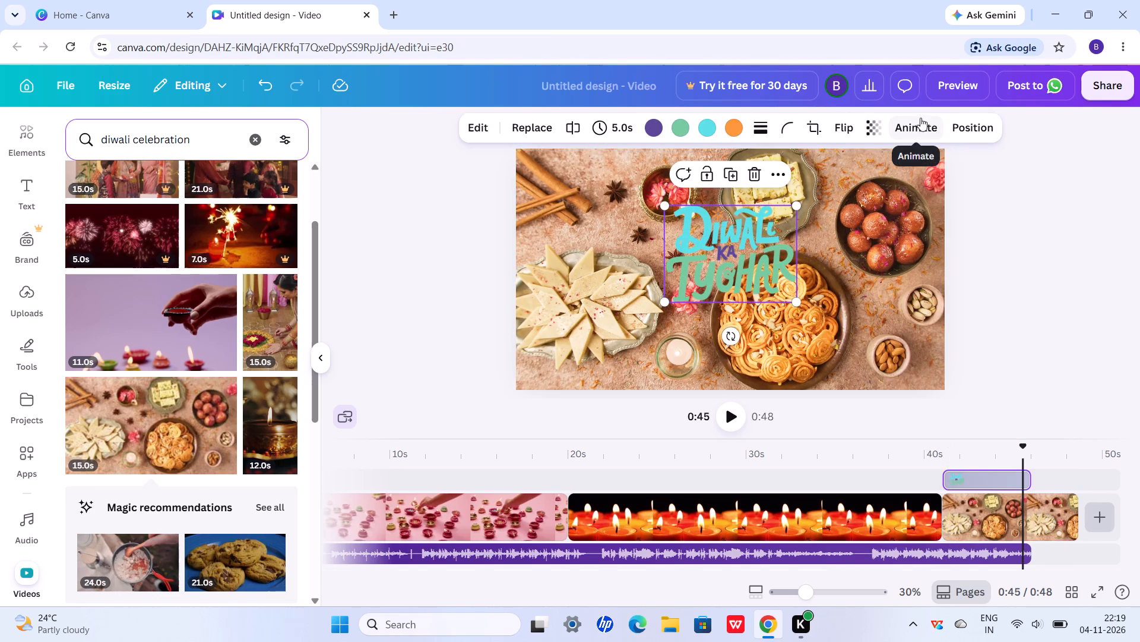
left_click(960, 129)
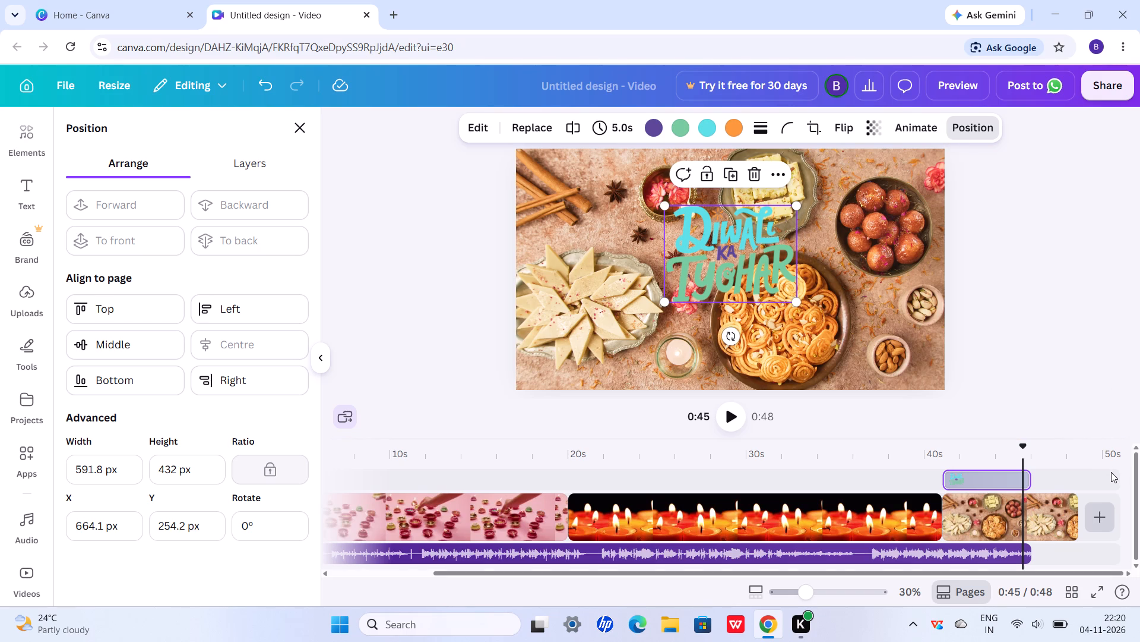
Browse the stock videos, including all recently used ones, for a clip to follow the festive sweets clip.
left_click(1106, 515)
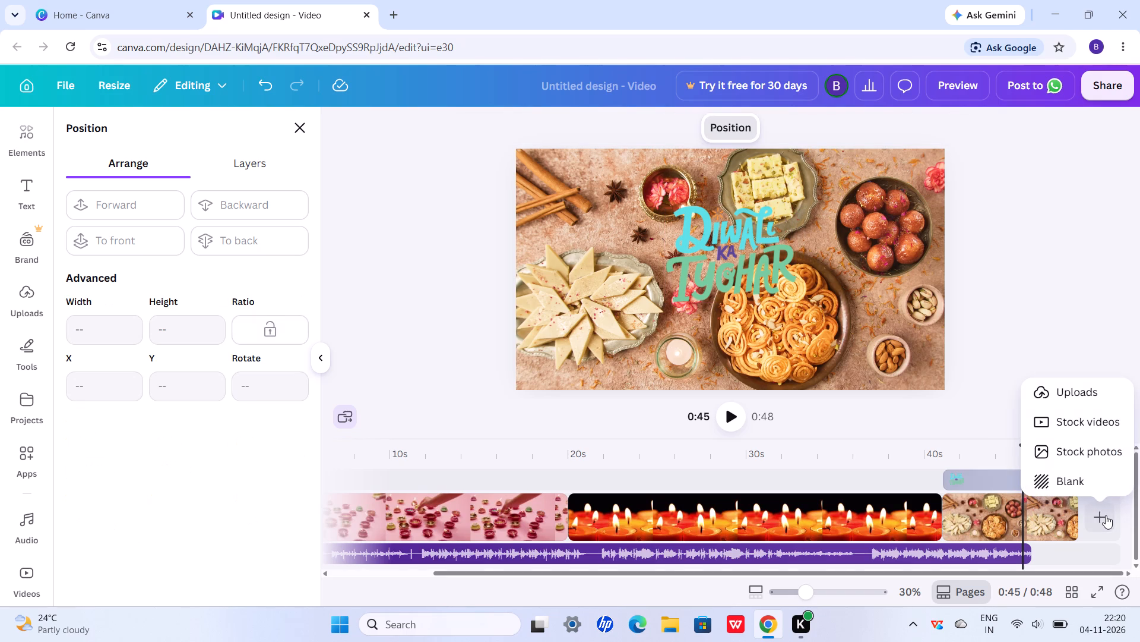
left_click(1075, 427)
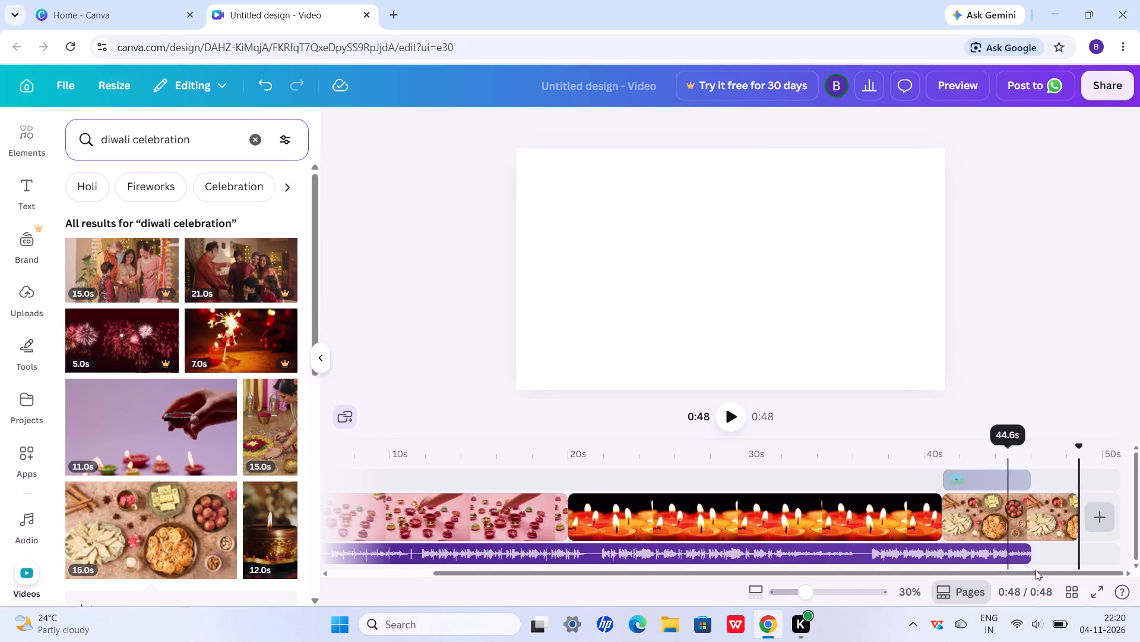
left_click(1102, 508)
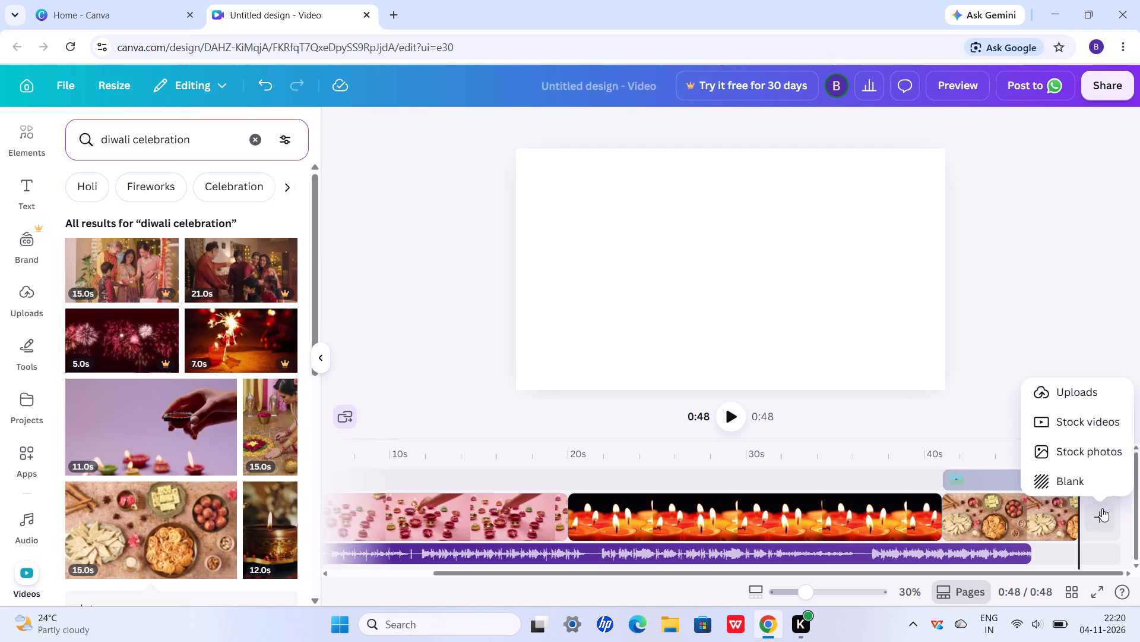
left_click(1076, 430)
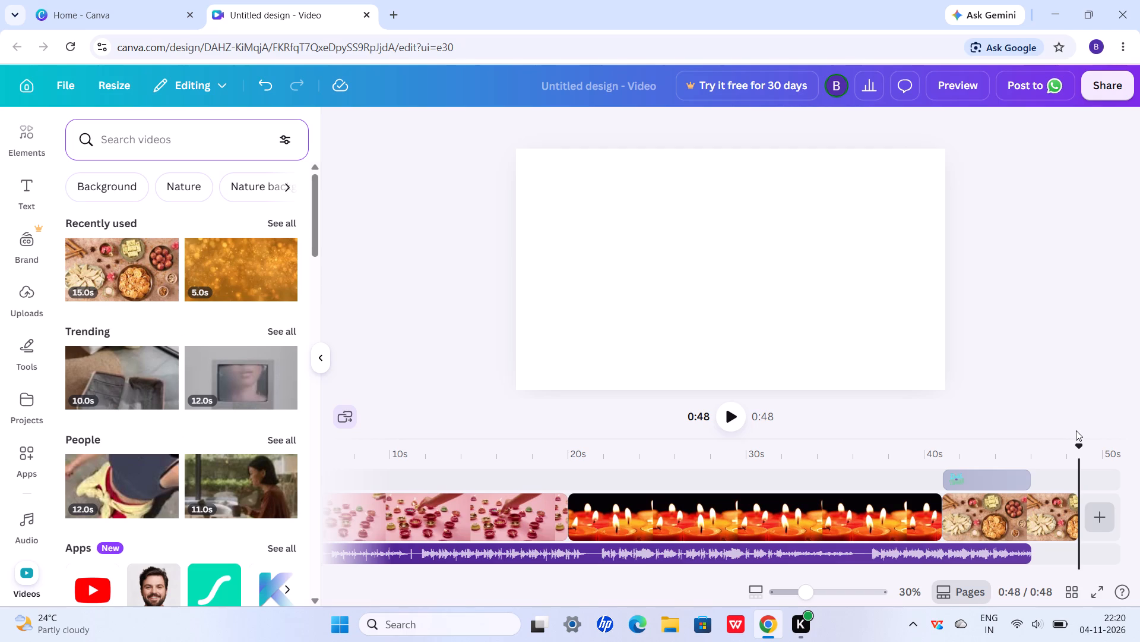
left_click(1097, 521)
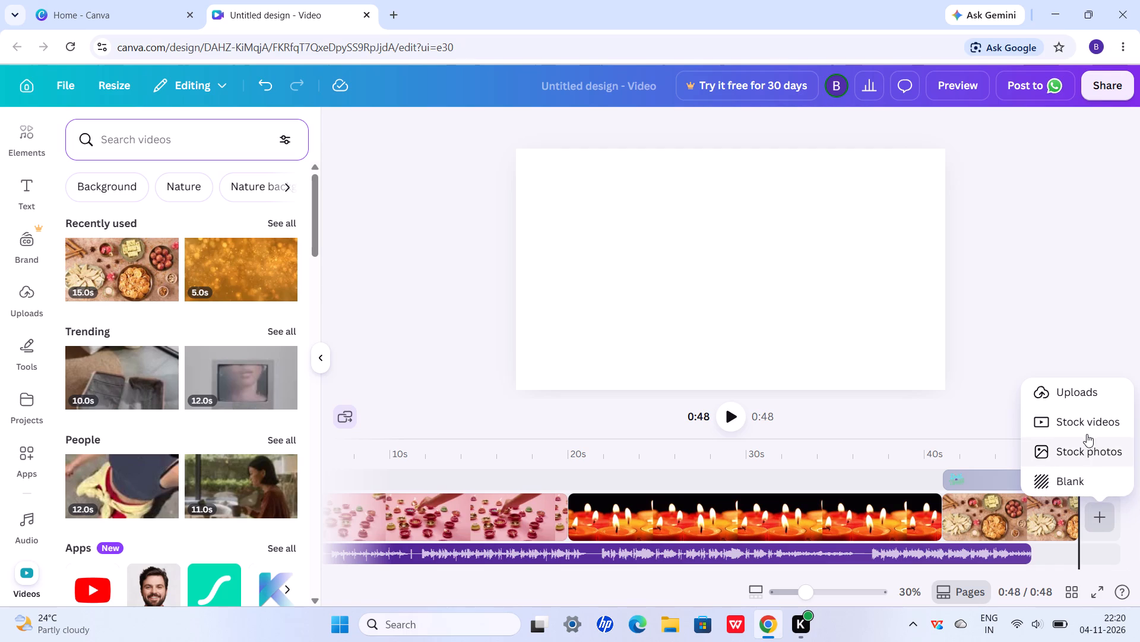
left_click(1082, 425)
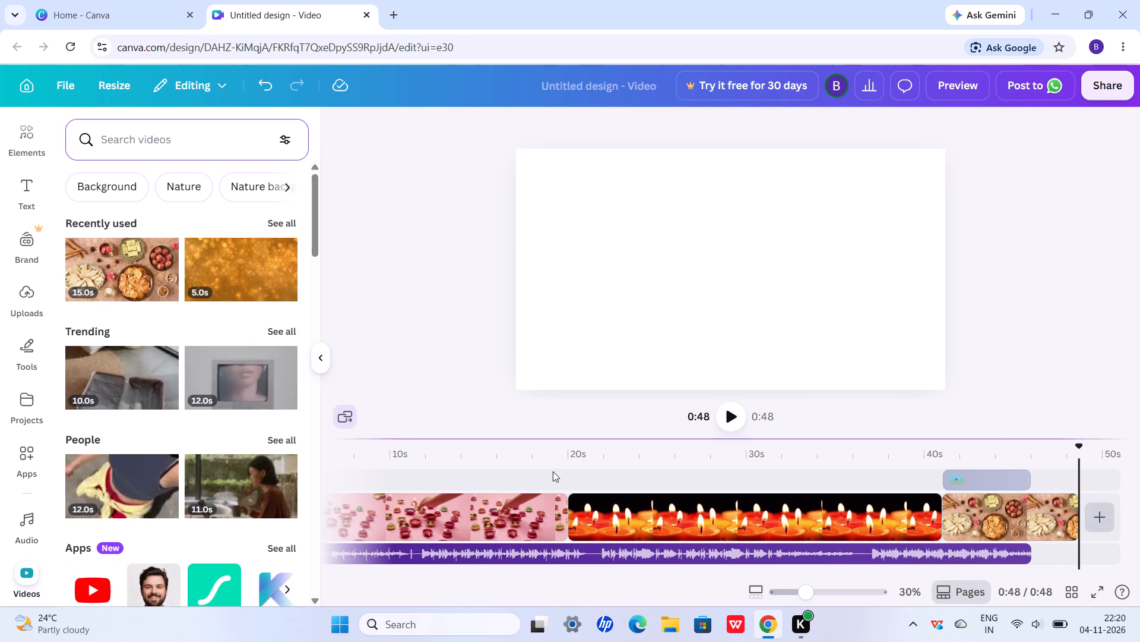
left_click(279, 219)
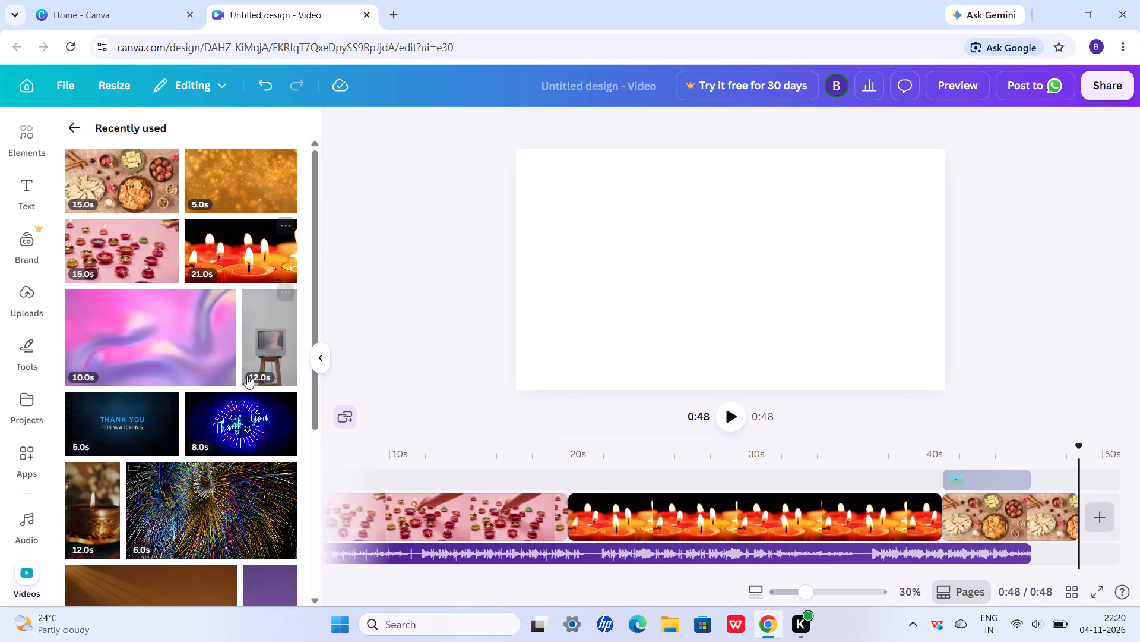
scroll(245, 381, "down", 7)
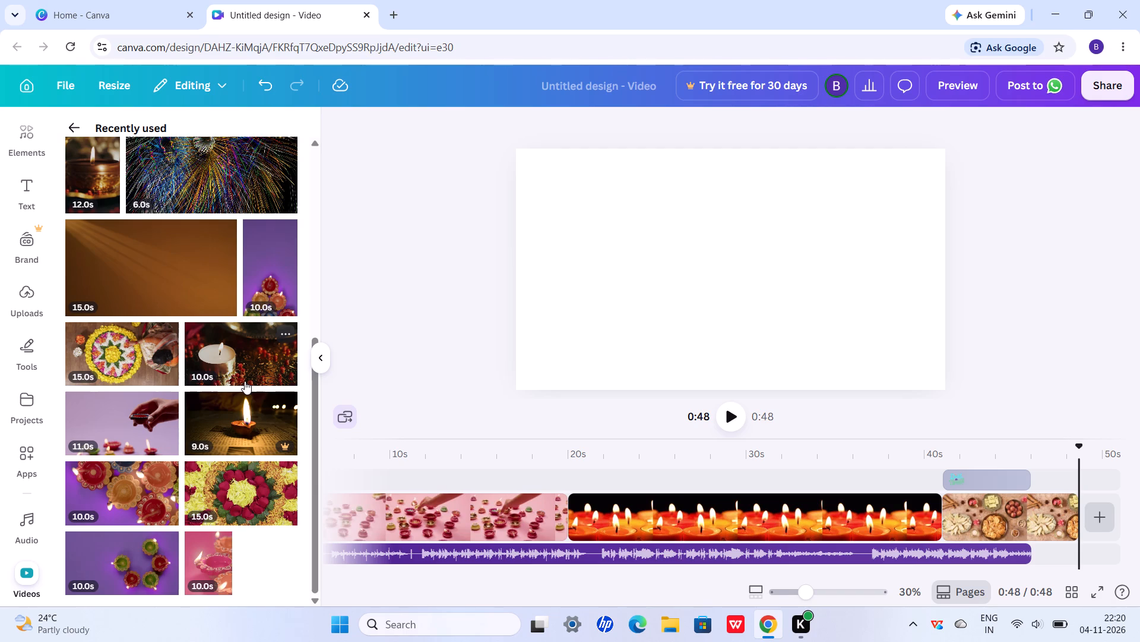
left_click(65, 126)
Add the "Celebrating Diwali" graphic from the recommended elements to the blank scene after the sweets clip.
left_click(25, 136)
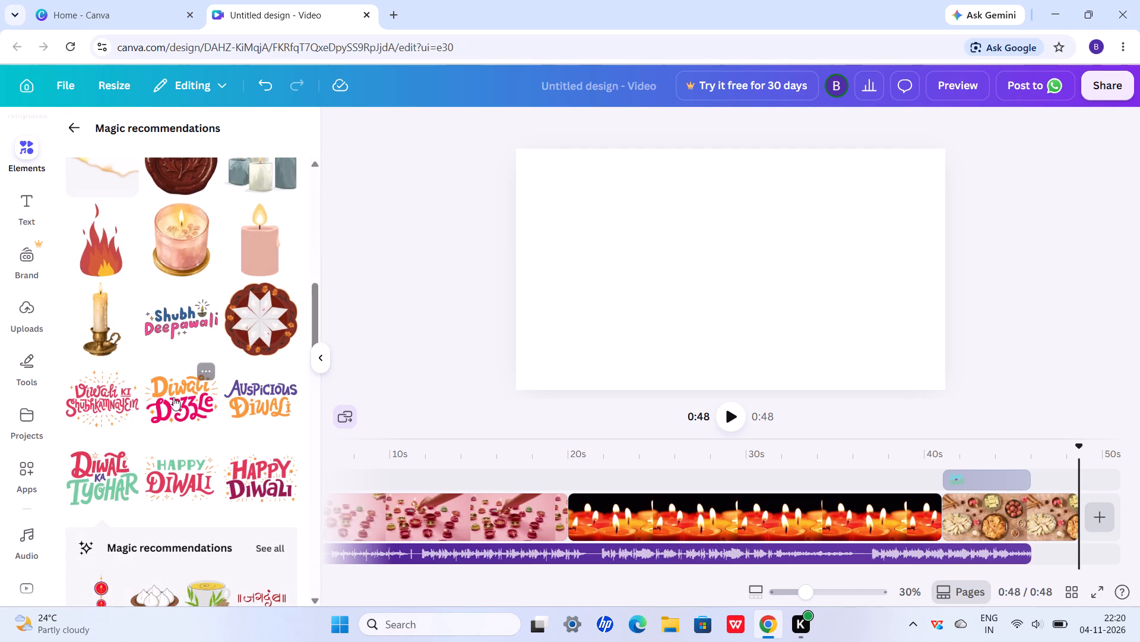
scroll(116, 495, "down", 2)
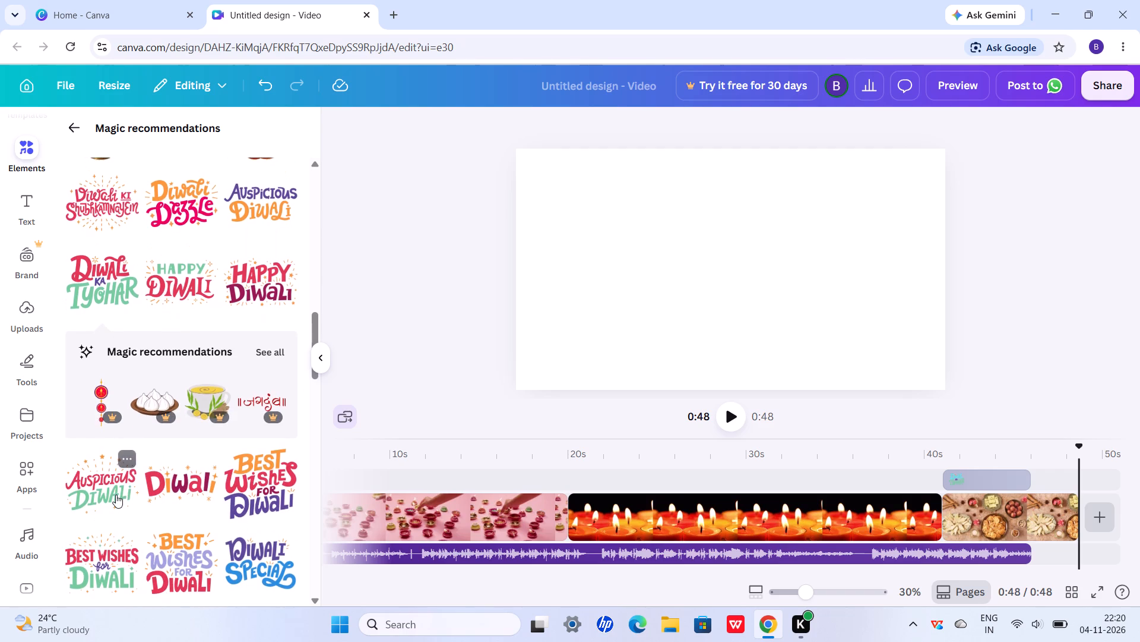
scroll(116, 495, "down", 3)
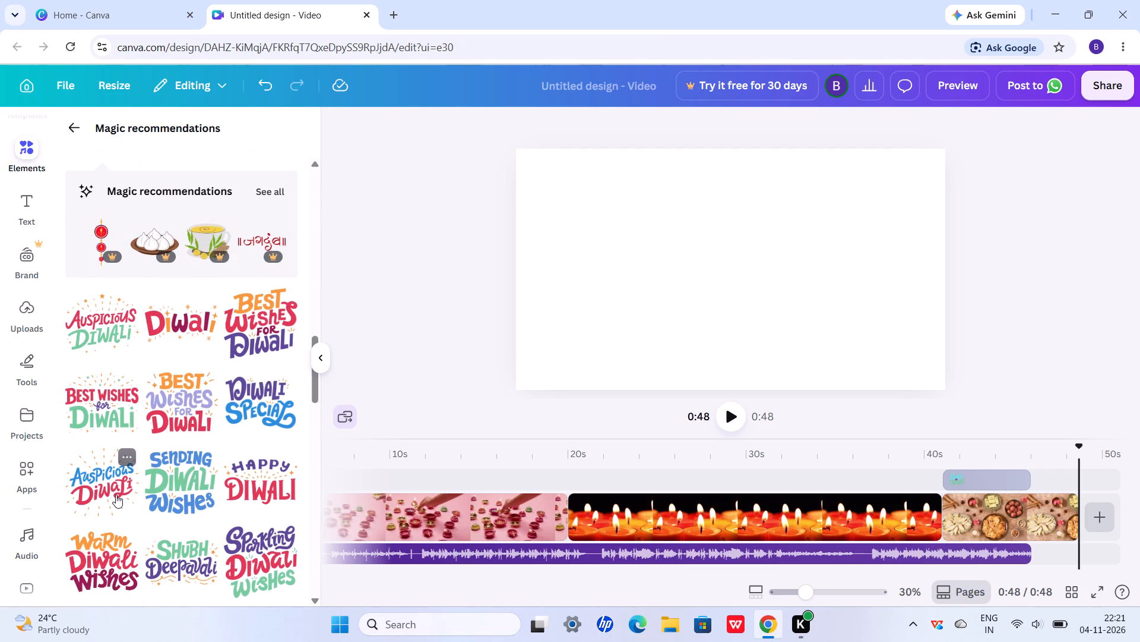
scroll(116, 495, "down", 3)
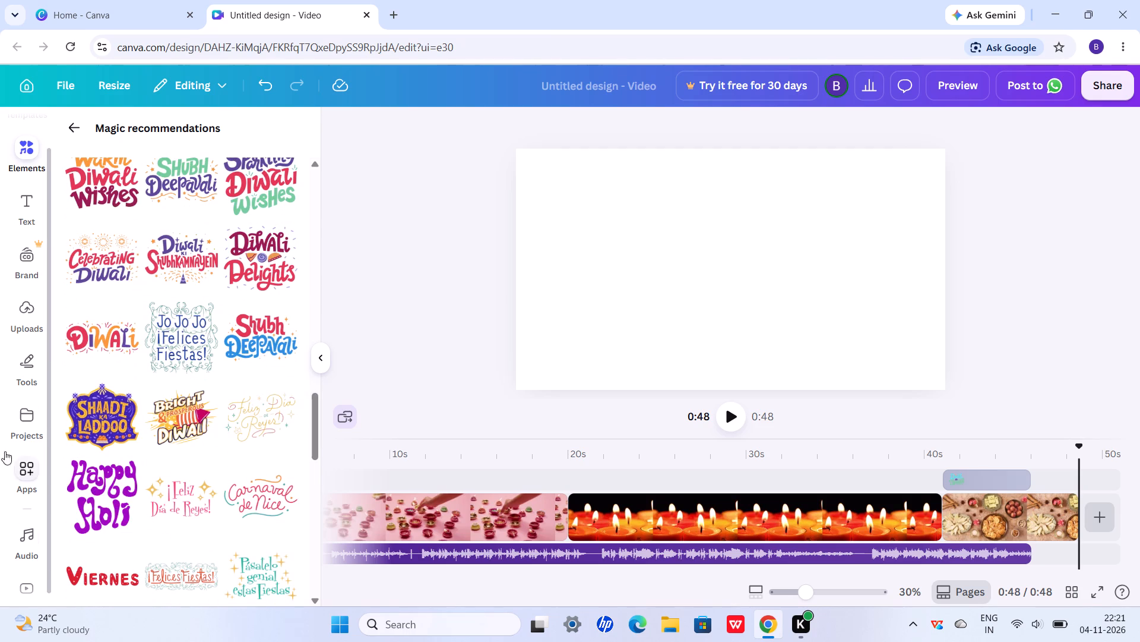
left_click(104, 275)
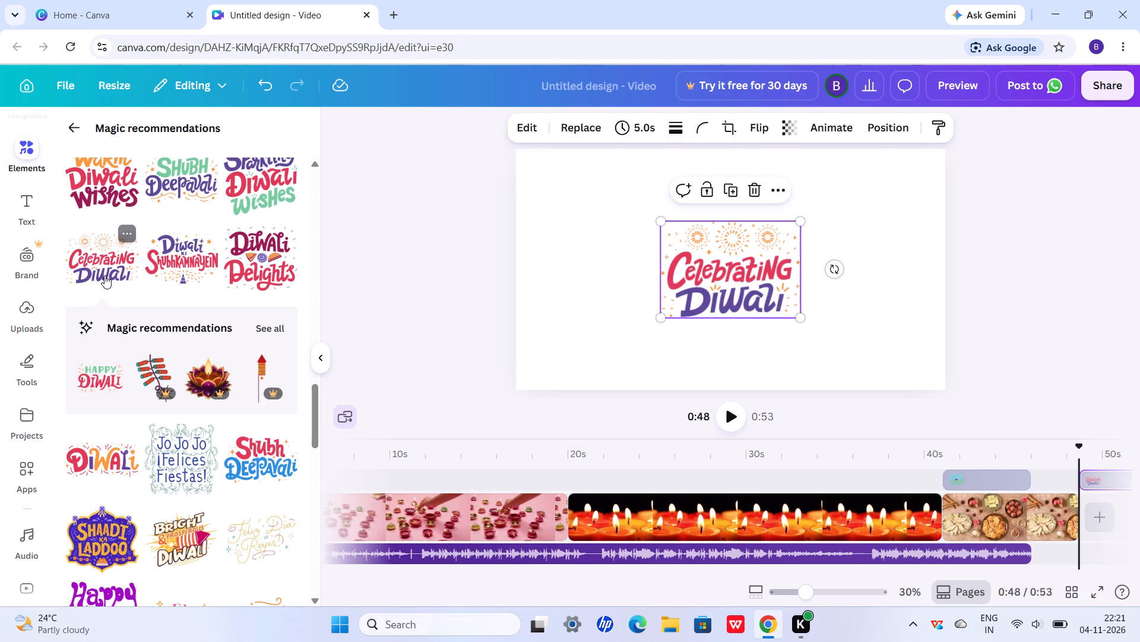
Enlarge the "Celebrating Diwali" graphic and move it to the bottom centre of the frame.
left_click_drag(660, 218, 602, 200)
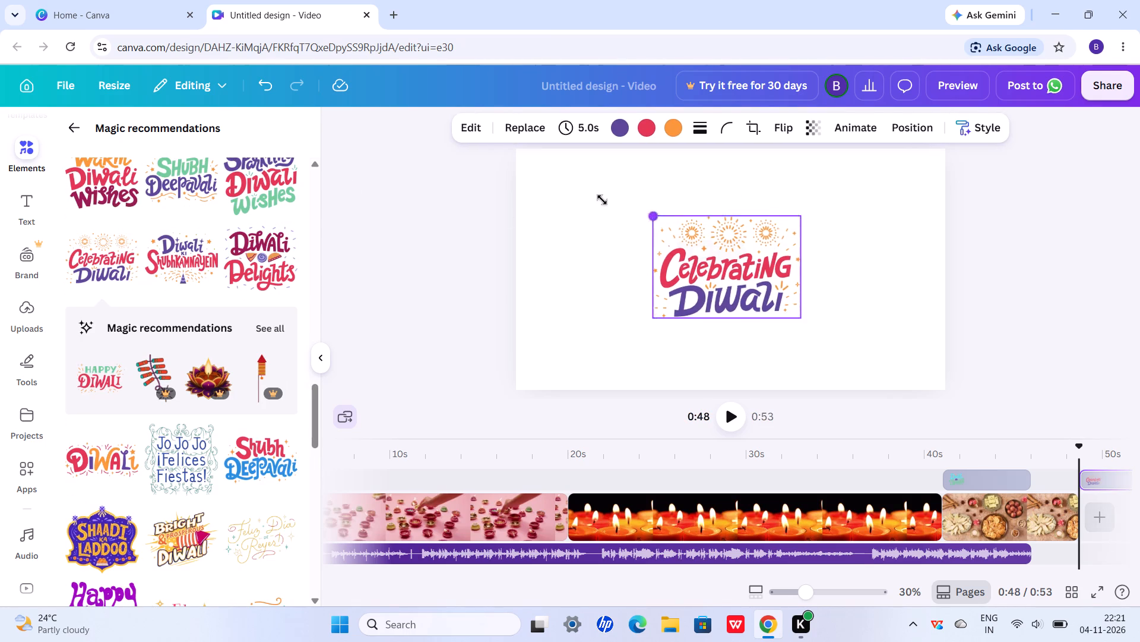
left_click_drag(602, 200, 587, 195)
left_click_drag(662, 265, 689, 345)
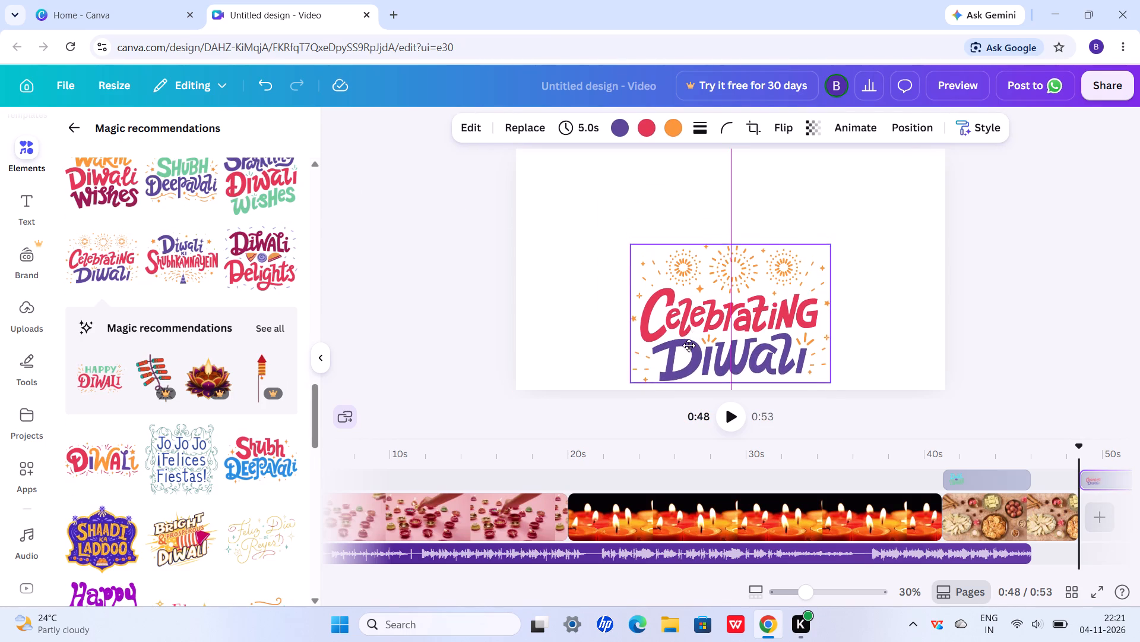
left_click_drag(689, 345, 689, 347)
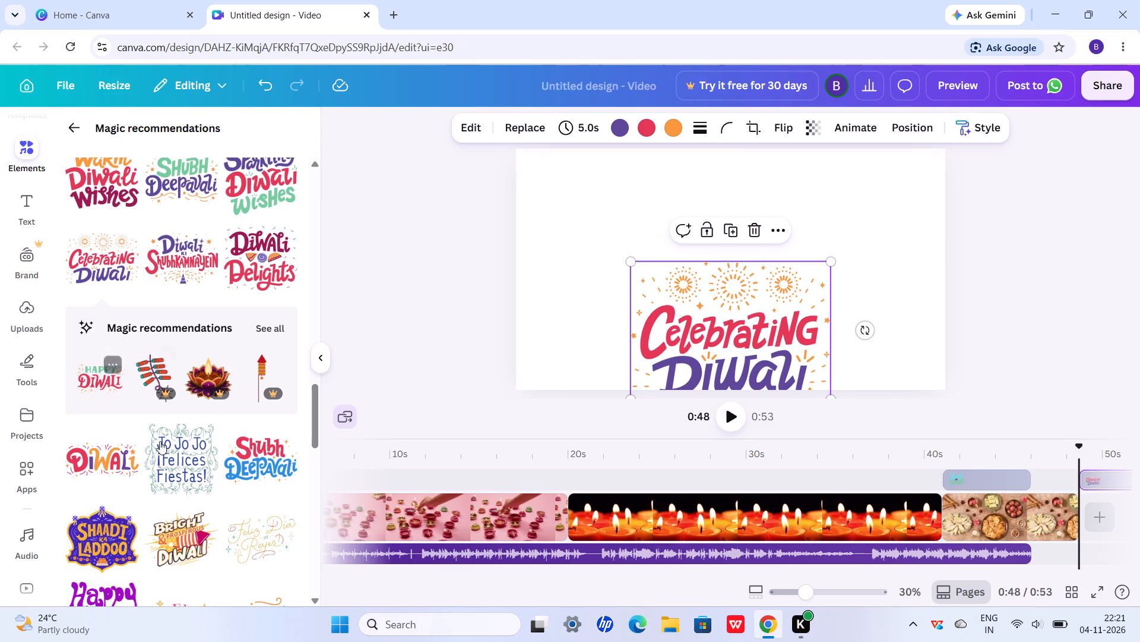
Add the black outlined three-sparkle graphic to the same scene and place it in the frame's upper-right corner.
scroll(167, 466, "down", 1)
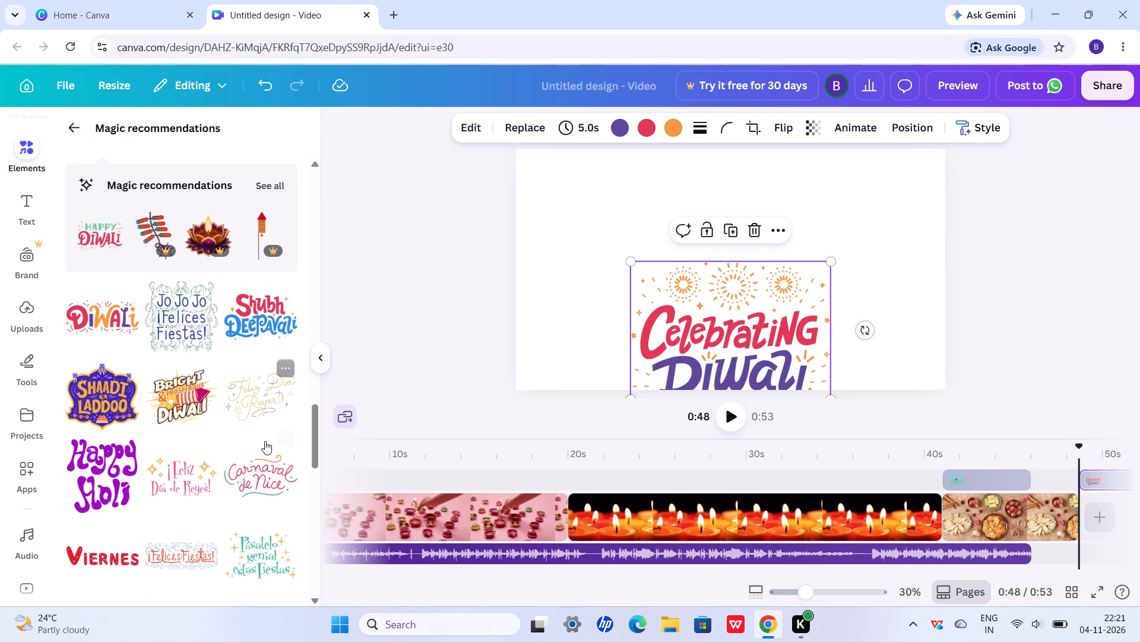
scroll(143, 516, "down", 5)
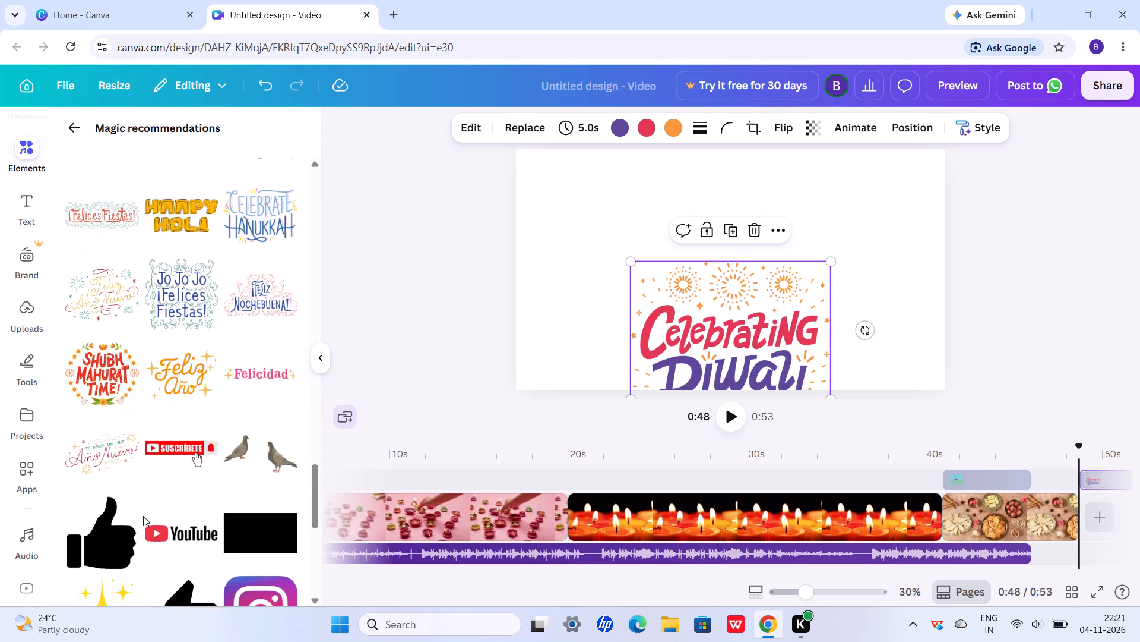
scroll(143, 516, "down", 1)
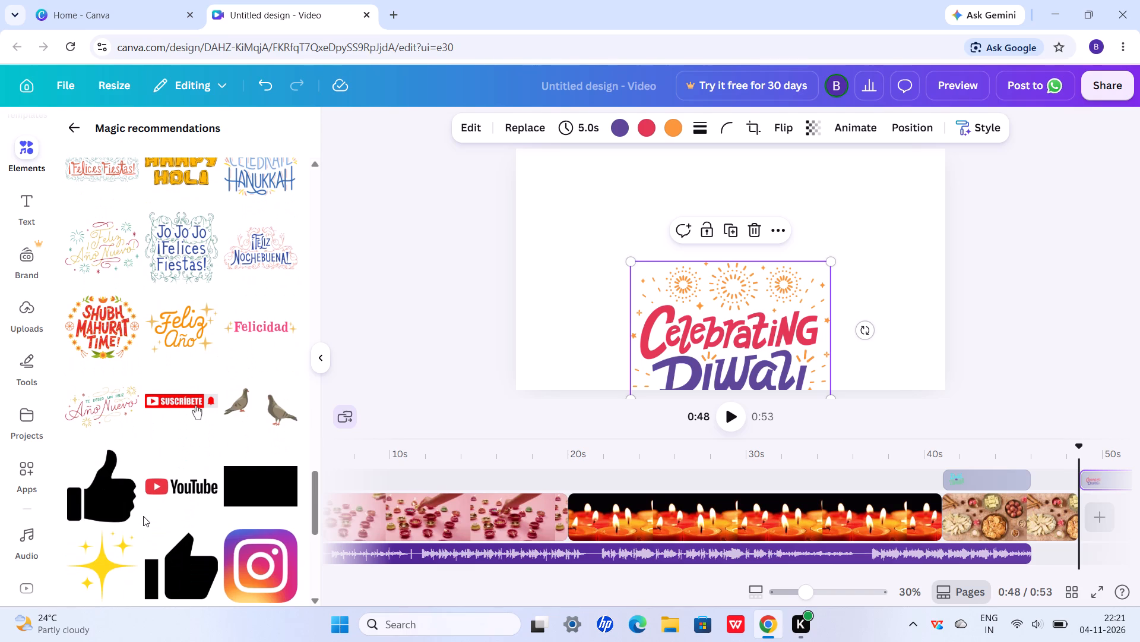
scroll(143, 516, "down", 4)
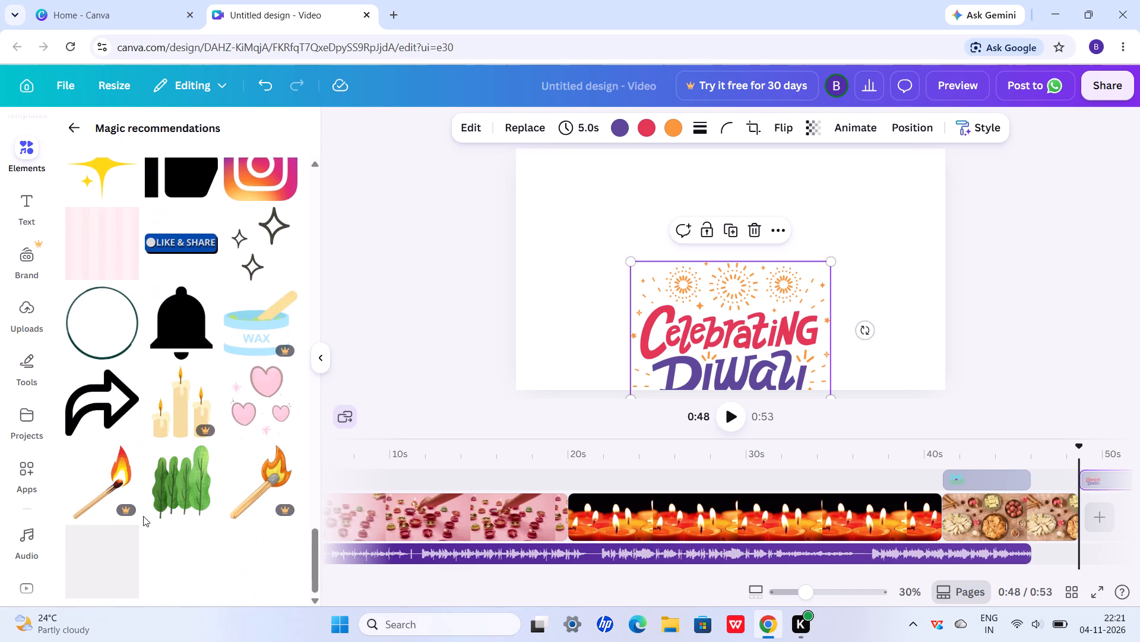
left_click(260, 244)
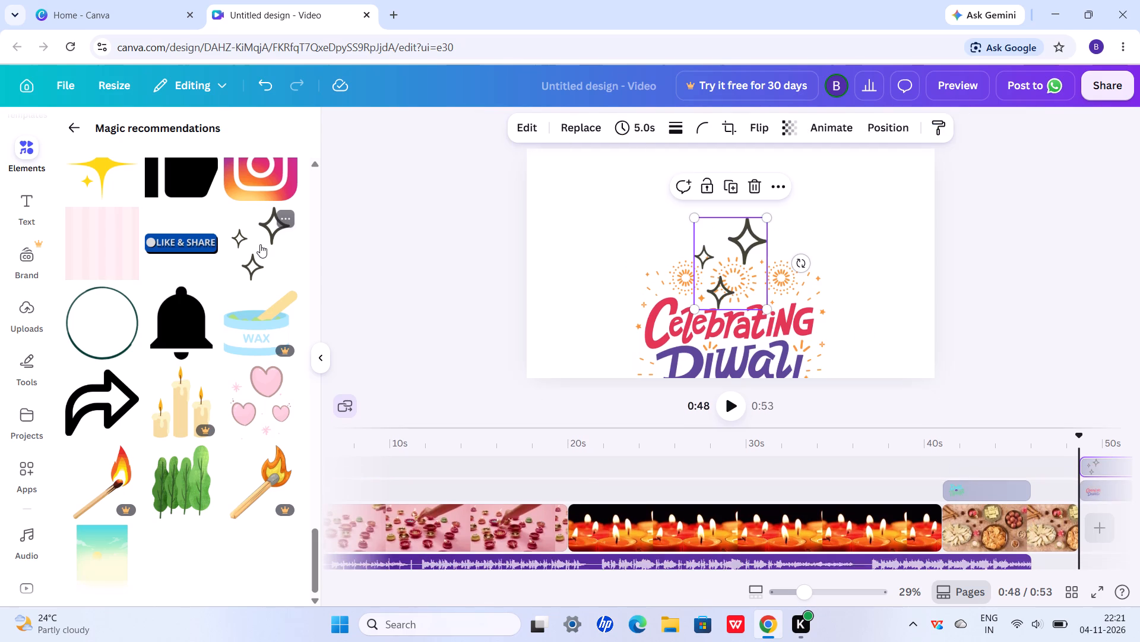
left_click_drag(714, 250, 852, 189)
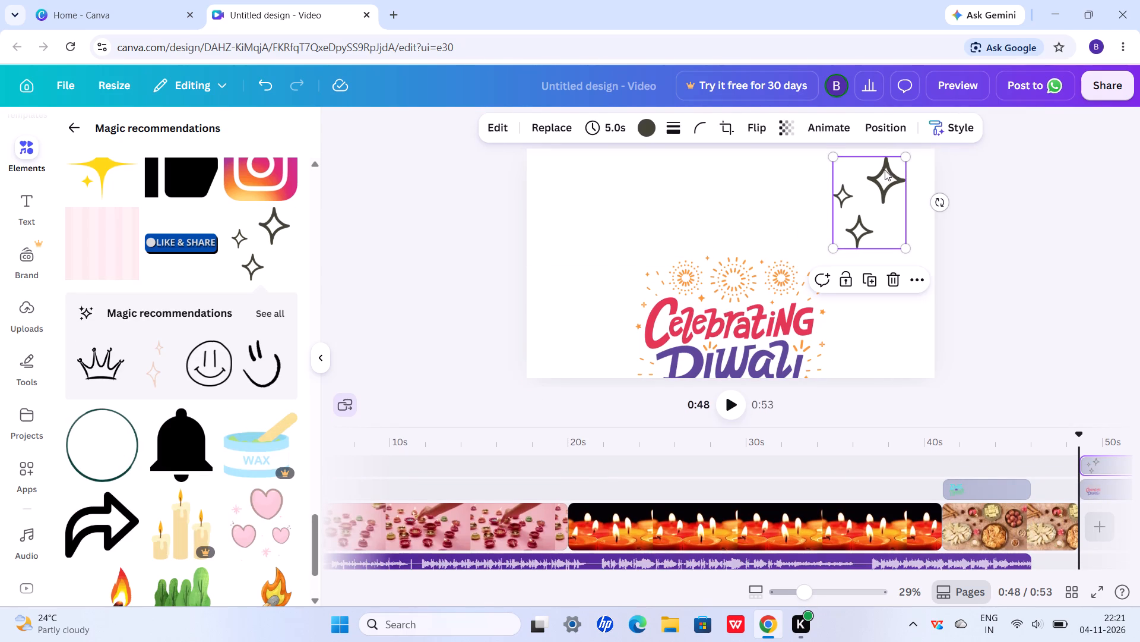
Move the "Celebrating Diwali" graphic slightly up and left so it sits fully inside the frame.
left_click_drag(730, 301, 717, 278)
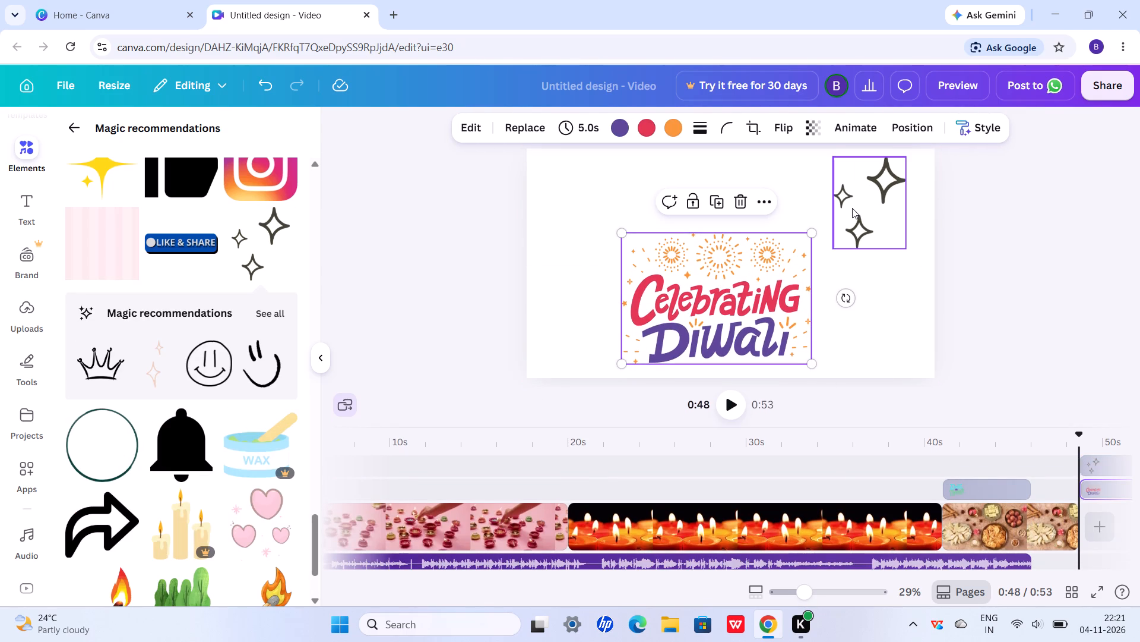
Recolour the three-sparkle graphic in the closing scene to orange #fb983a.
left_click(854, 208)
left_click(634, 125)
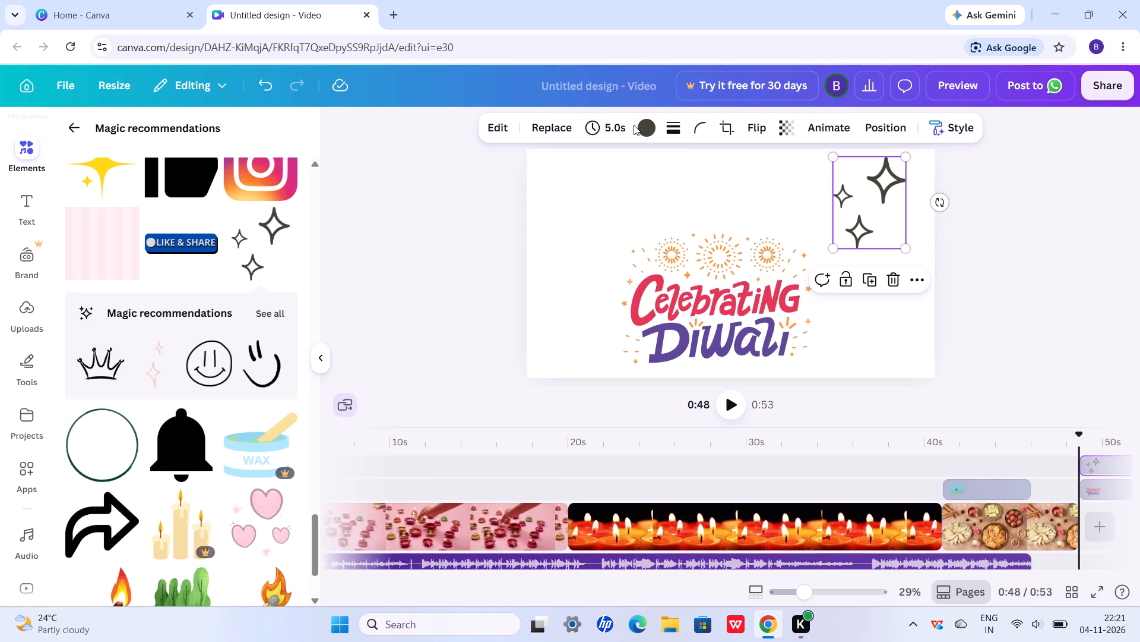
left_click(640, 127)
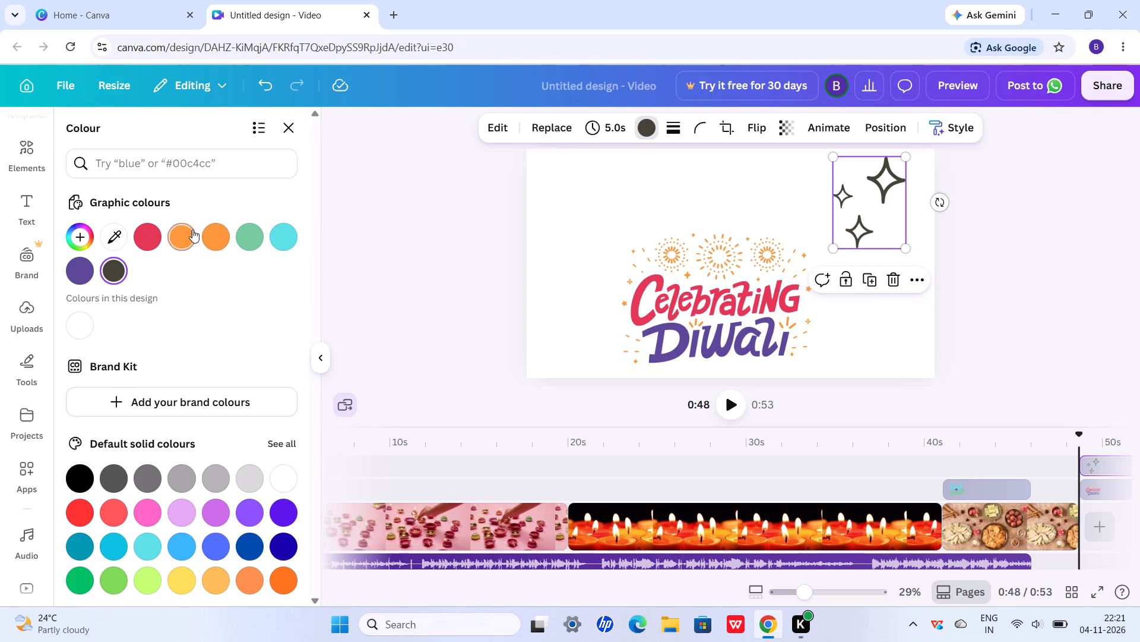
left_click(211, 236)
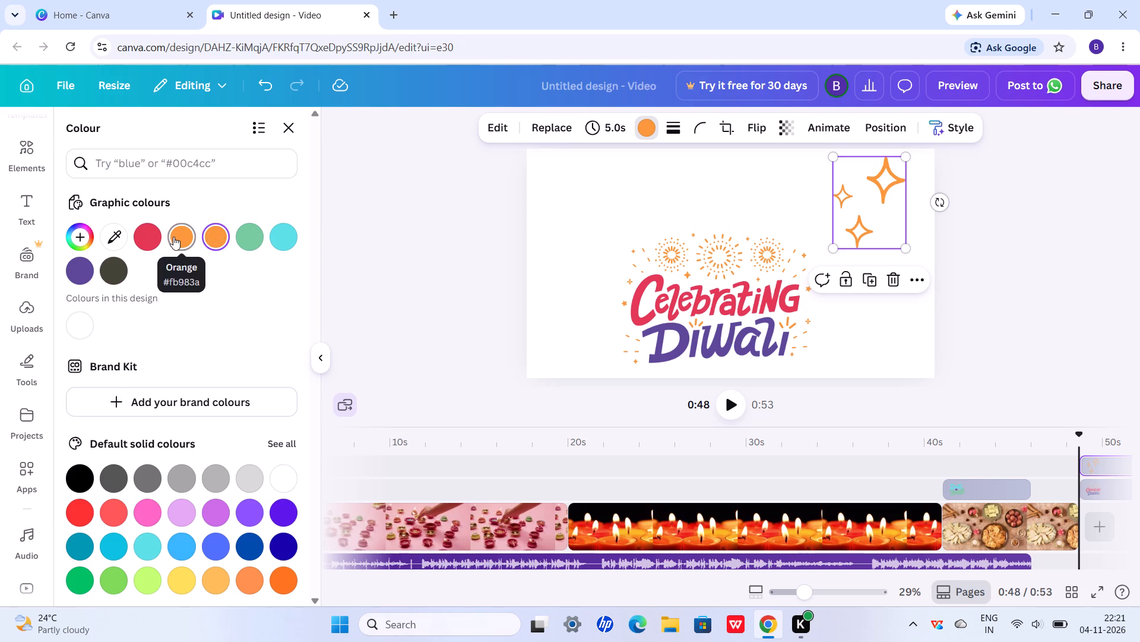
left_click(173, 237)
left_click(381, 238)
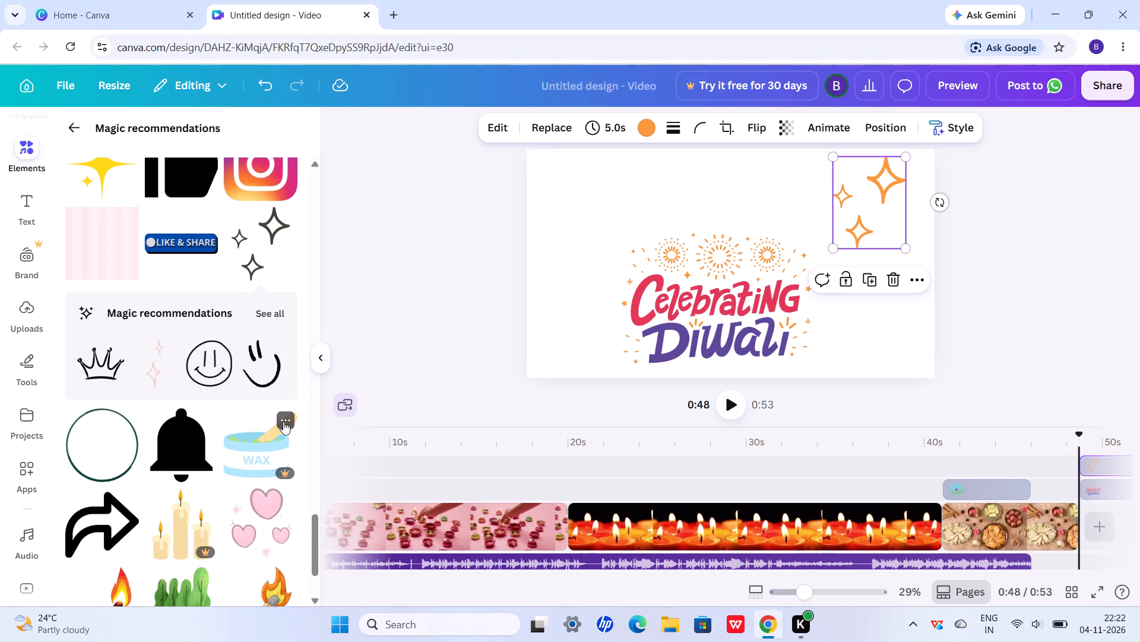
Search the stock videos for "diwali animation" to find a clip for the closing scene.
scroll(126, 504, "down", 1)
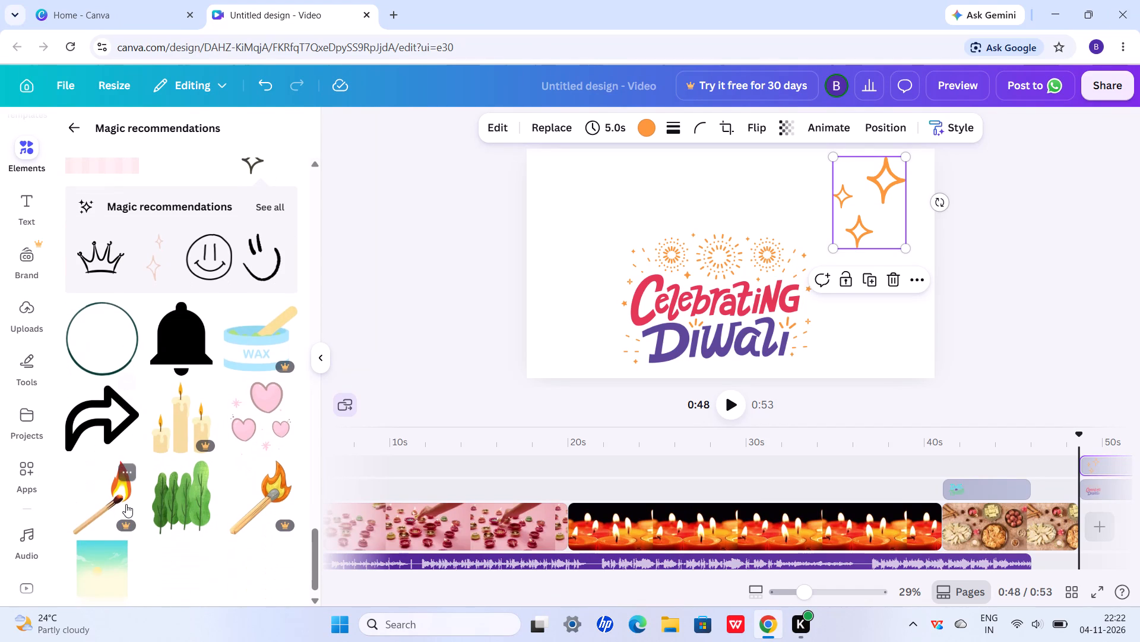
scroll(831, 452, "left", 3)
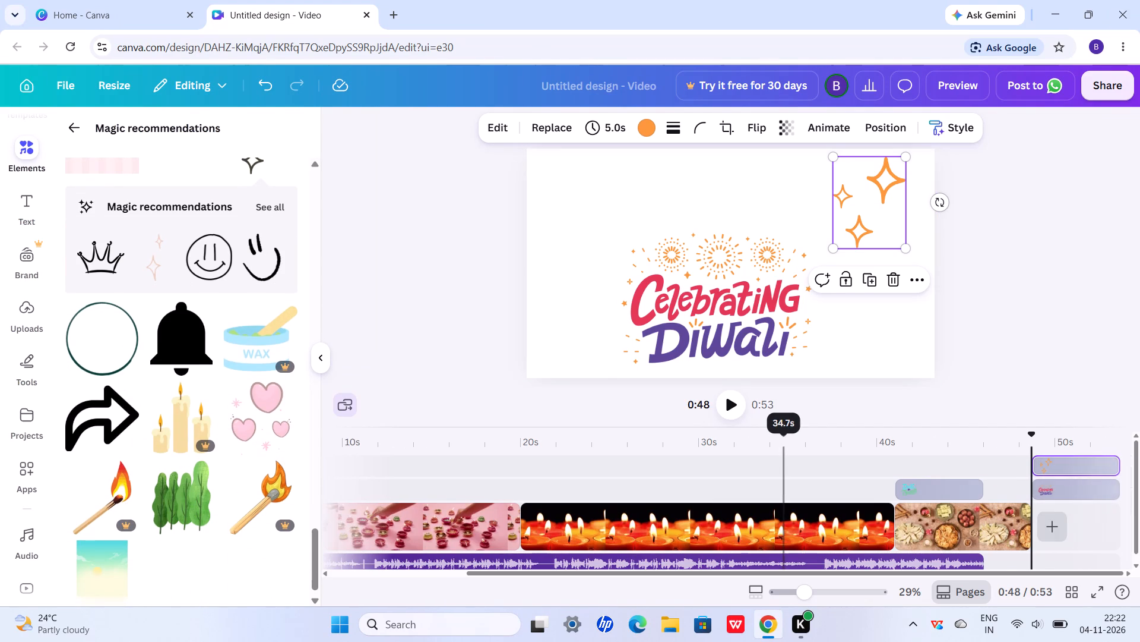
left_click(1053, 527)
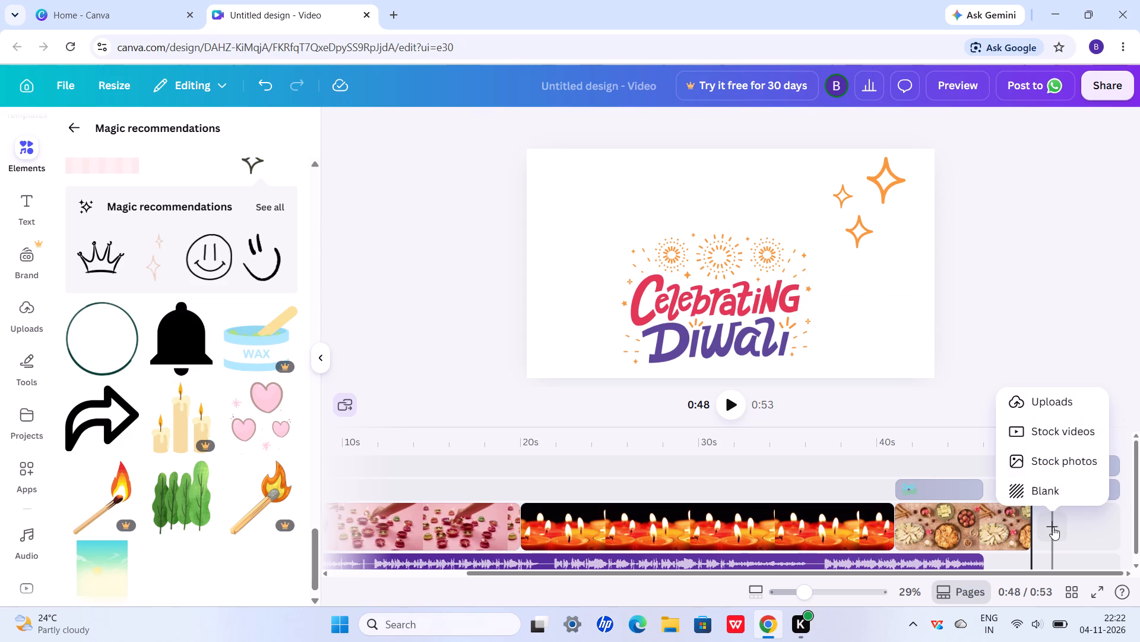
left_click(1050, 431)
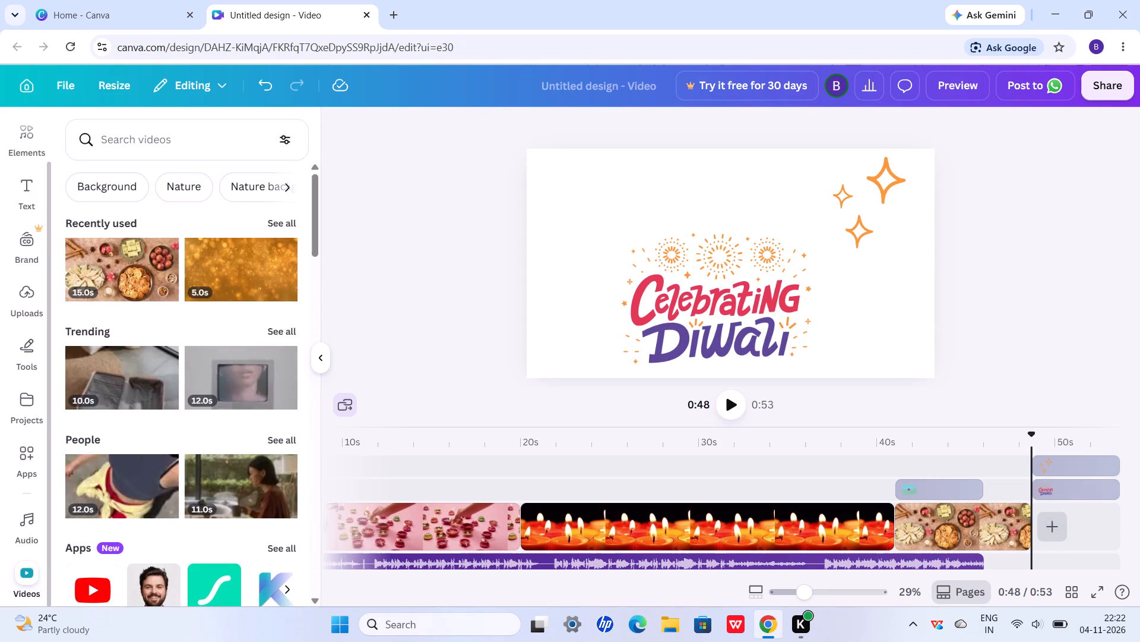
left_click(167, 137)
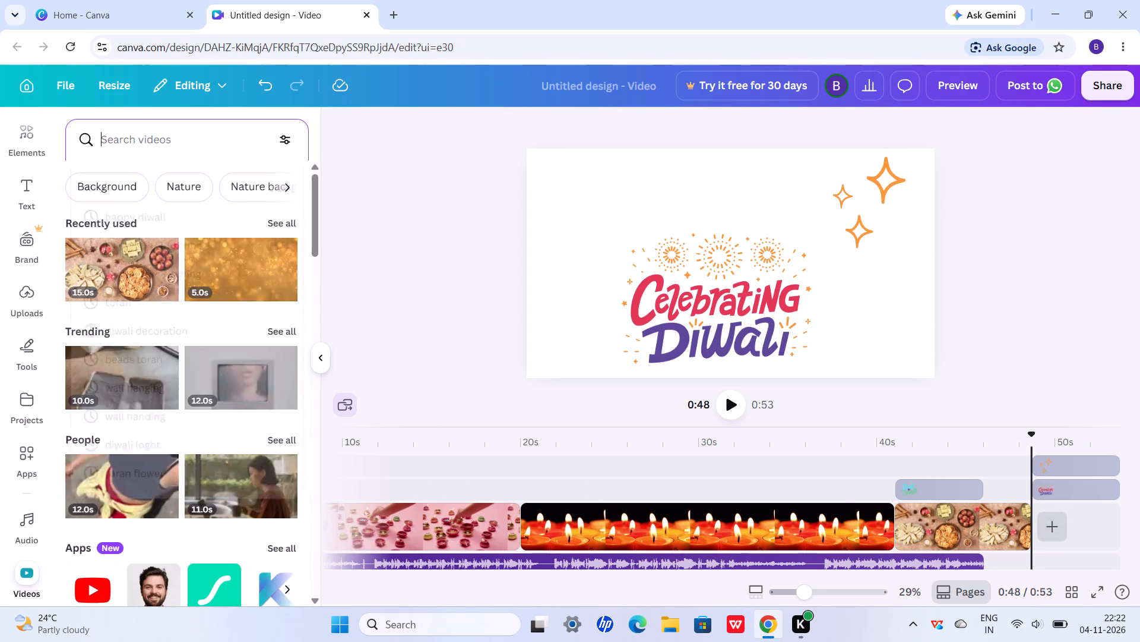
type("diwali")
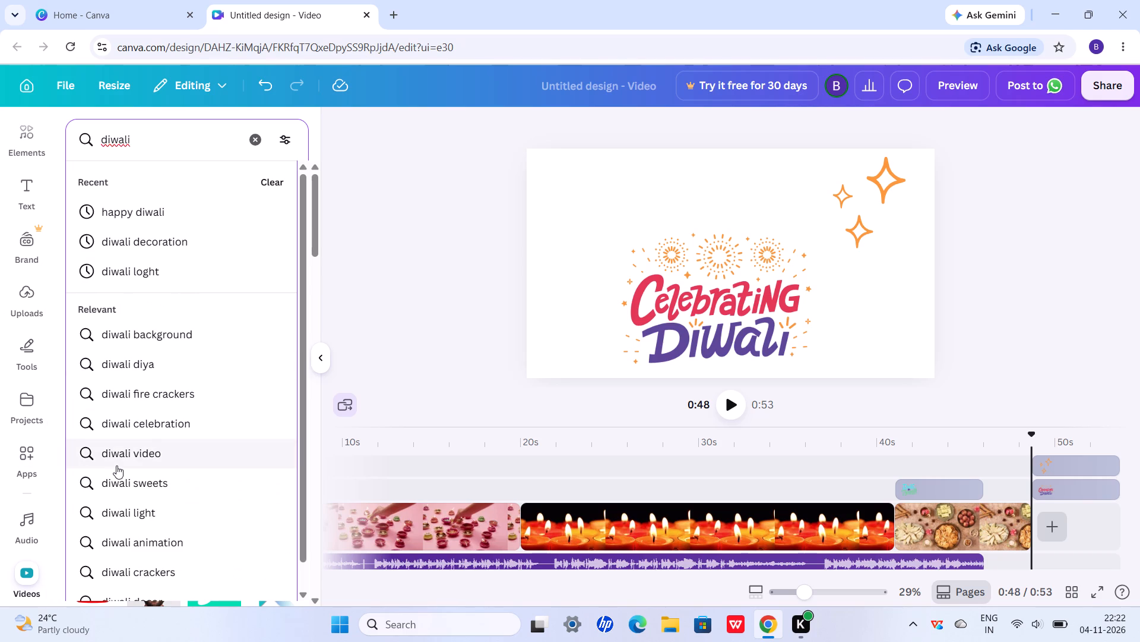
scroll(116, 465, "down", 1)
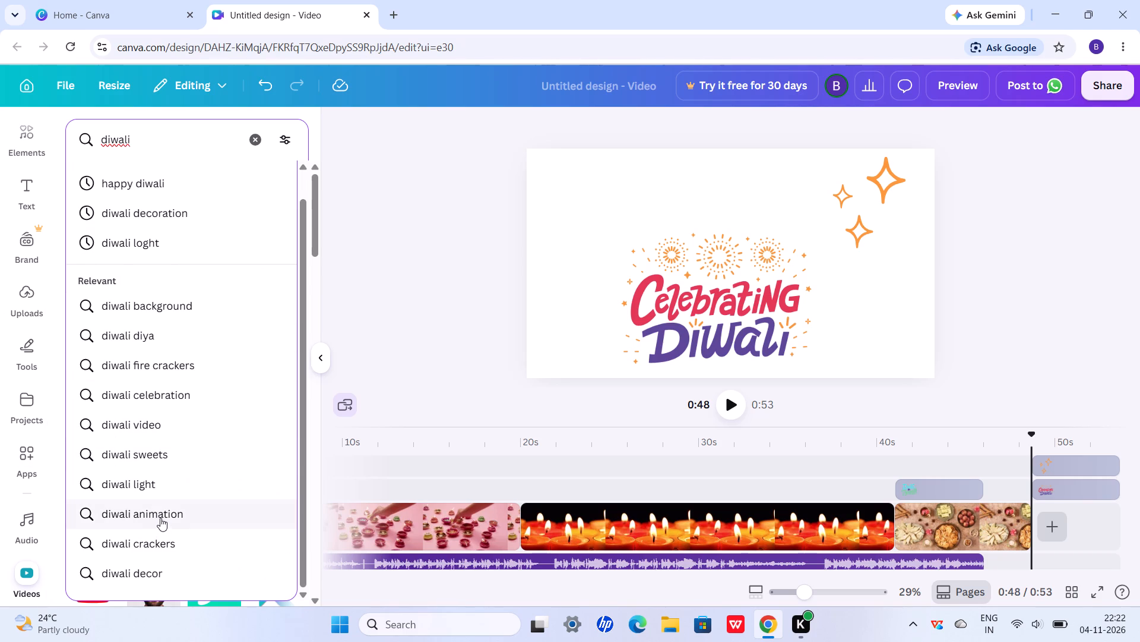
left_click(161, 517)
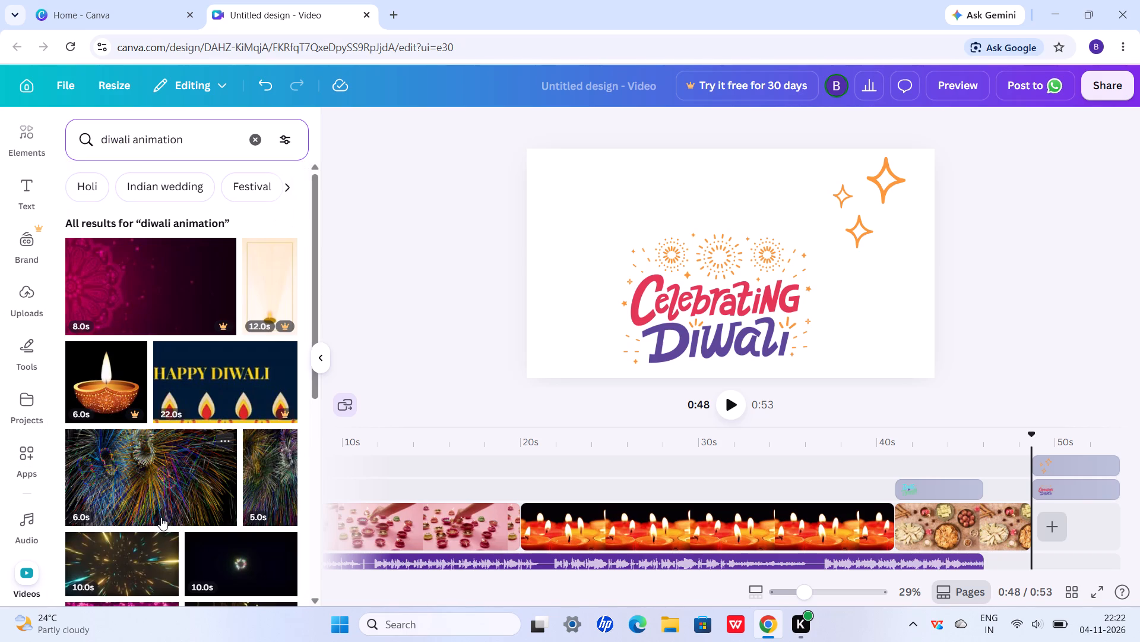
Add the 15-second clip of orange spiral sweets on a round plate after the assorted sweets clip.
scroll(161, 517, "down", 2)
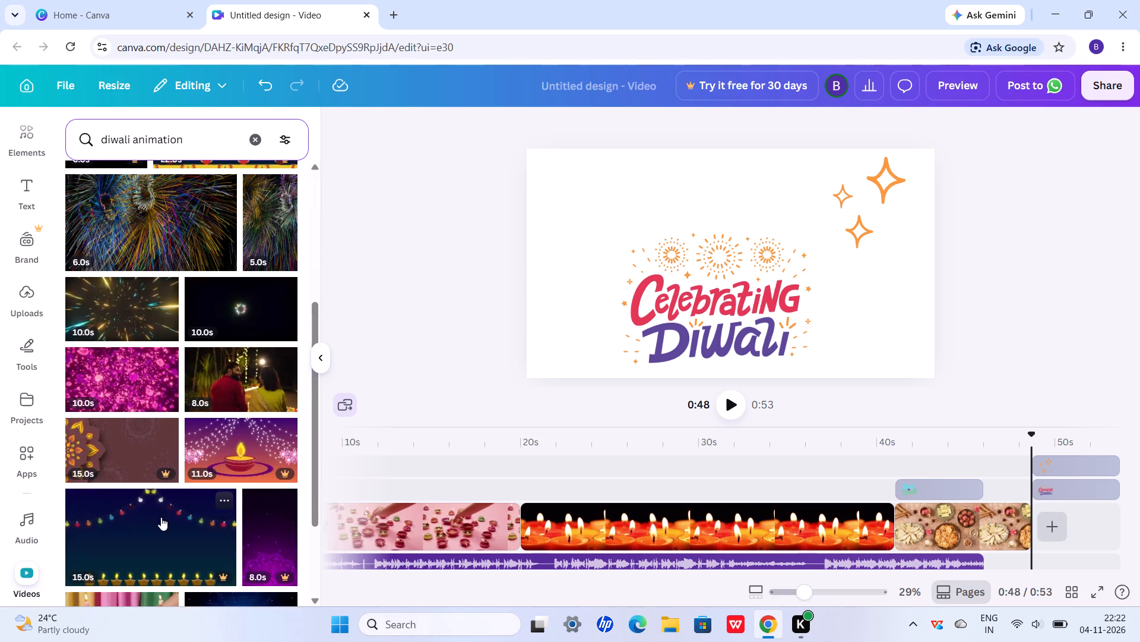
scroll(161, 517, "down", 3)
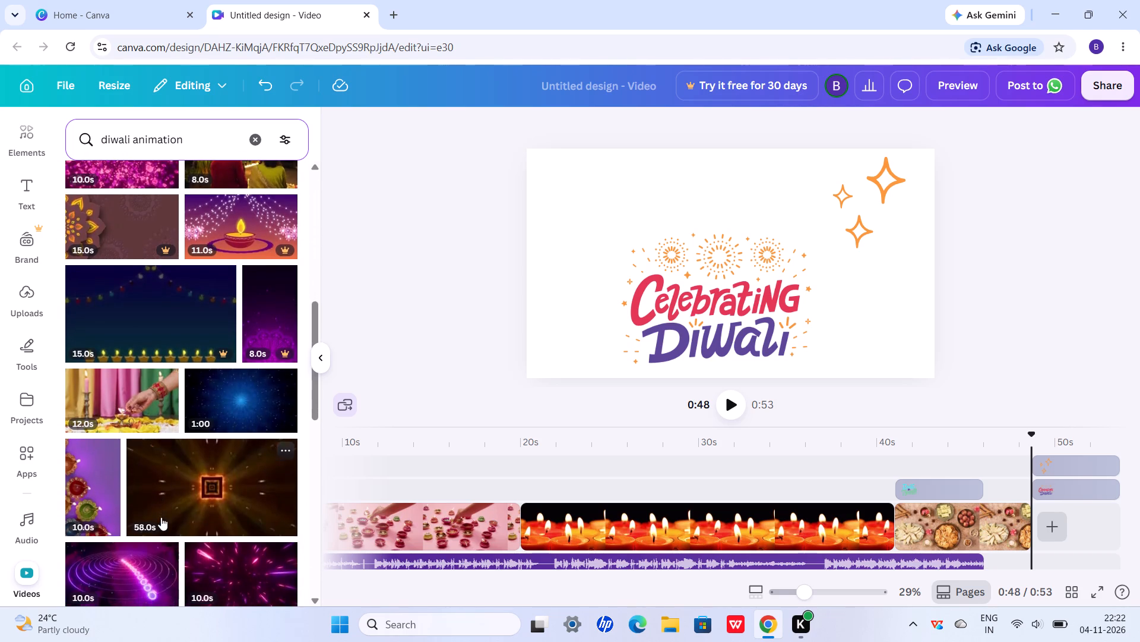
scroll(161, 517, "down", 3)
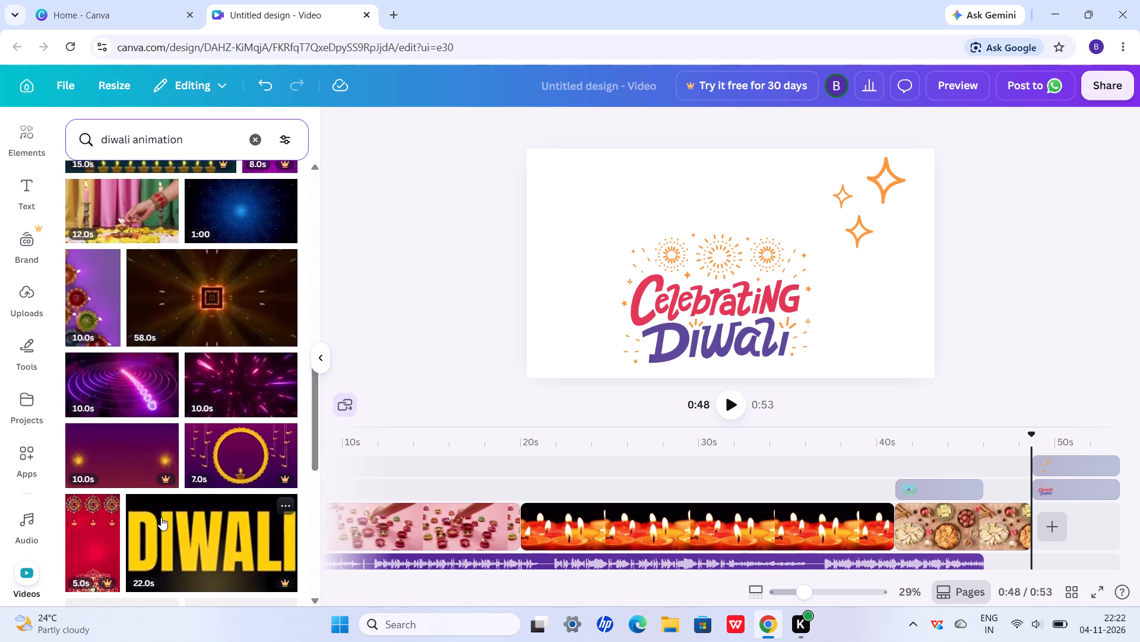
scroll(161, 517, "down", 2)
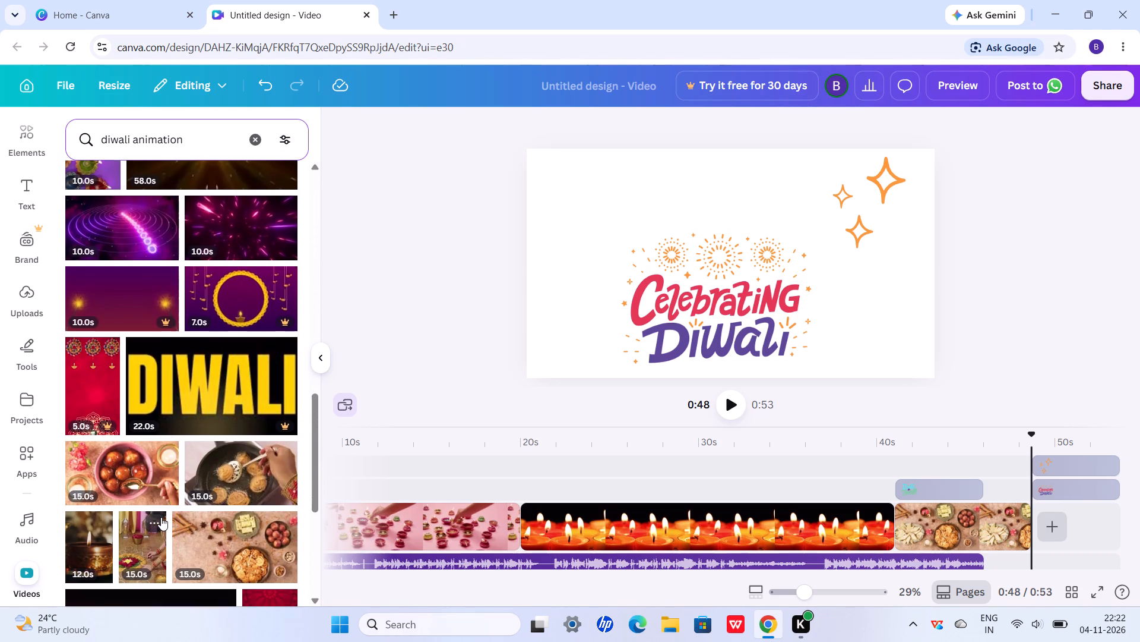
scroll(161, 517, "down", 2)
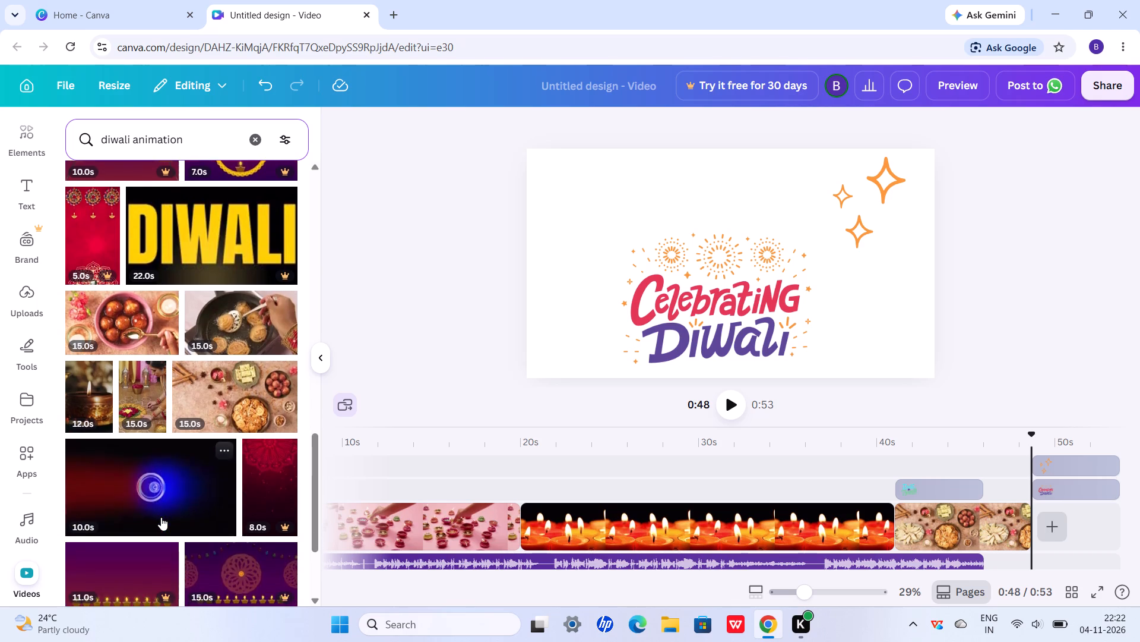
scroll(161, 517, "down", 3)
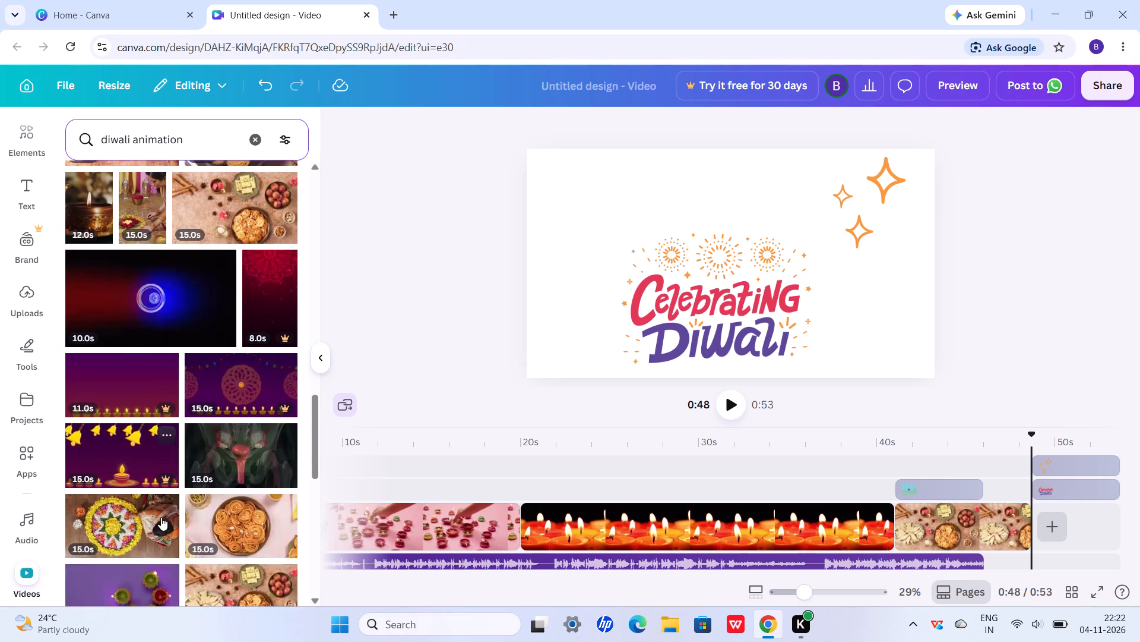
scroll(161, 517, "down", 1)
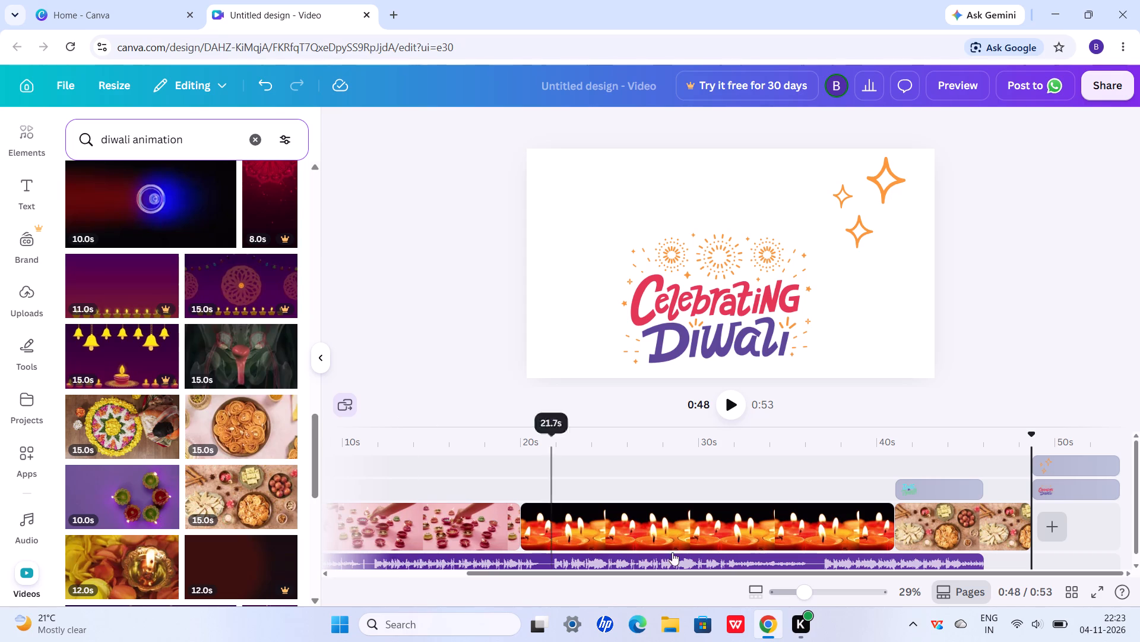
left_click(1045, 524)
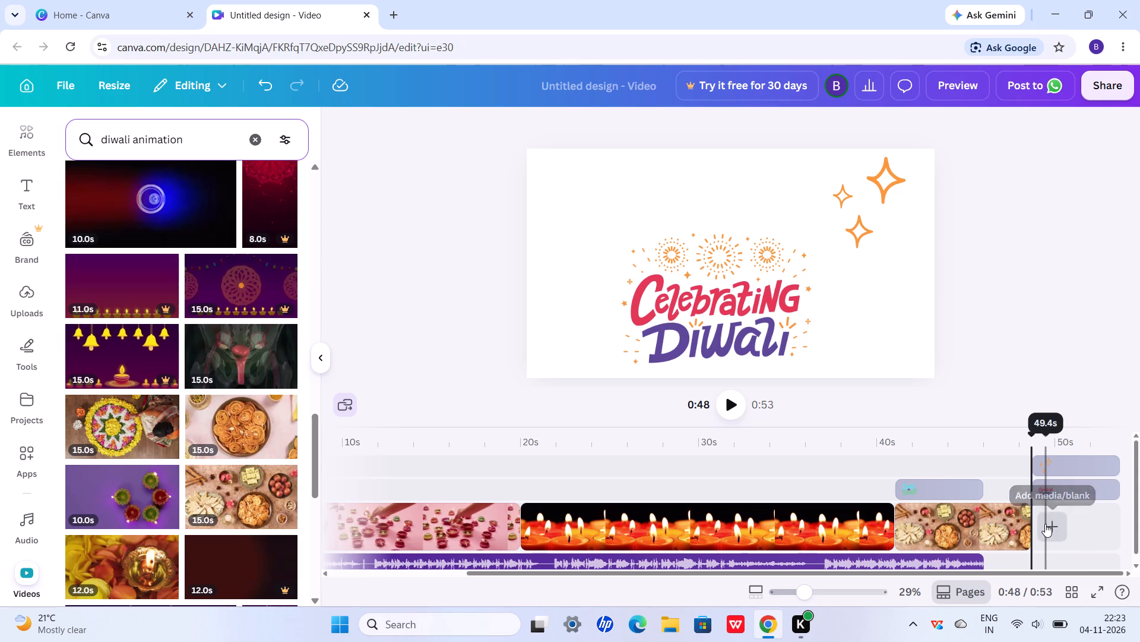
left_click(220, 427)
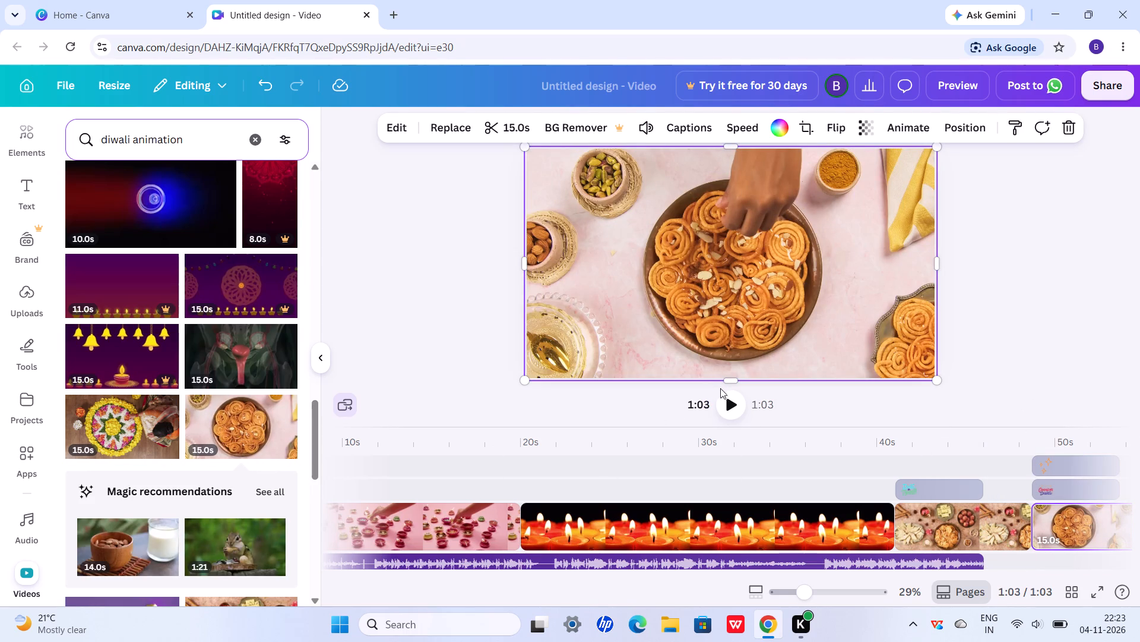
Play the video from the start and review the clips along the timeline through to the closing scene.
left_click(733, 406)
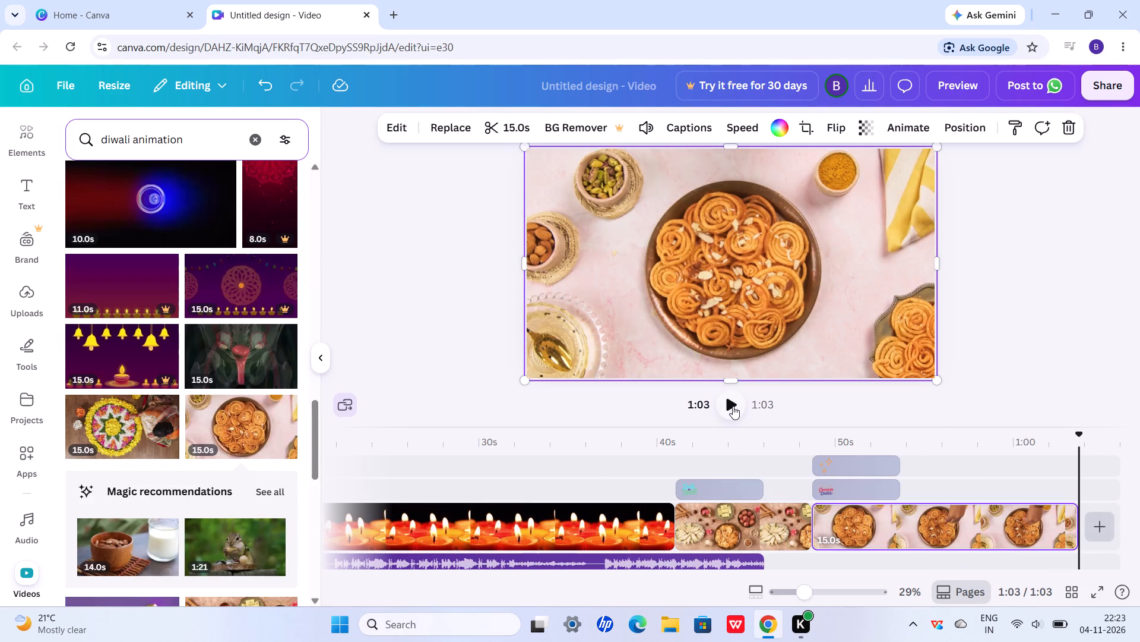
left_click(733, 406)
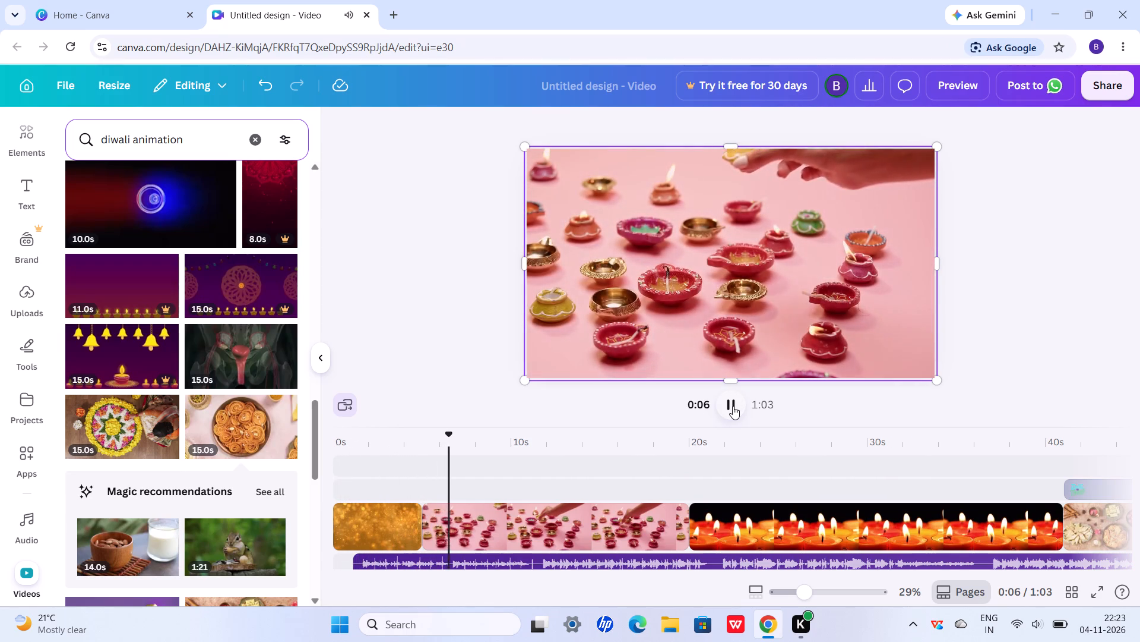
scroll(733, 406, "left", 4)
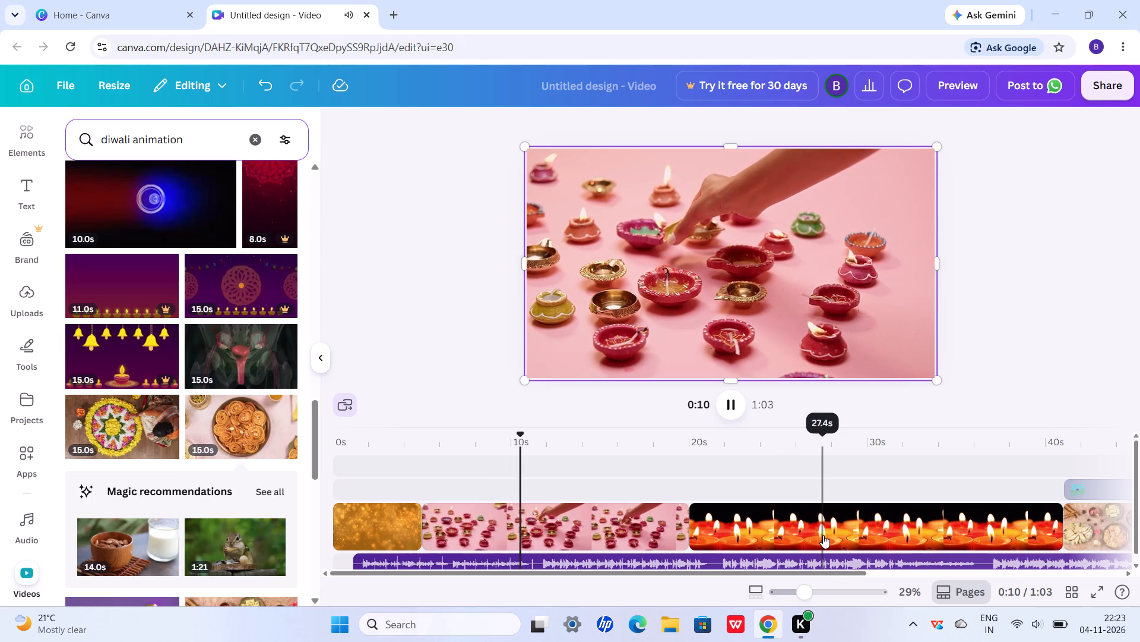
scroll(823, 535, "left", 8)
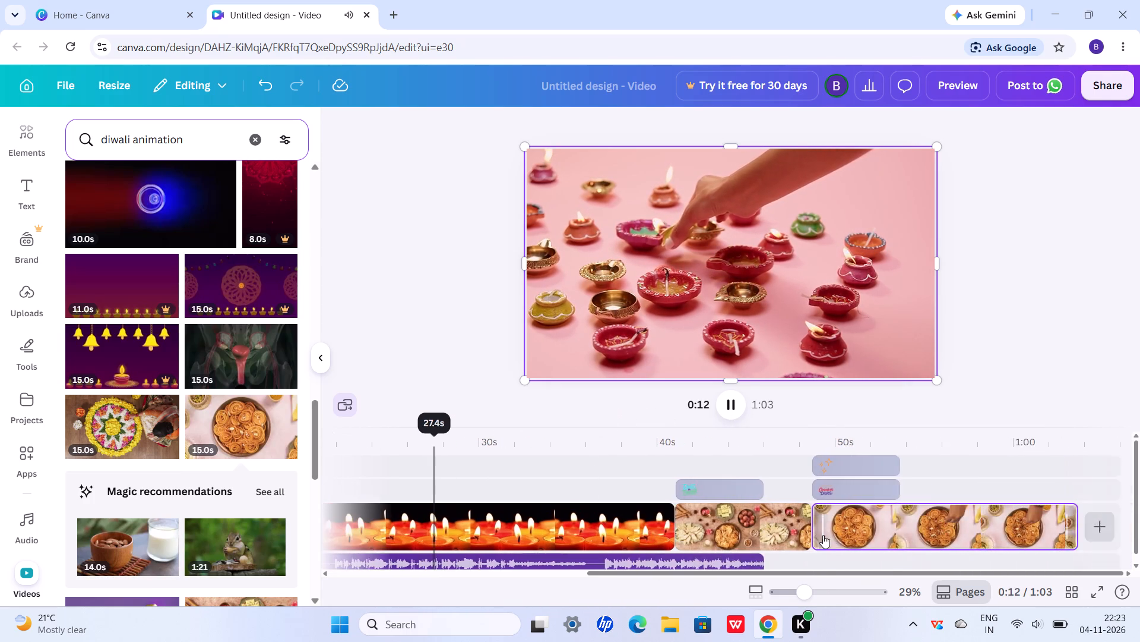
scroll(823, 535, "left", 6)
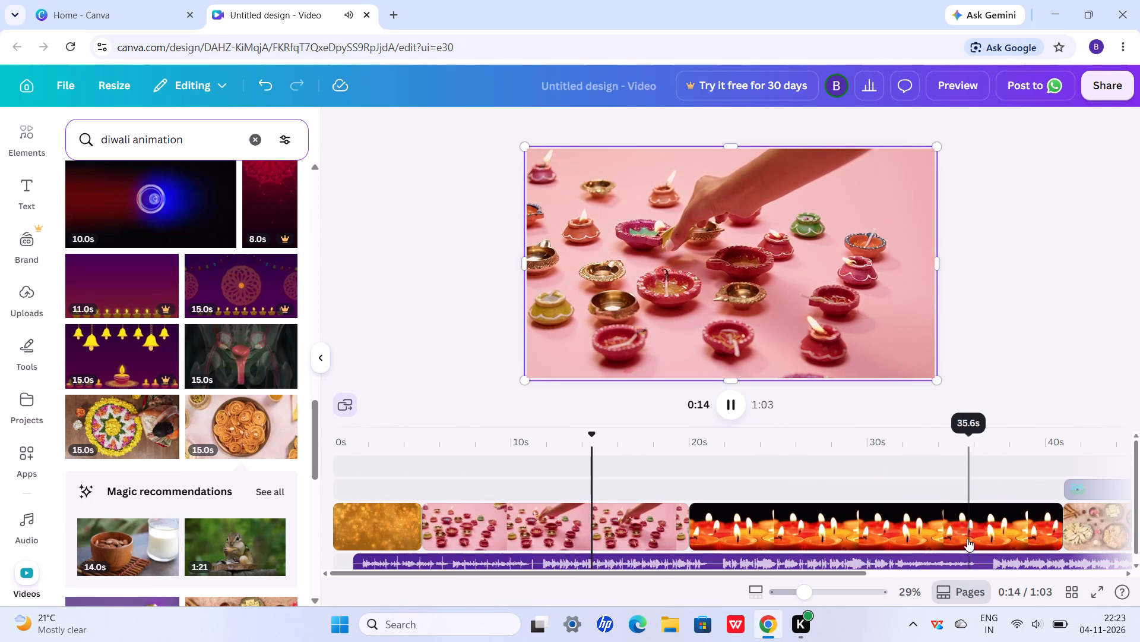
scroll(949, 528, "left", 5)
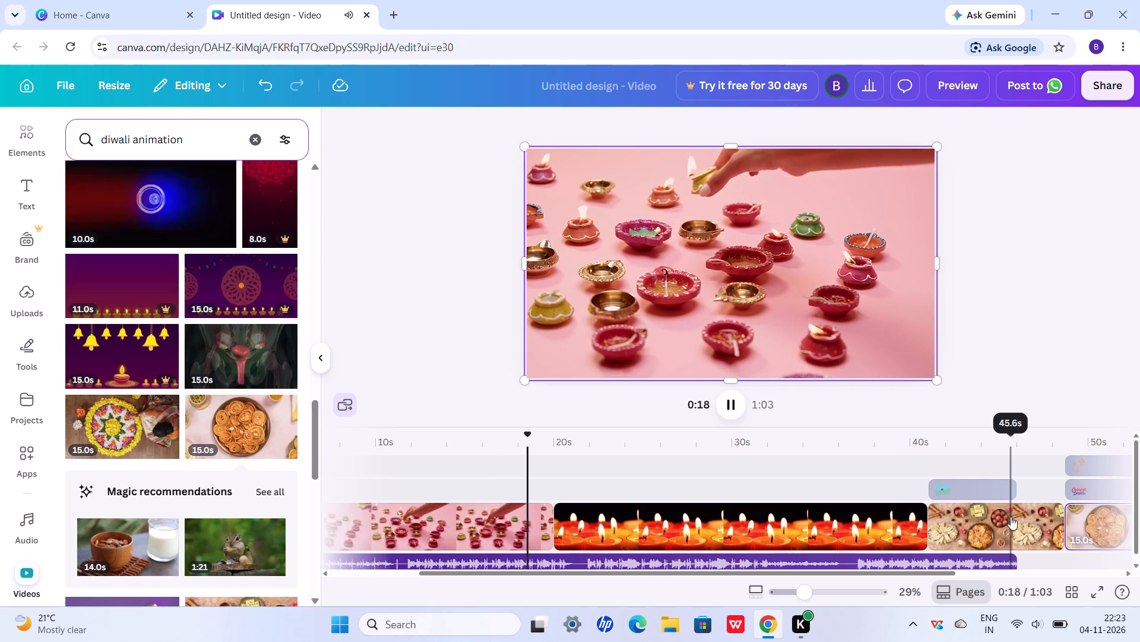
scroll(1011, 517, "left", 4)
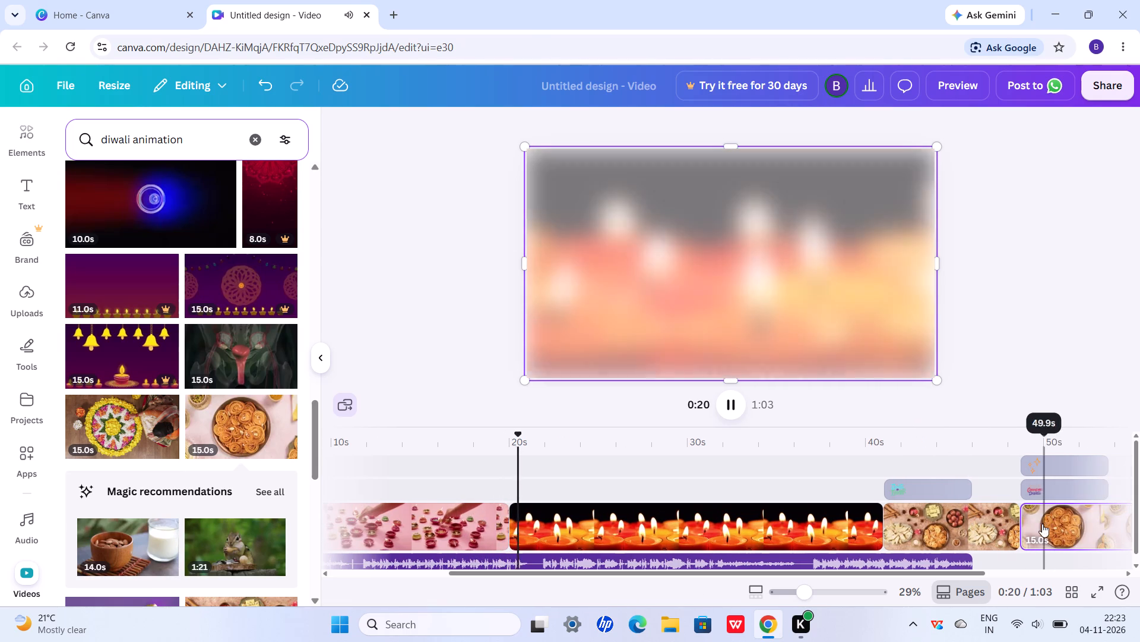
left_click(983, 528)
scroll(983, 528, "left", 7)
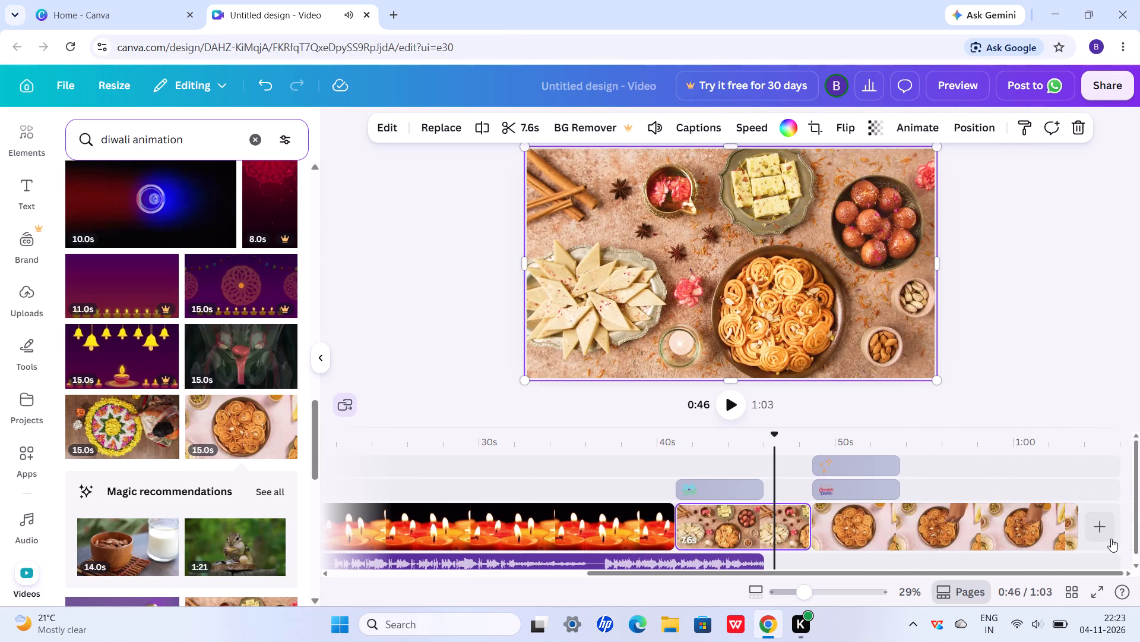
Search the stock videos for "beads toran" to find a clip to follow the spiral sweets clip.
left_click(1103, 534)
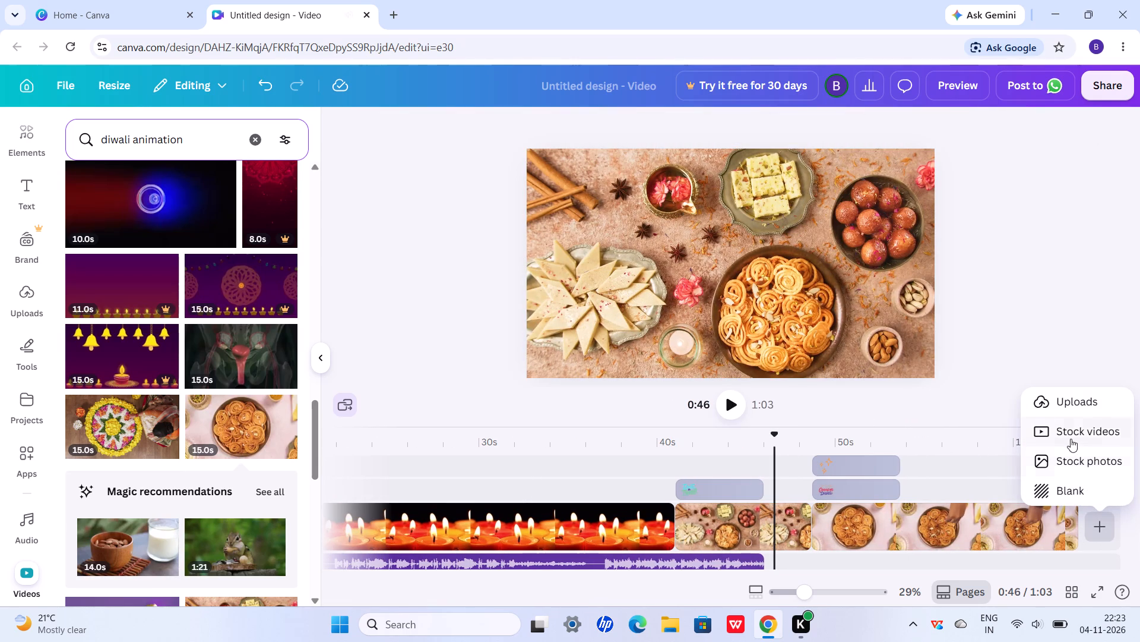
left_click(1071, 439)
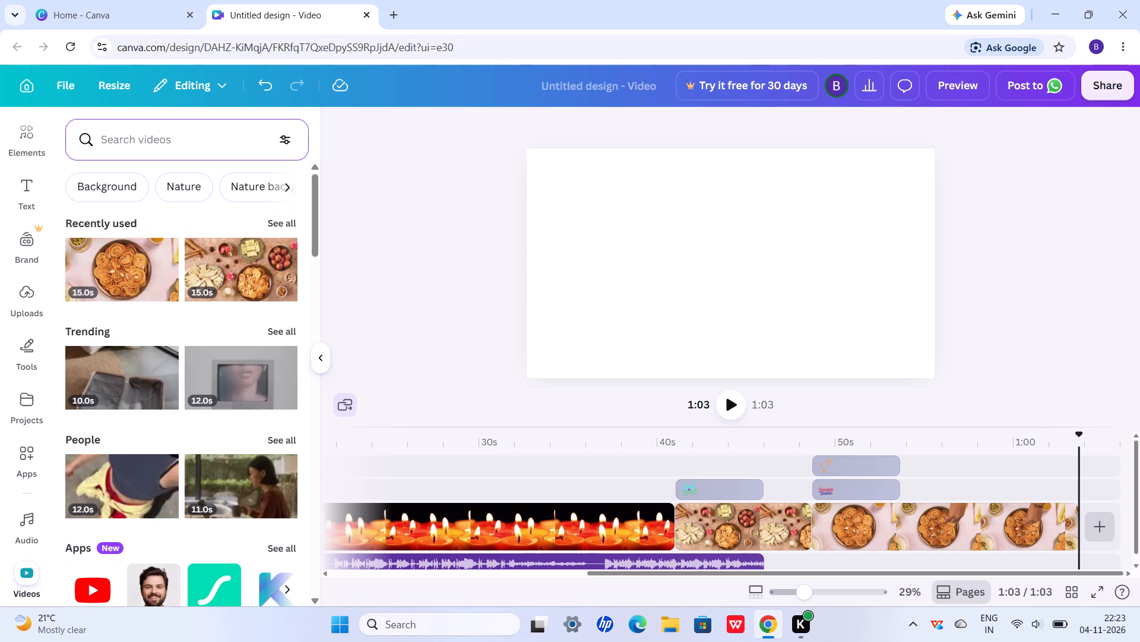
left_click(1101, 524)
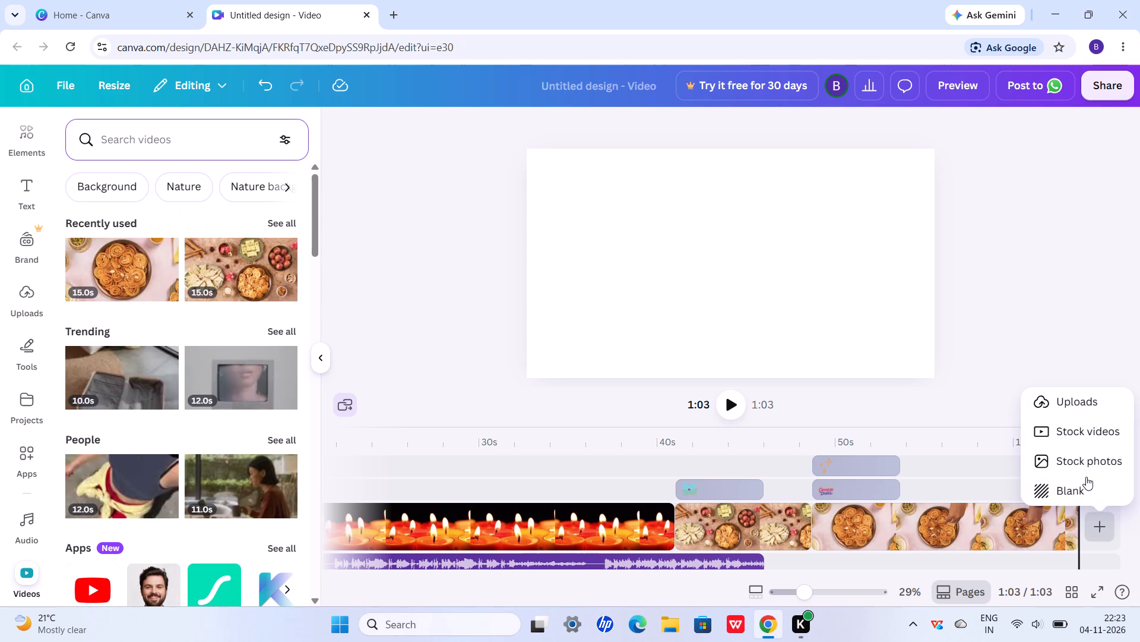
left_click(1074, 435)
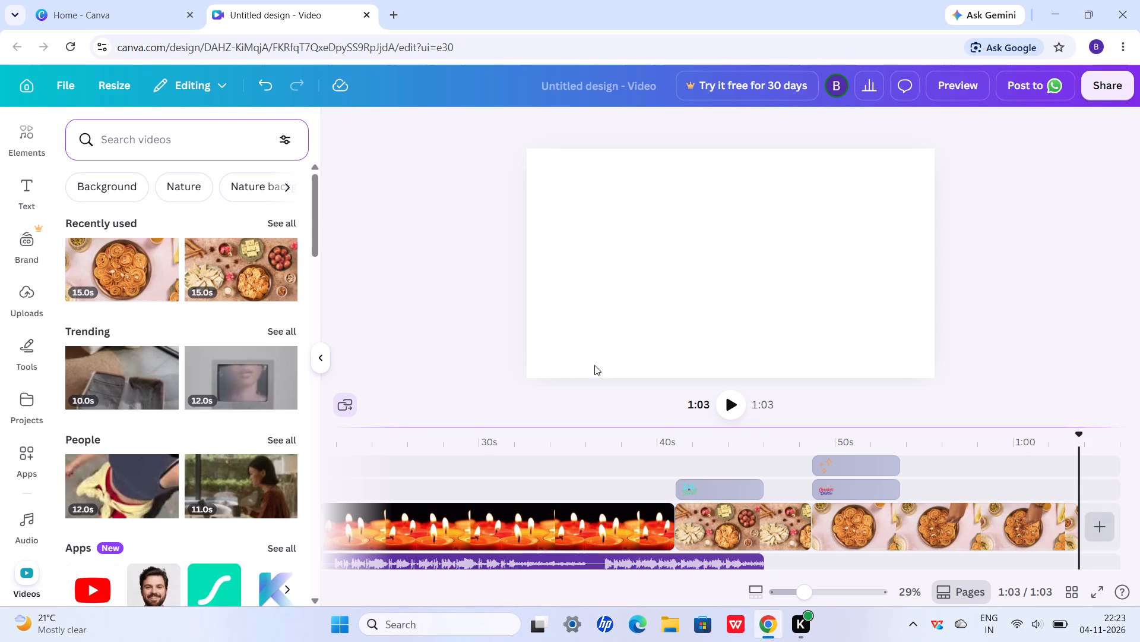
left_click(166, 142)
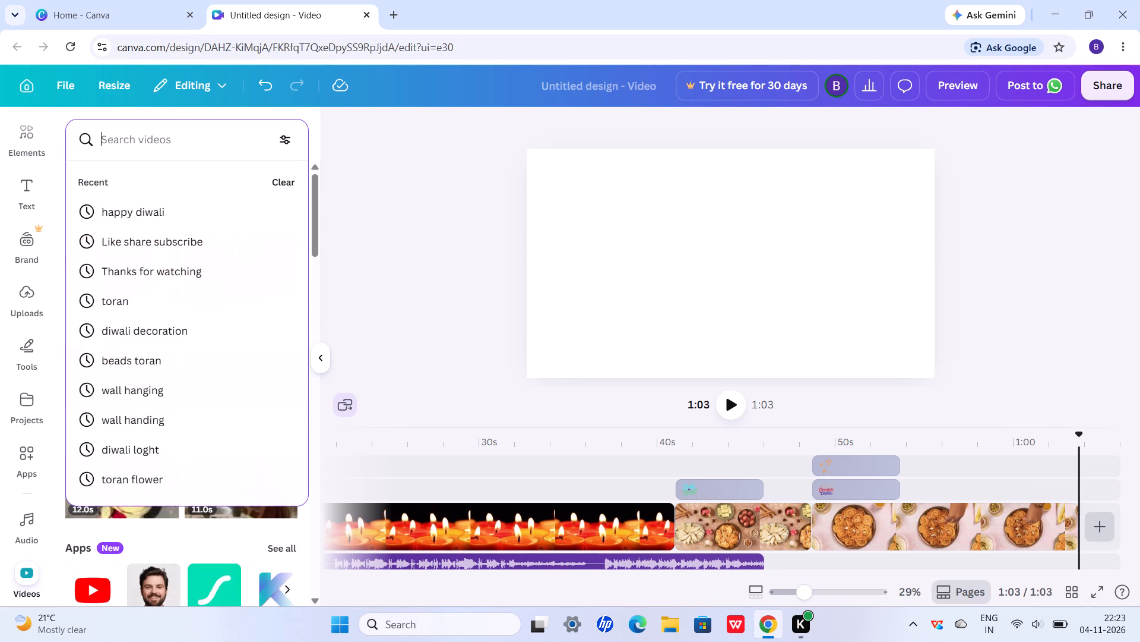
left_click(160, 350)
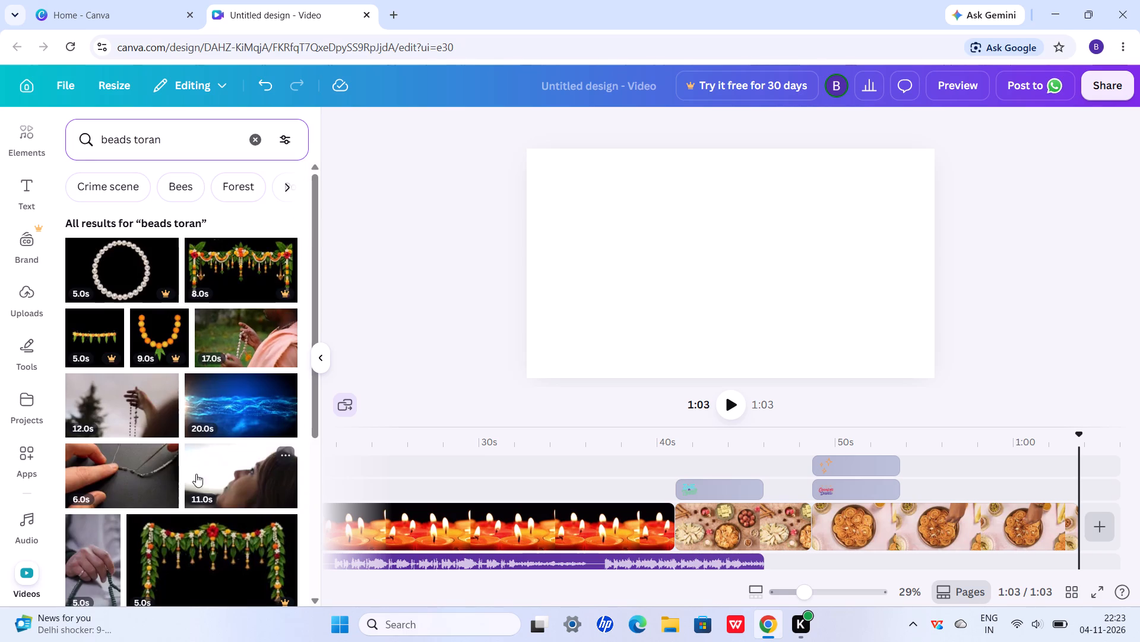
Browse the "beads toran" stock video results for a clip to follow the spiral sweets clip.
scroll(196, 474, "down", 9)
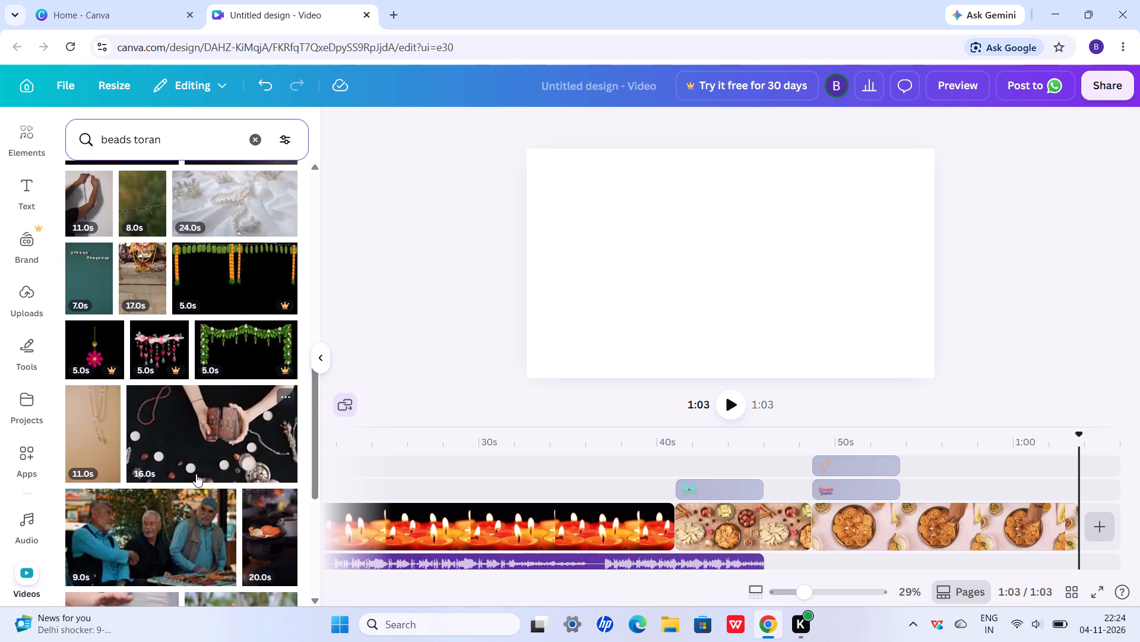
scroll(196, 474, "down", 2)
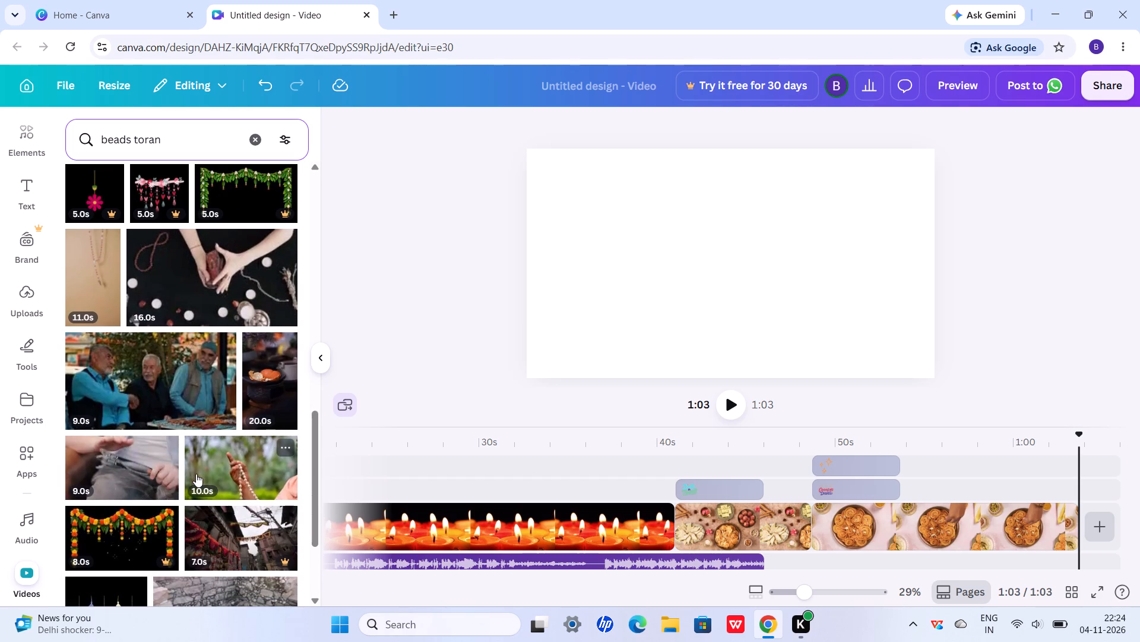
scroll(196, 474, "down", 2)
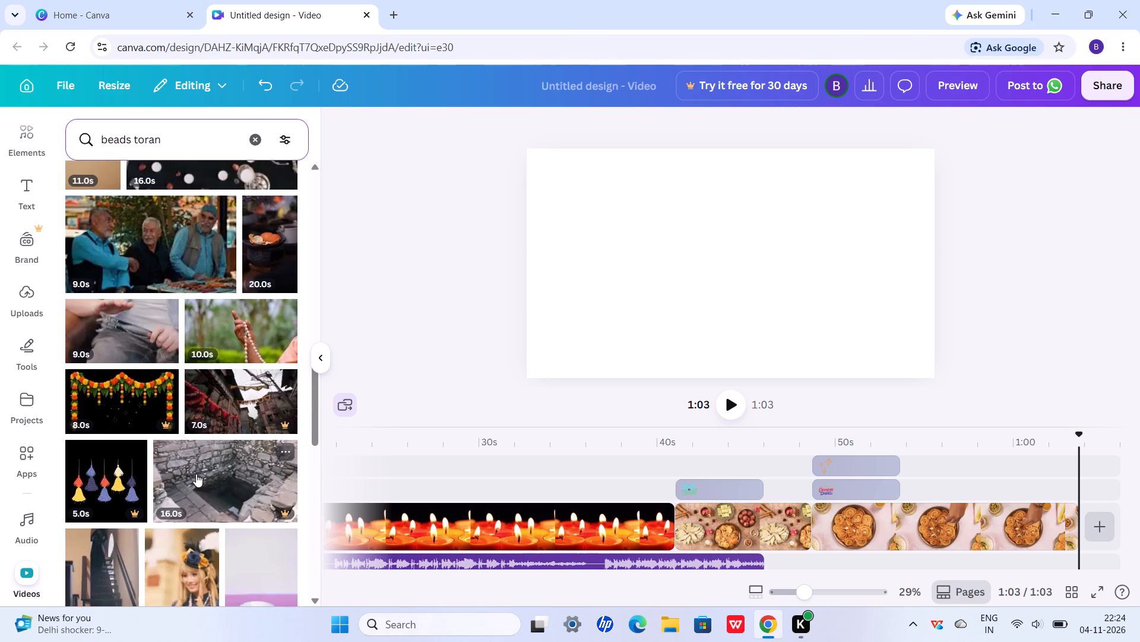
scroll(196, 474, "down", 5)
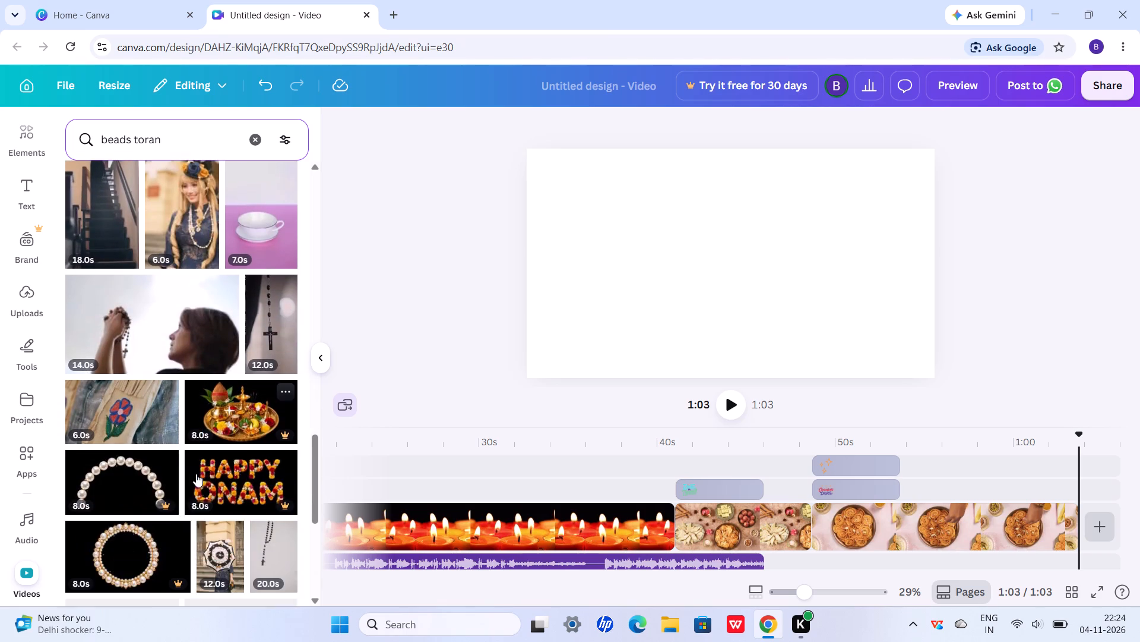
scroll(196, 474, "down", 4)
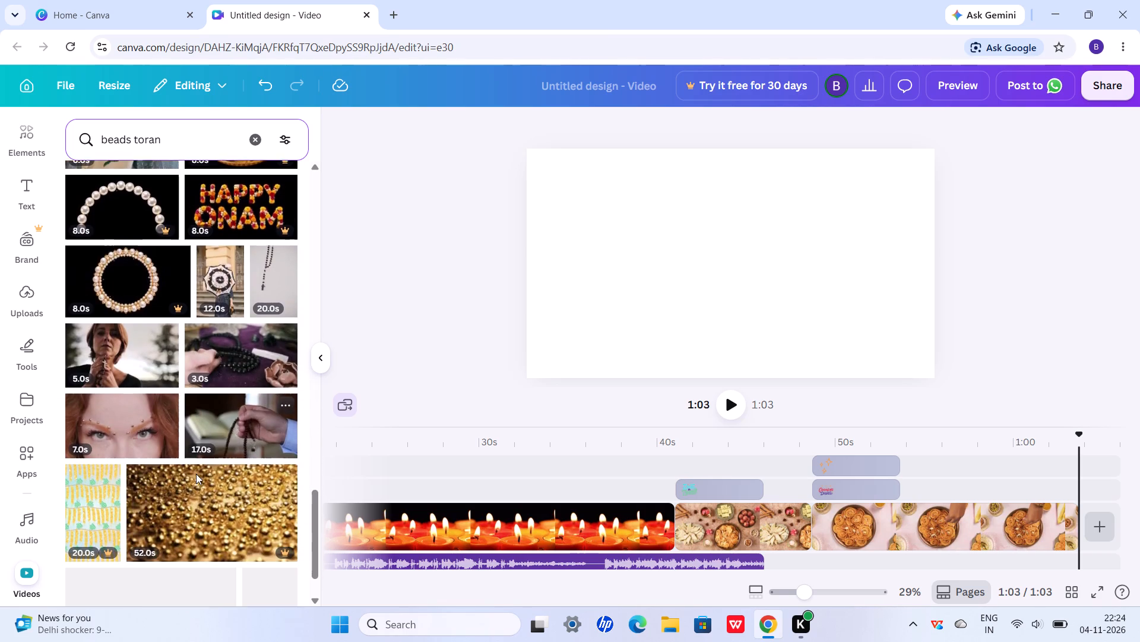
scroll(196, 474, "down", 2)
Search the stock videos for "thank you for watching" and add the 8-second blue neon "Thank You" clip after the spiral sweets clip.
left_click(253, 146)
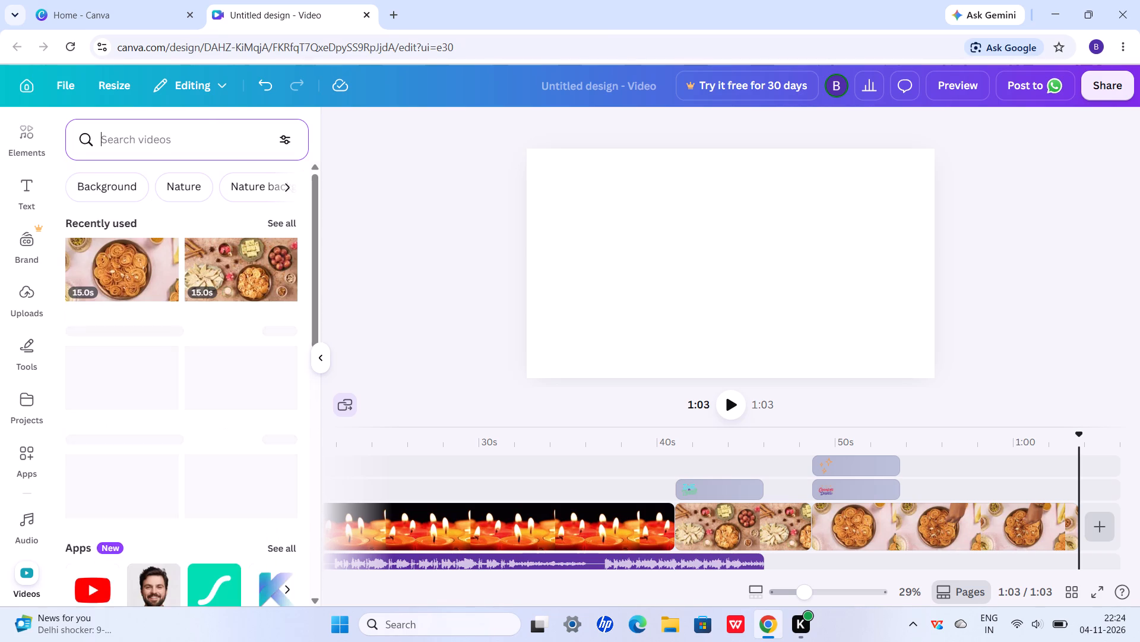
left_click(131, 144)
type("thanky")
type("po")
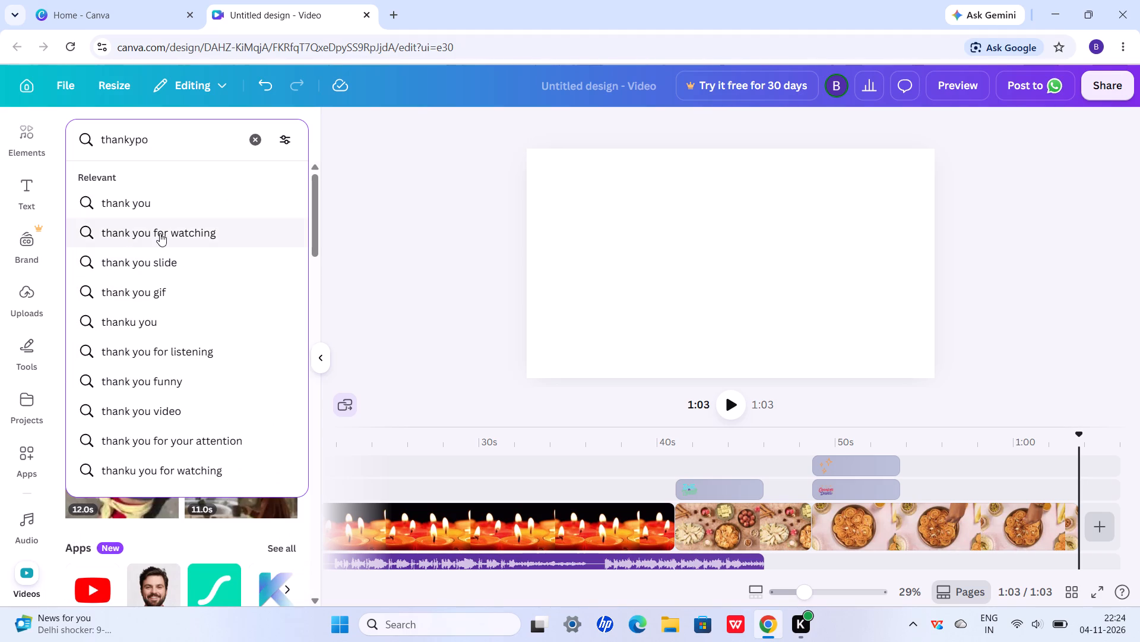
left_click(160, 233)
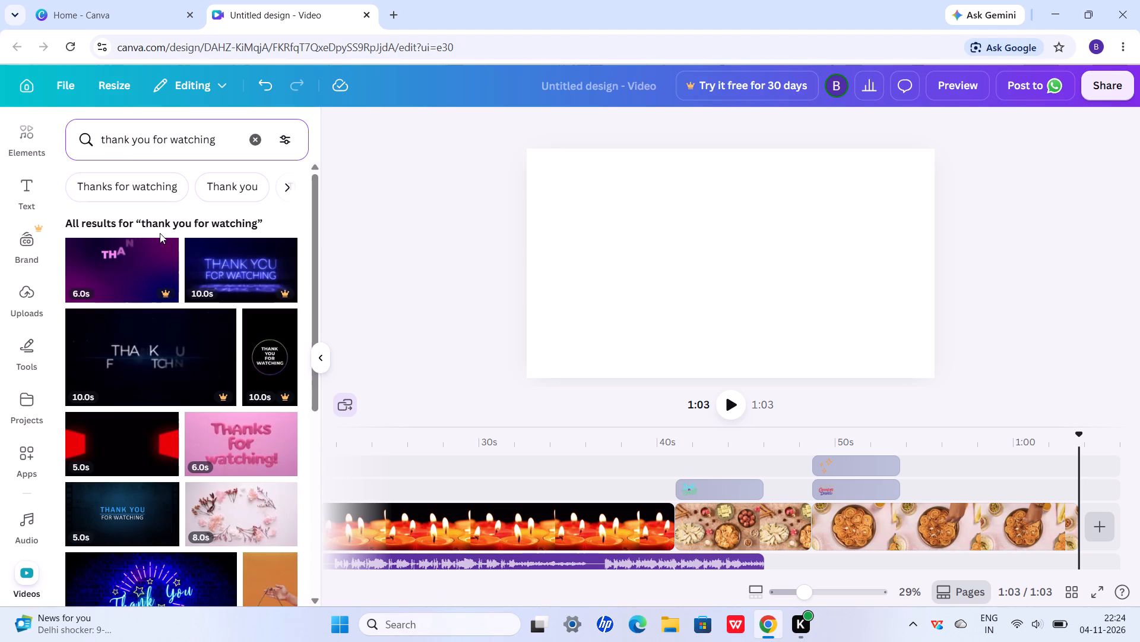
scroll(198, 298, "down", 2)
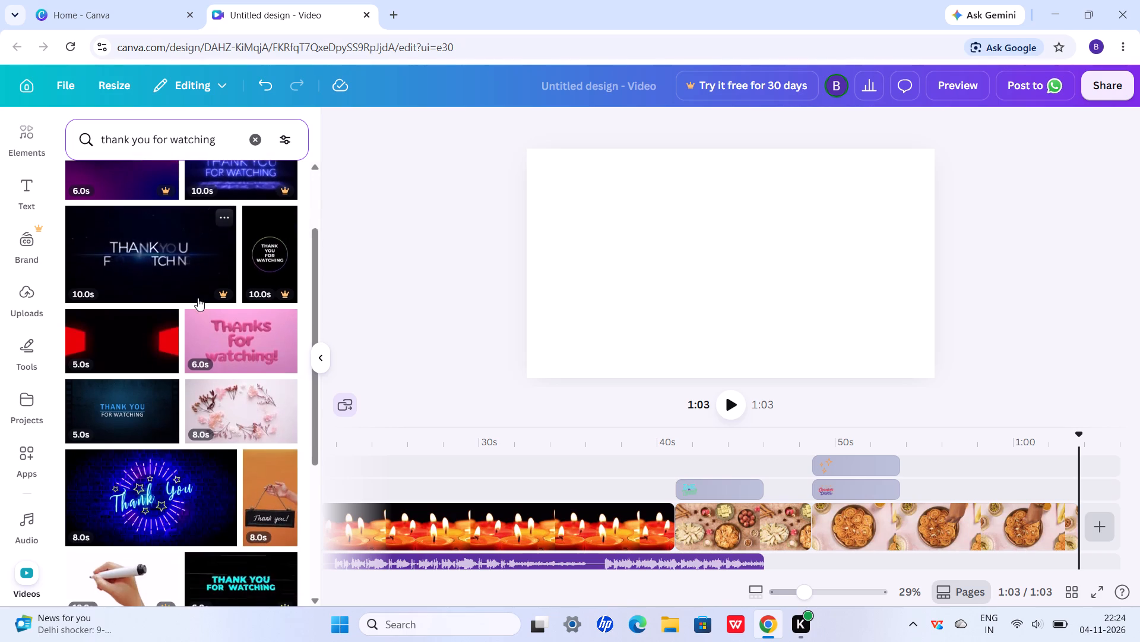
scroll(198, 298, "down", 3)
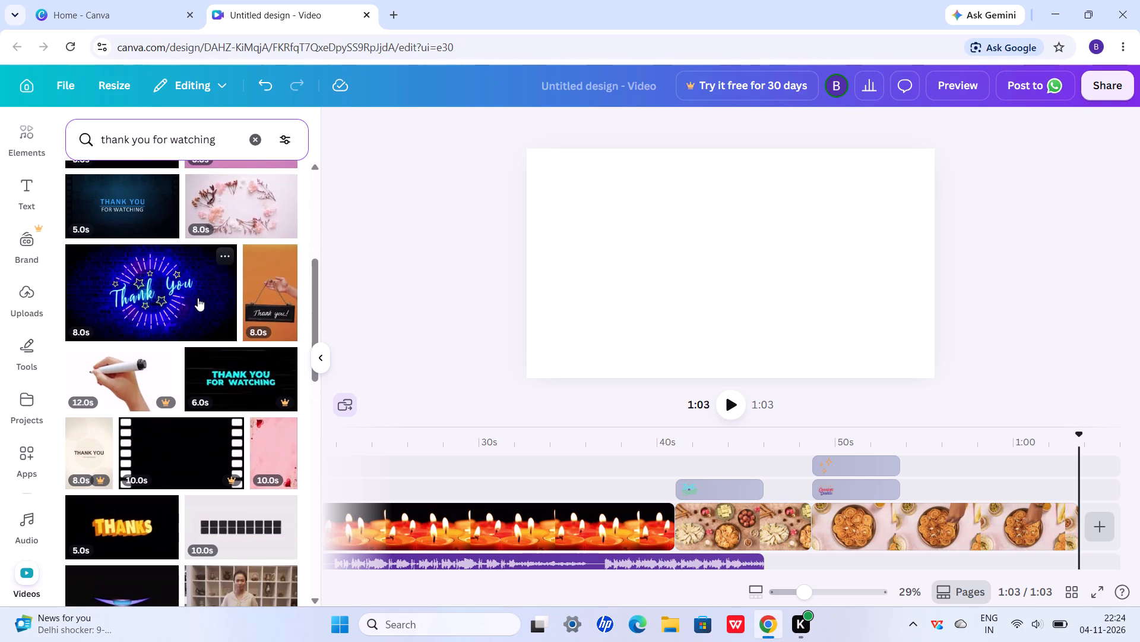
left_click(182, 298)
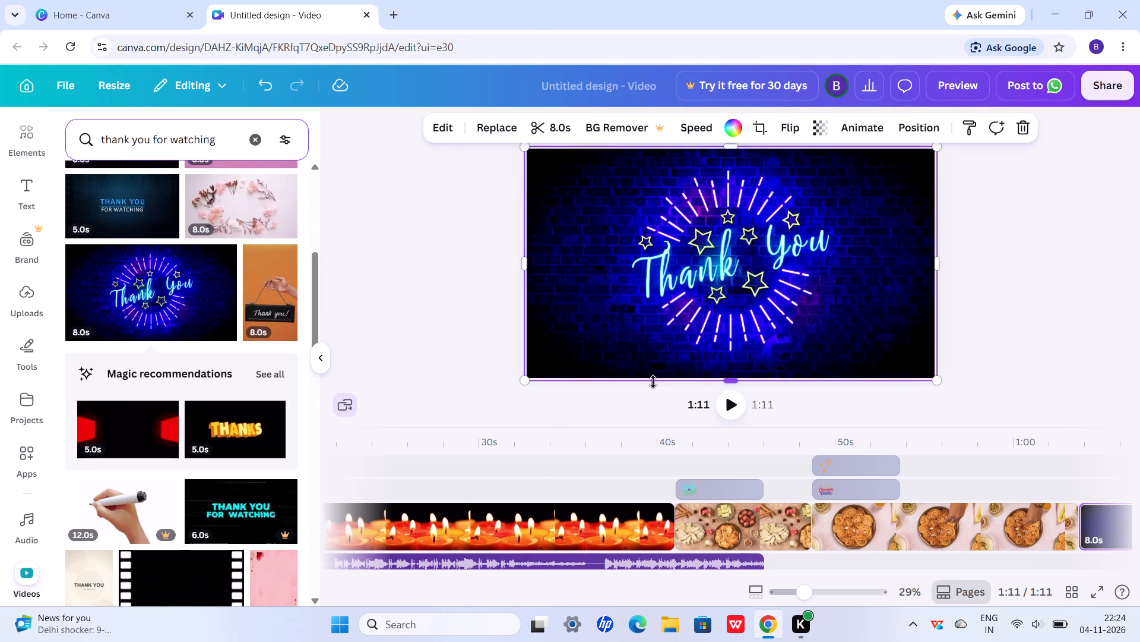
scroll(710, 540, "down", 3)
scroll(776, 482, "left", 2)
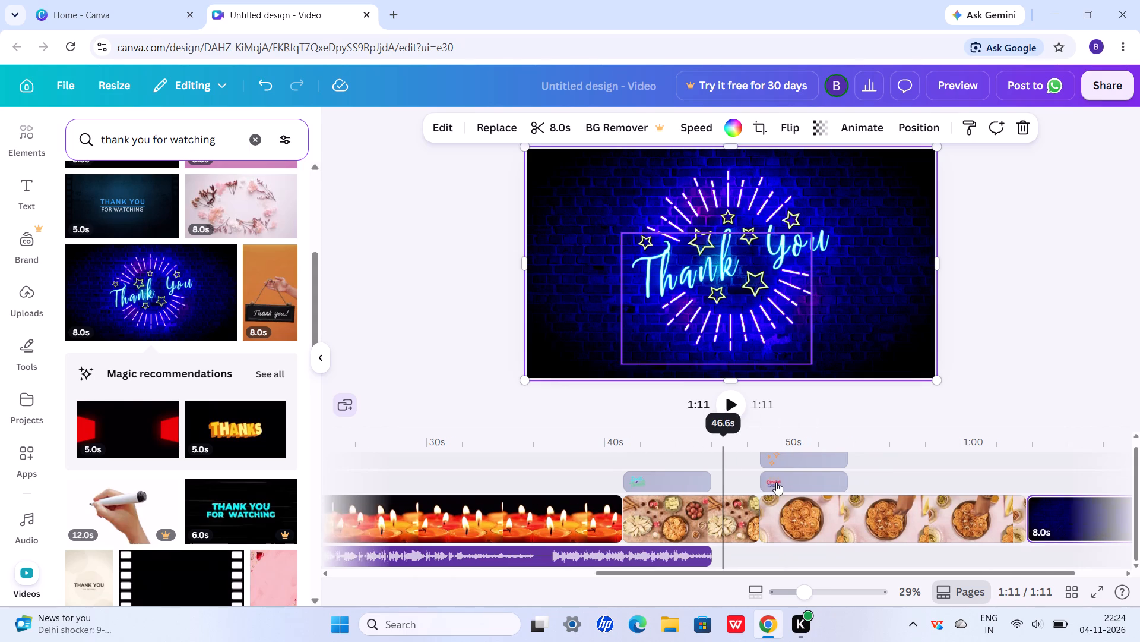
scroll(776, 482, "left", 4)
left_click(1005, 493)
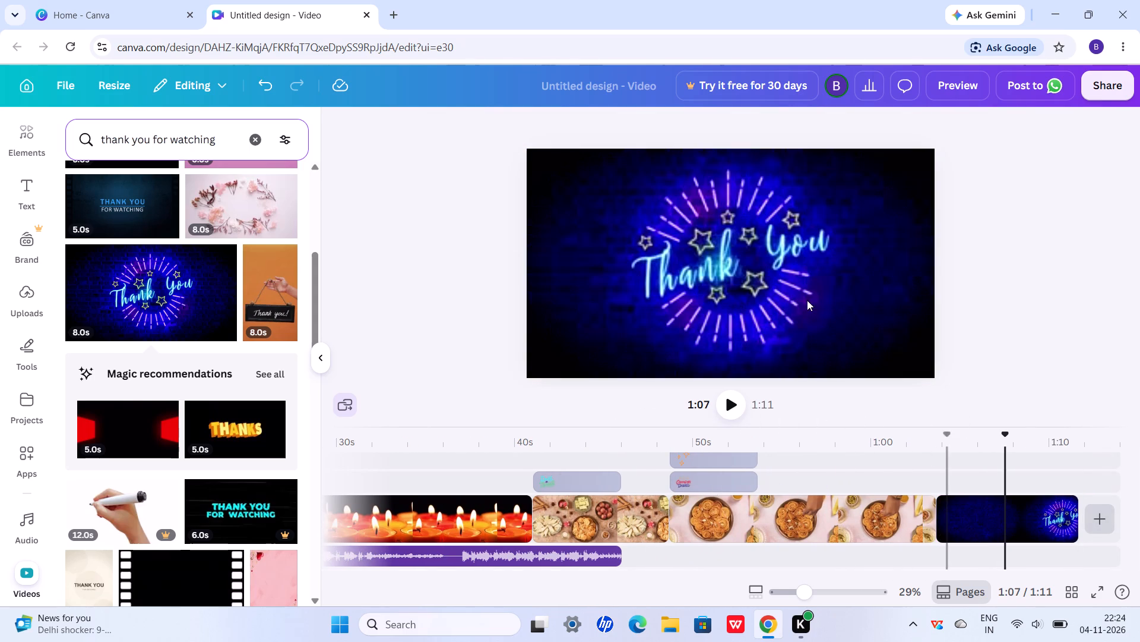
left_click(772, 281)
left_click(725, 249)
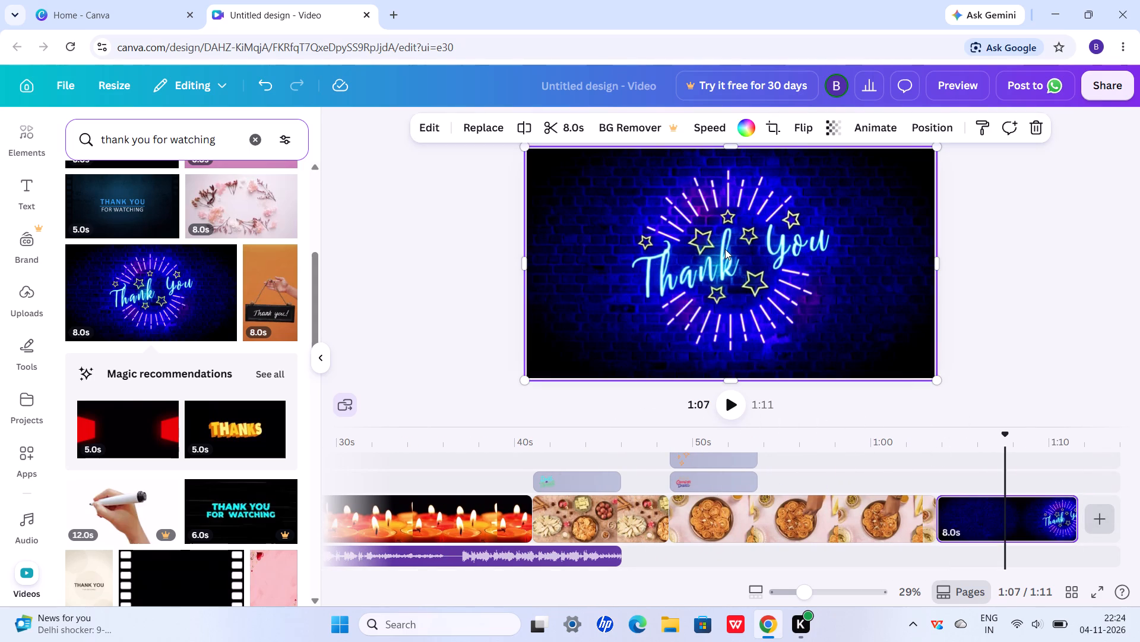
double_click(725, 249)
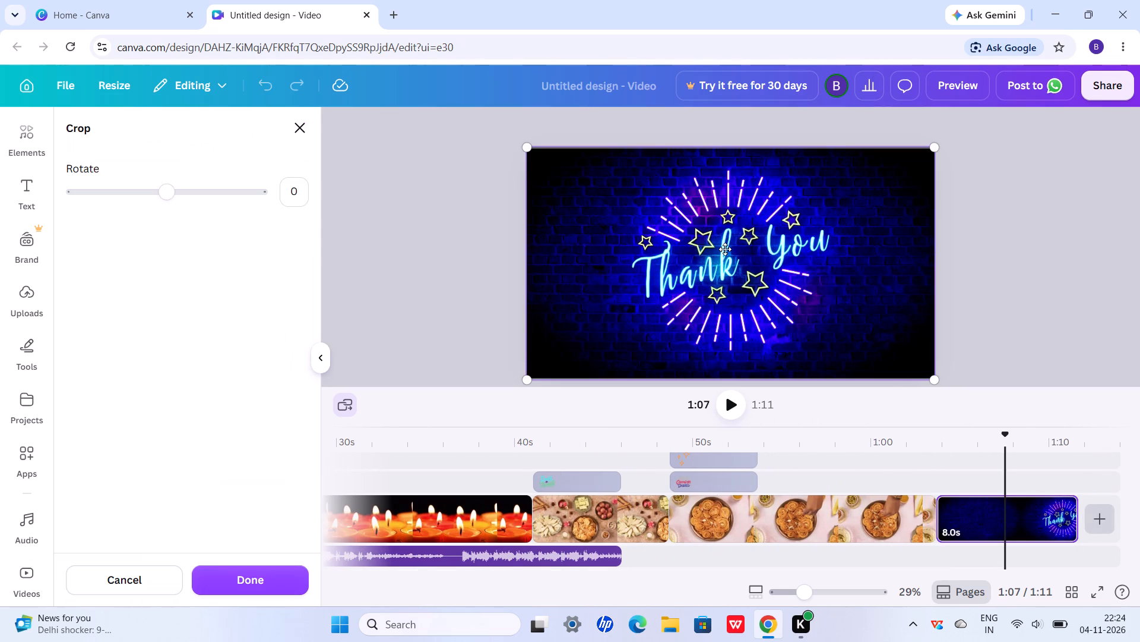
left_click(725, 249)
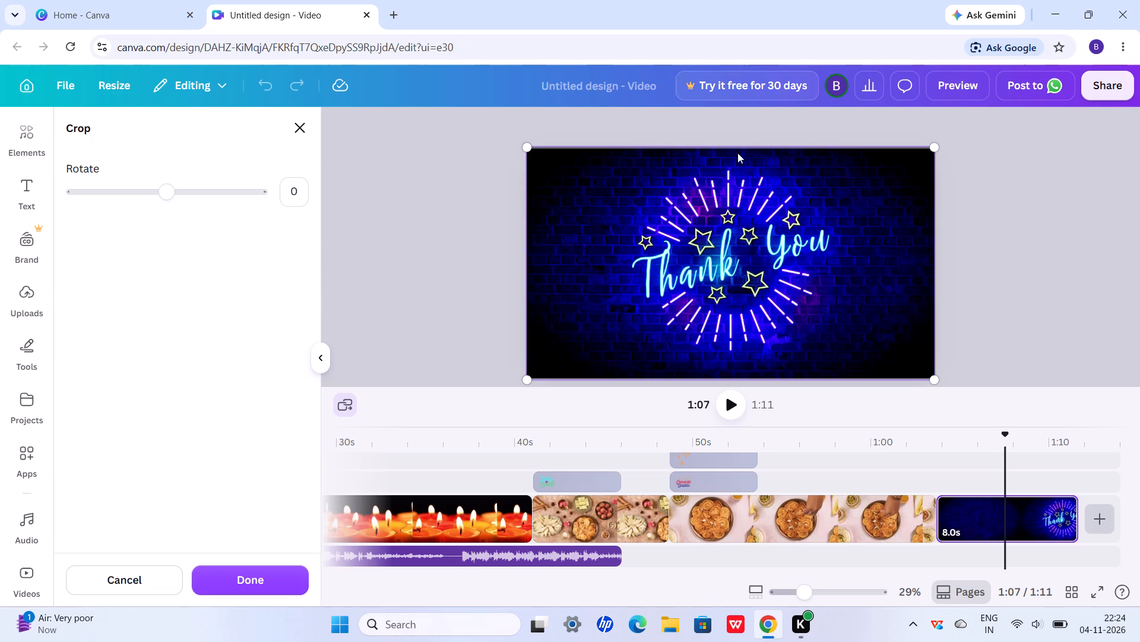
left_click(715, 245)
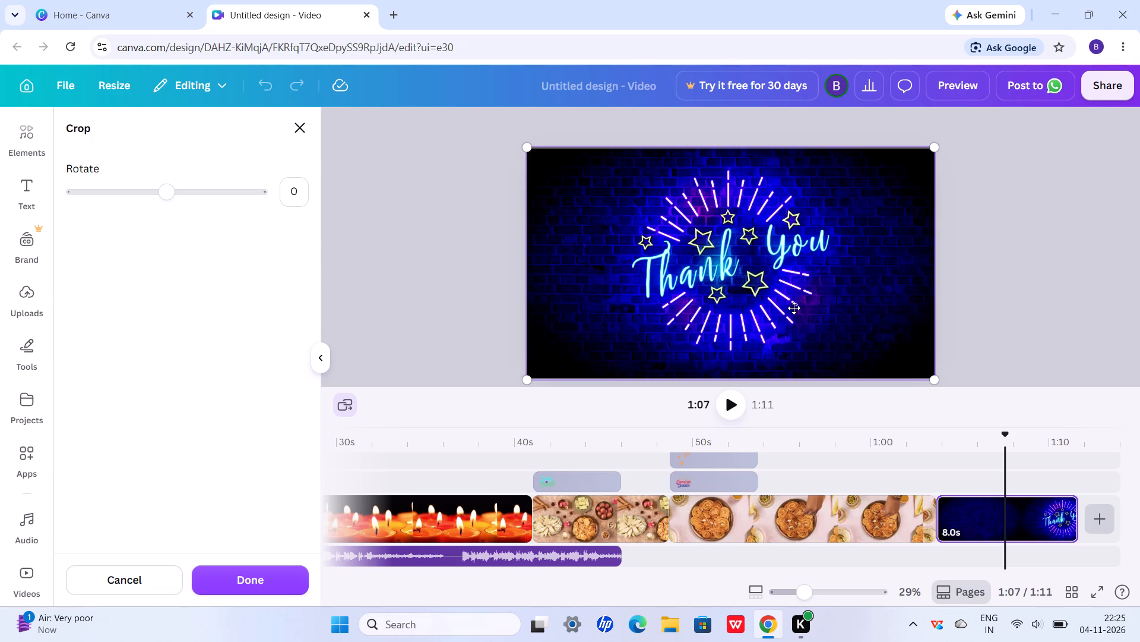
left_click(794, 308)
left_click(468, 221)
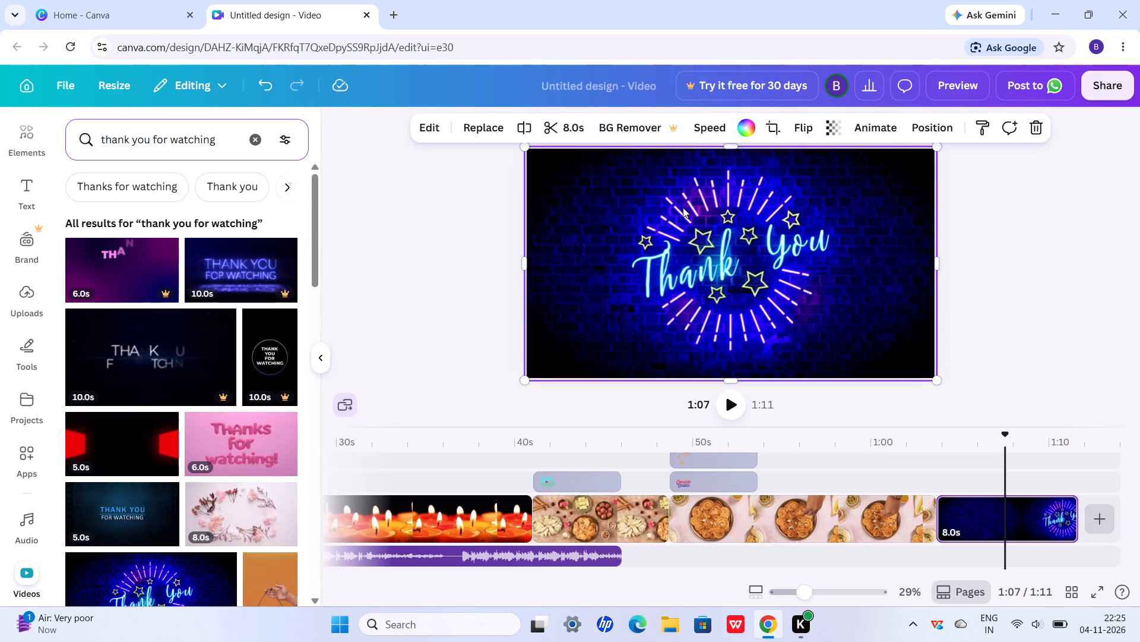
Apply the Ripple animation to the neon "Thank You" clip.
left_click(743, 259)
left_click(743, 259)
left_click(867, 123)
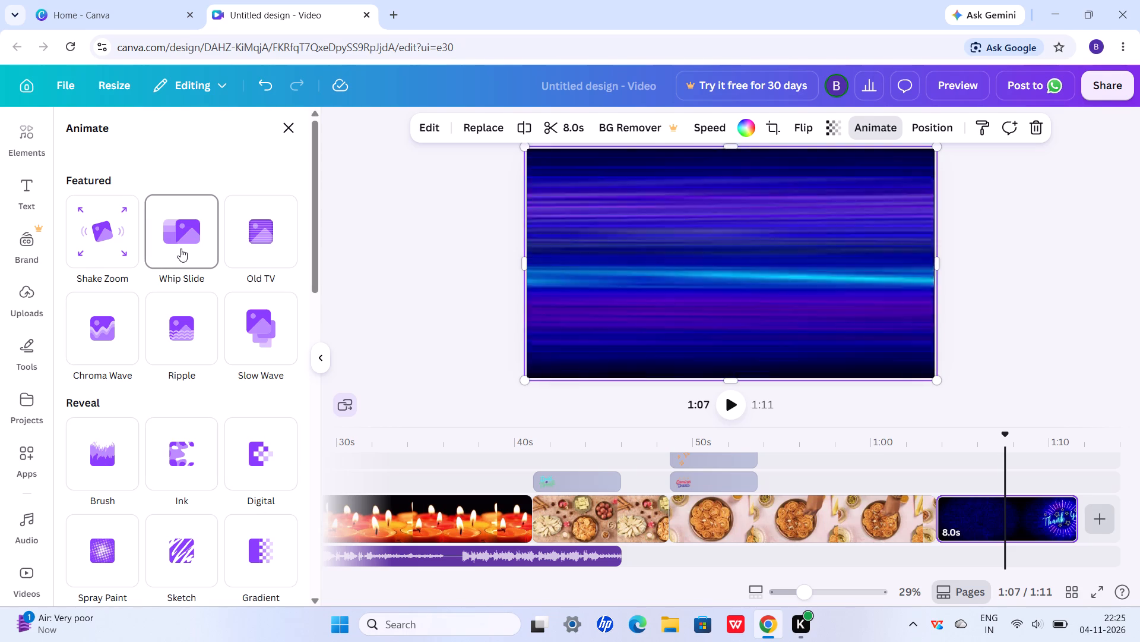
left_click(192, 338)
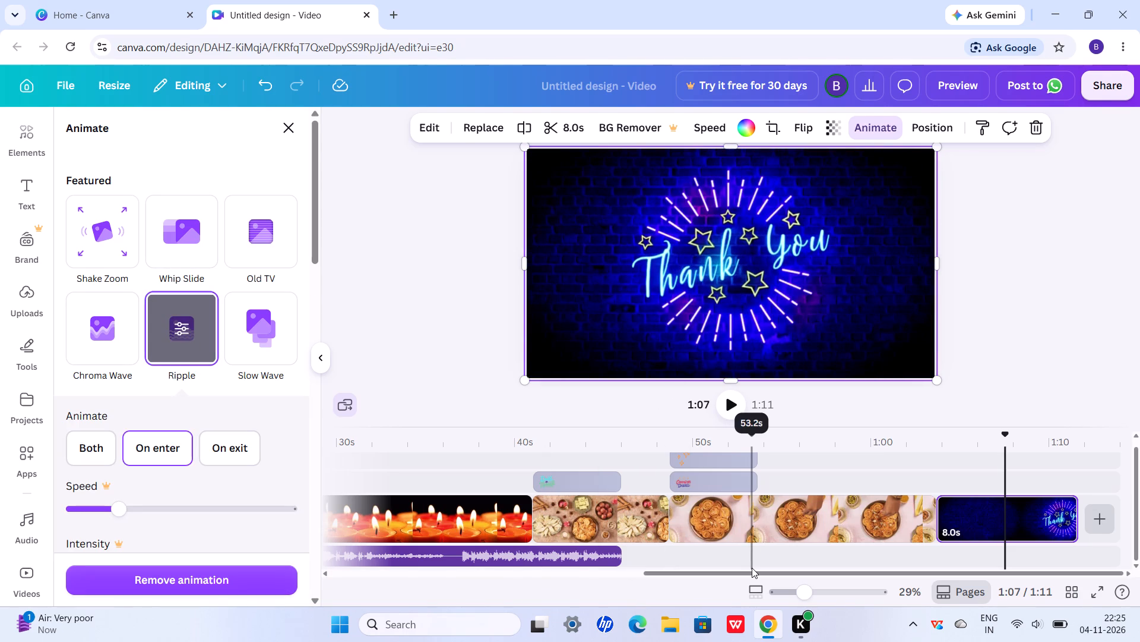
Start another stock video scene after the "Thank You" clip and browse the stock videos for "toran flower".
scroll(752, 568, "left", 3)
scroll(867, 524, "left", 5)
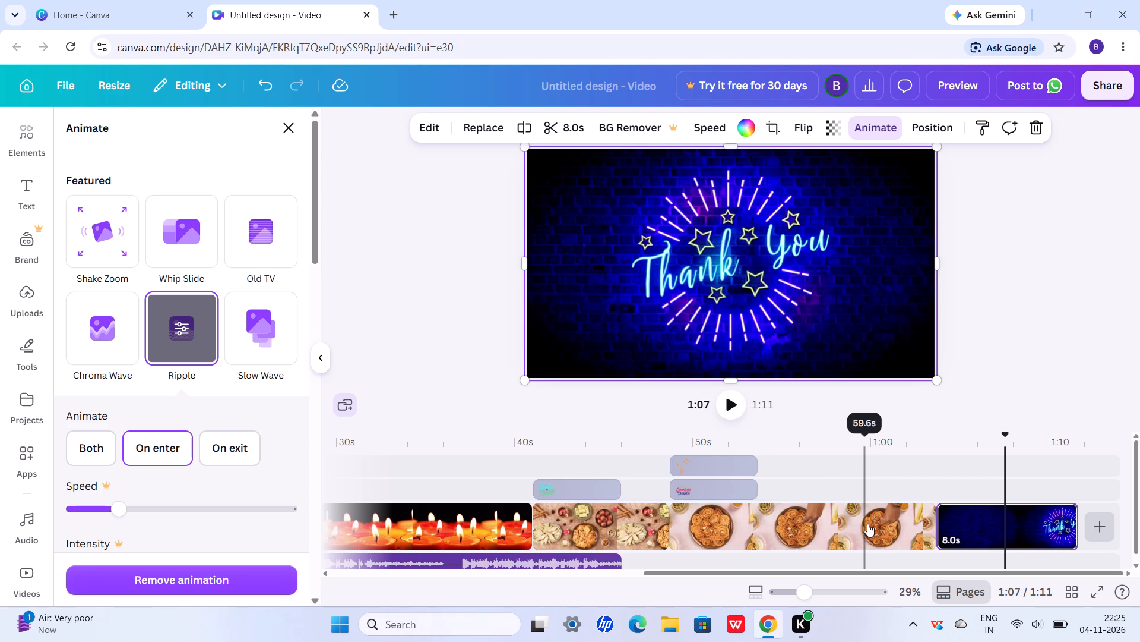
scroll(867, 515, "left", 3)
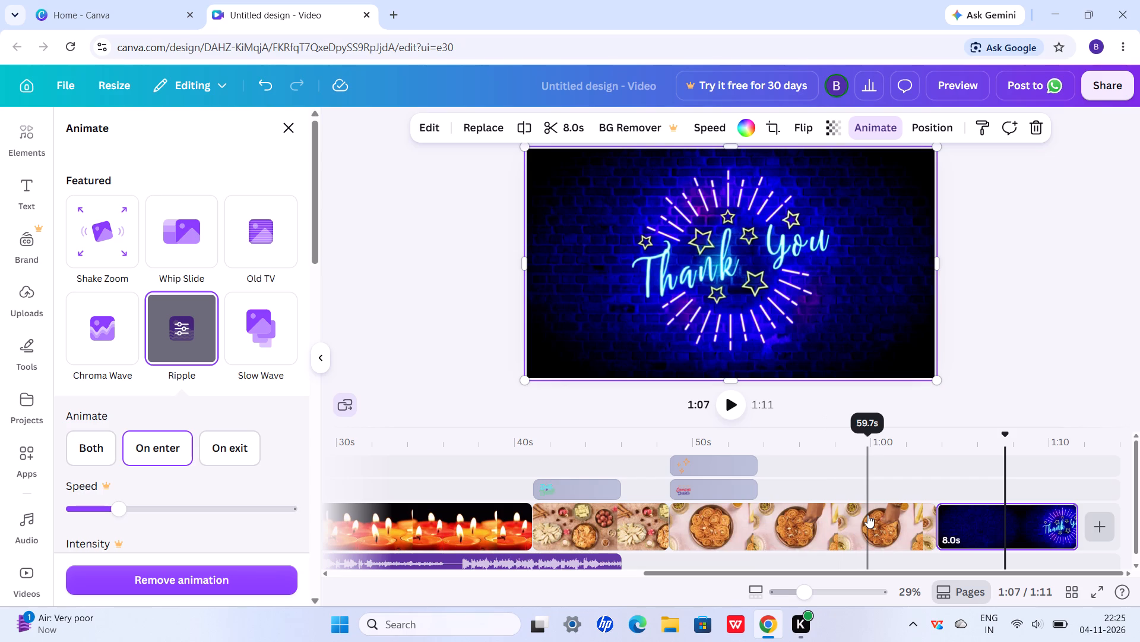
left_click(1101, 522)
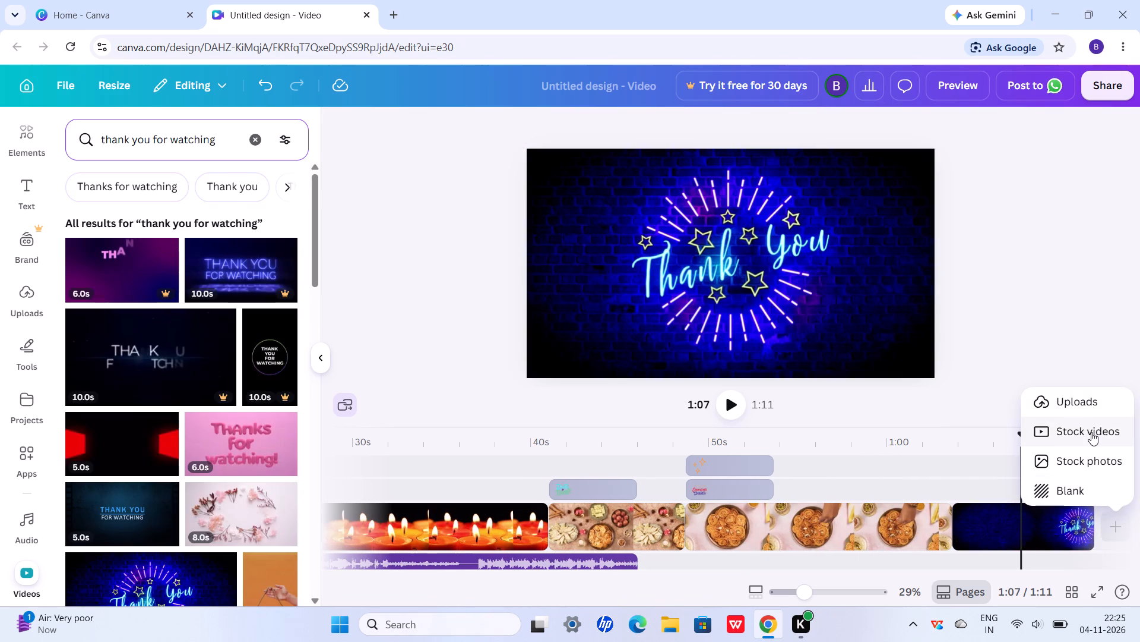
left_click(1091, 432)
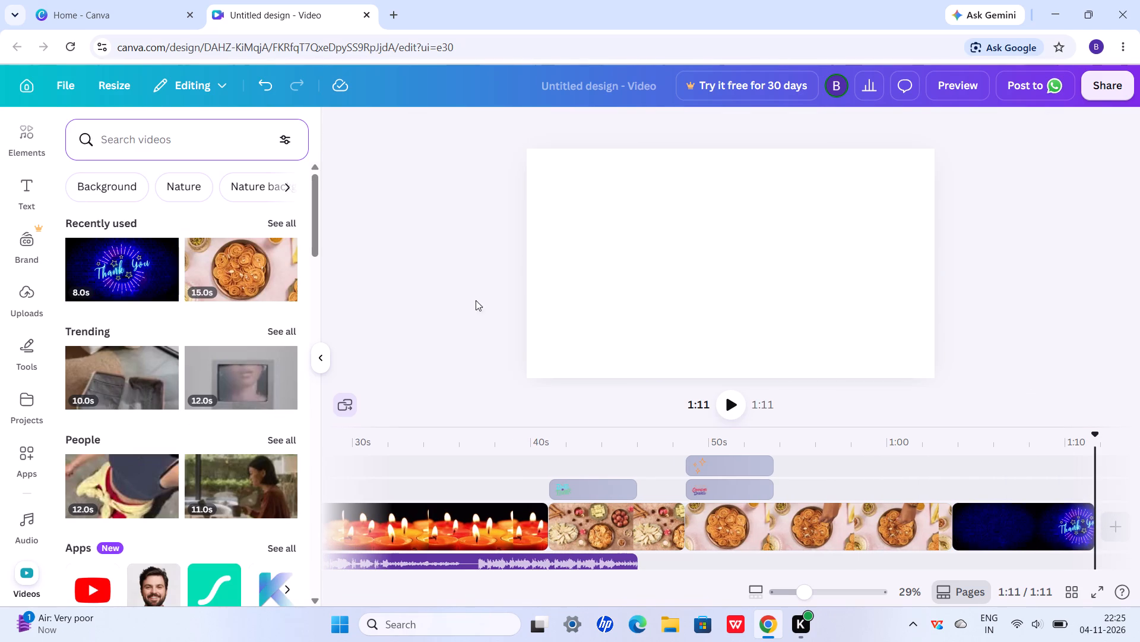
left_click(199, 134)
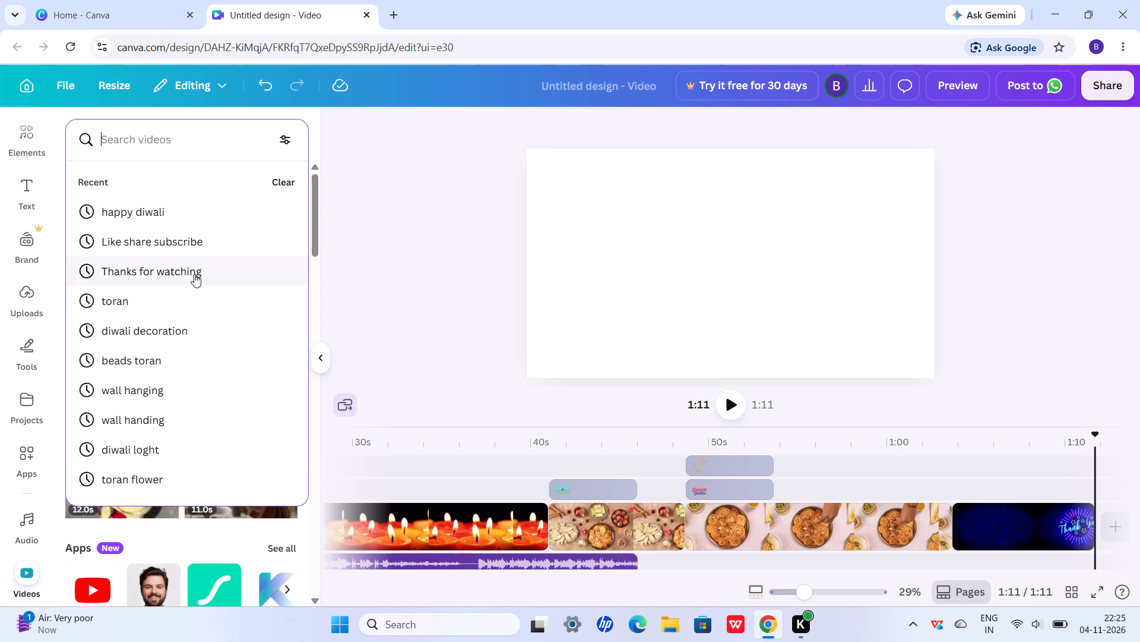
left_click(167, 484)
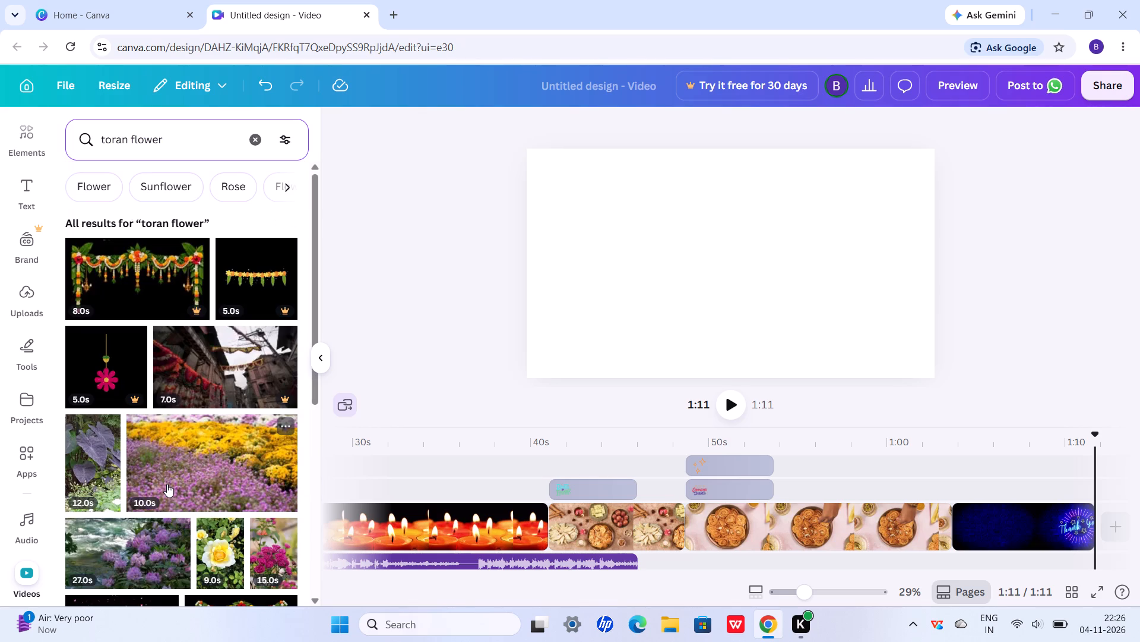
scroll(167, 484, "down", 3)
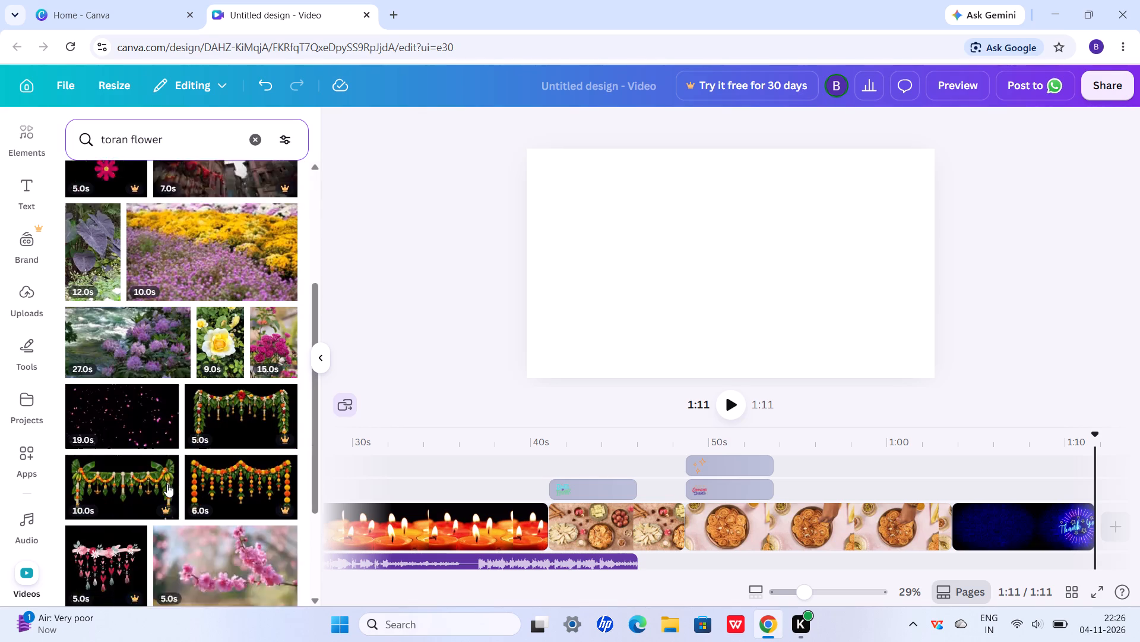
scroll(167, 484, "down", 3)
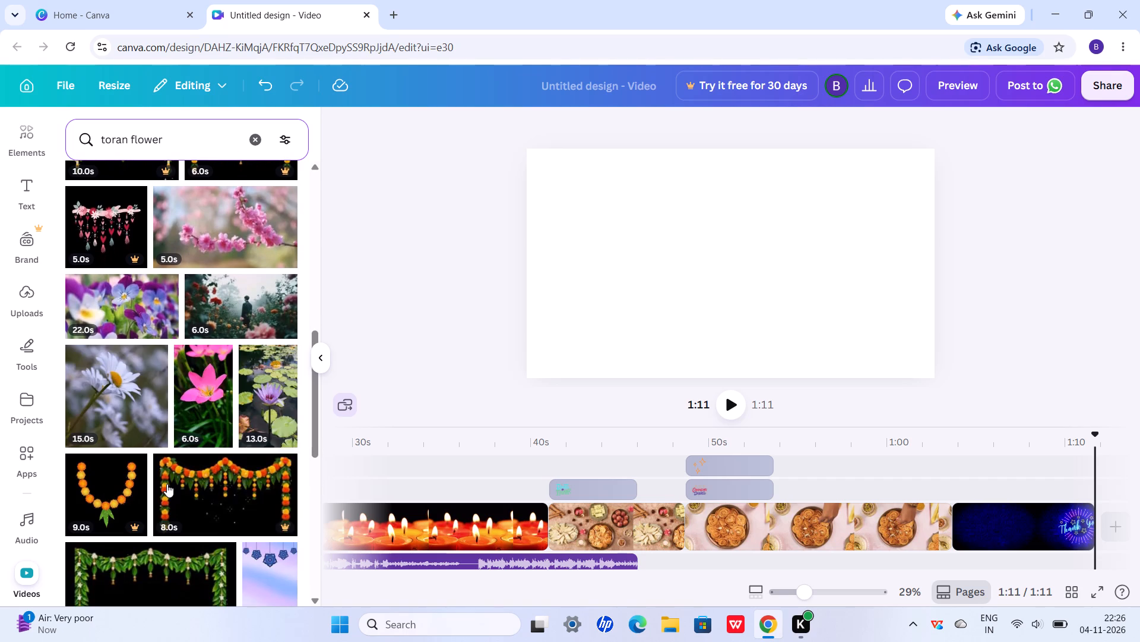
scroll(167, 484, "down", 3)
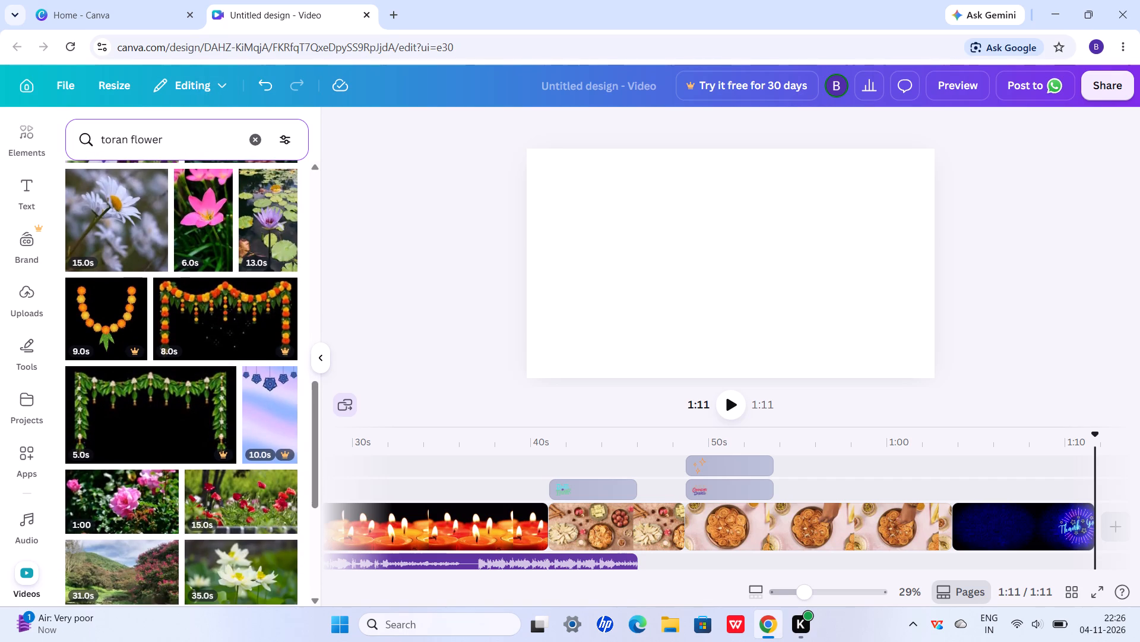
Search the stock videos for "diwali decoration" and add the 15-second clip of a woman making a flower rangoli to the empty scene.
left_click(251, 144)
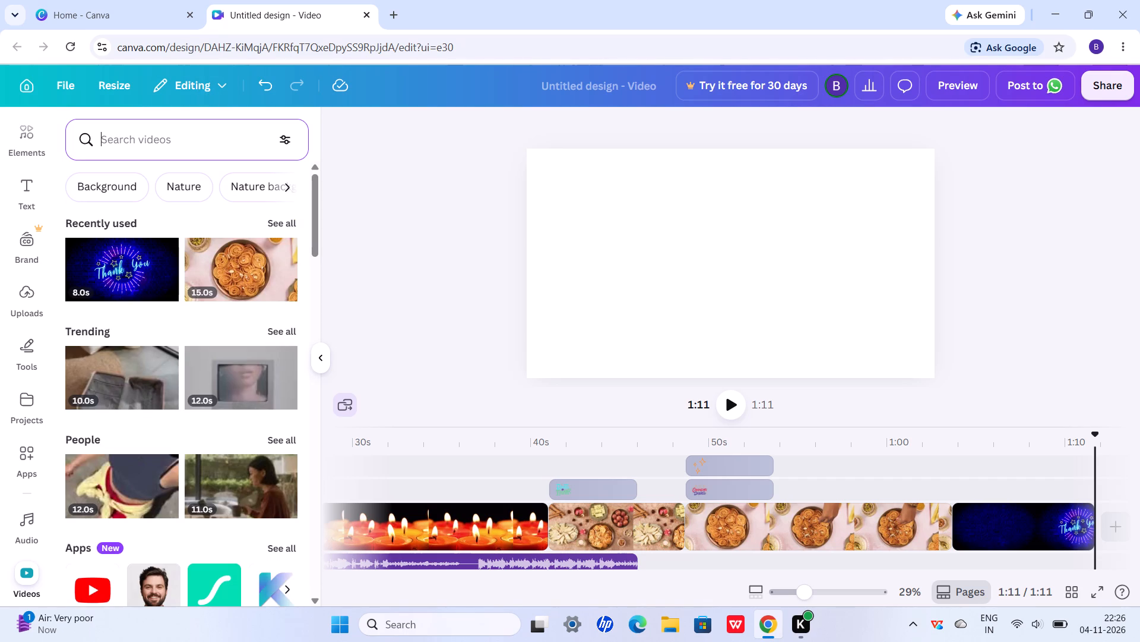
left_click(131, 139)
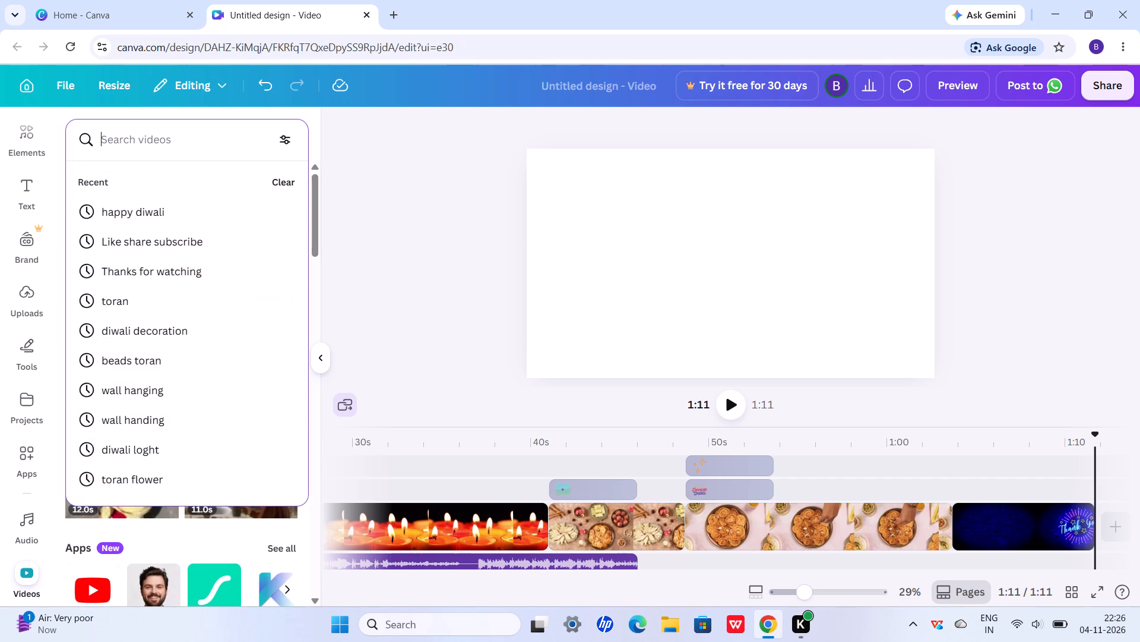
left_click(155, 329)
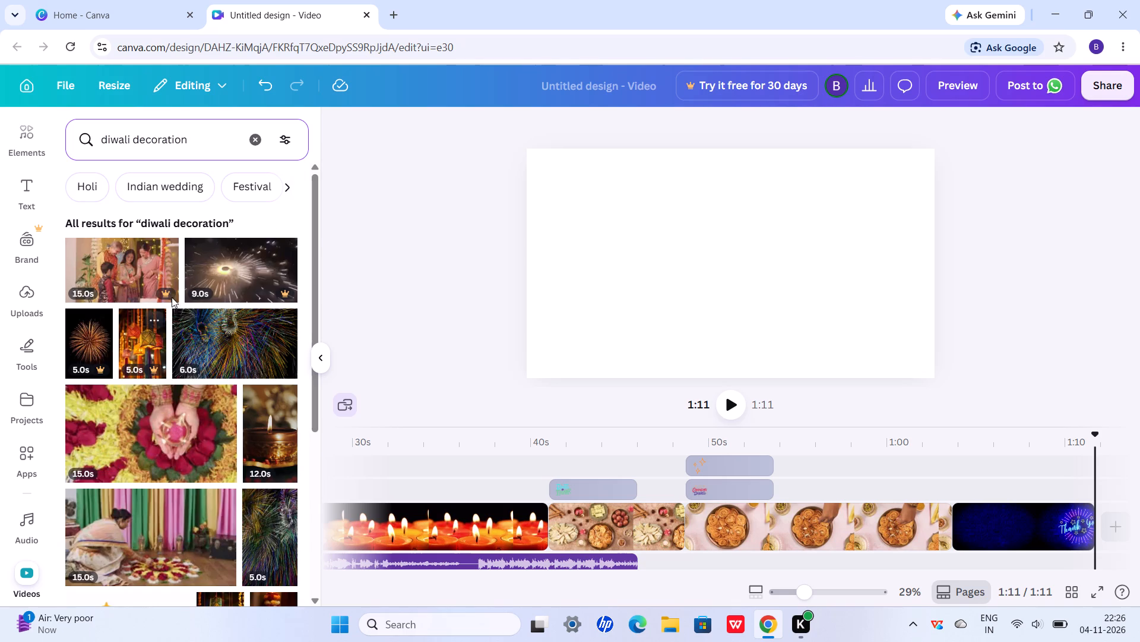
scroll(170, 355, "down", 5)
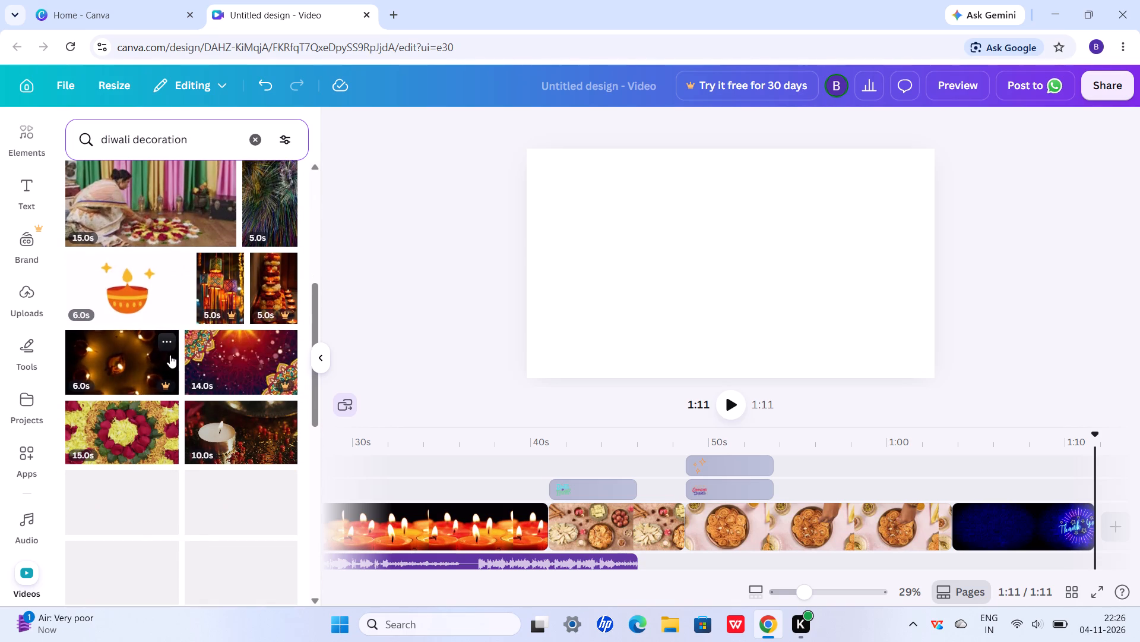
left_click(169, 200)
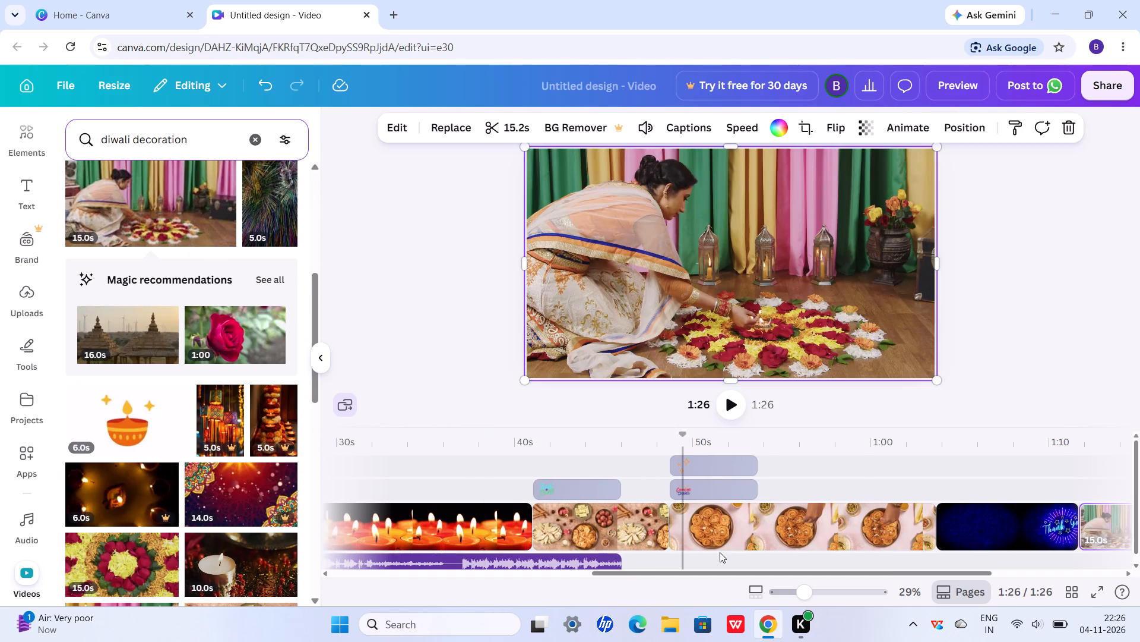
Reorder the timeline so the flower rangoli clip sits between the spiral sweets clip and the neon "Thank You" clip.
left_click_drag(1004, 521, 1135, 498)
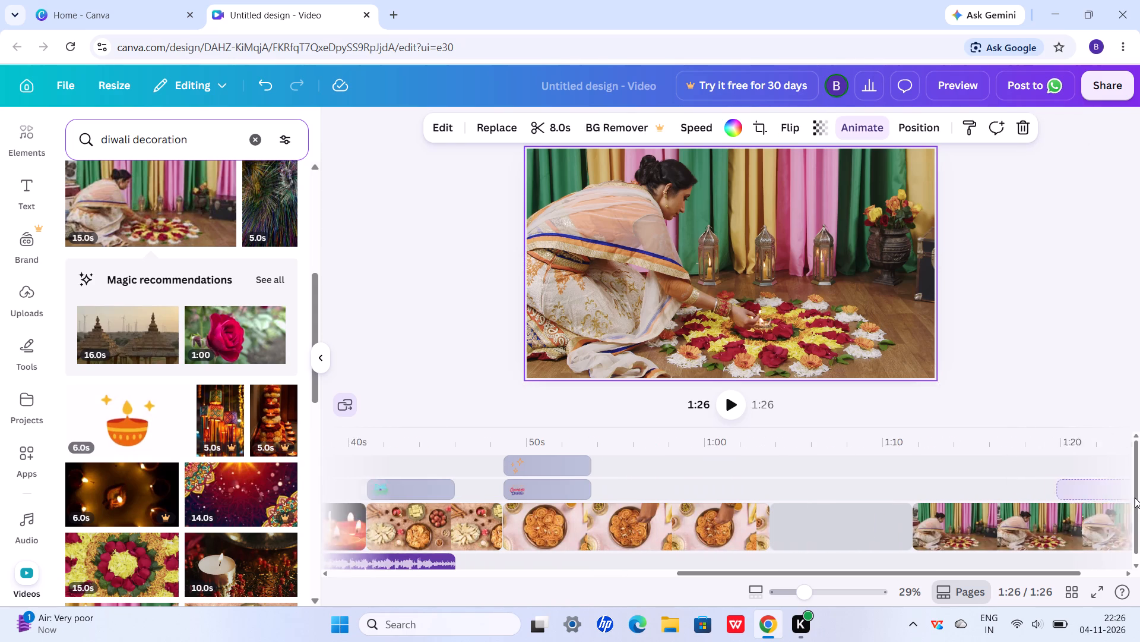
left_click_drag(1135, 498, 1081, 555)
left_click_drag(954, 533, 708, 548)
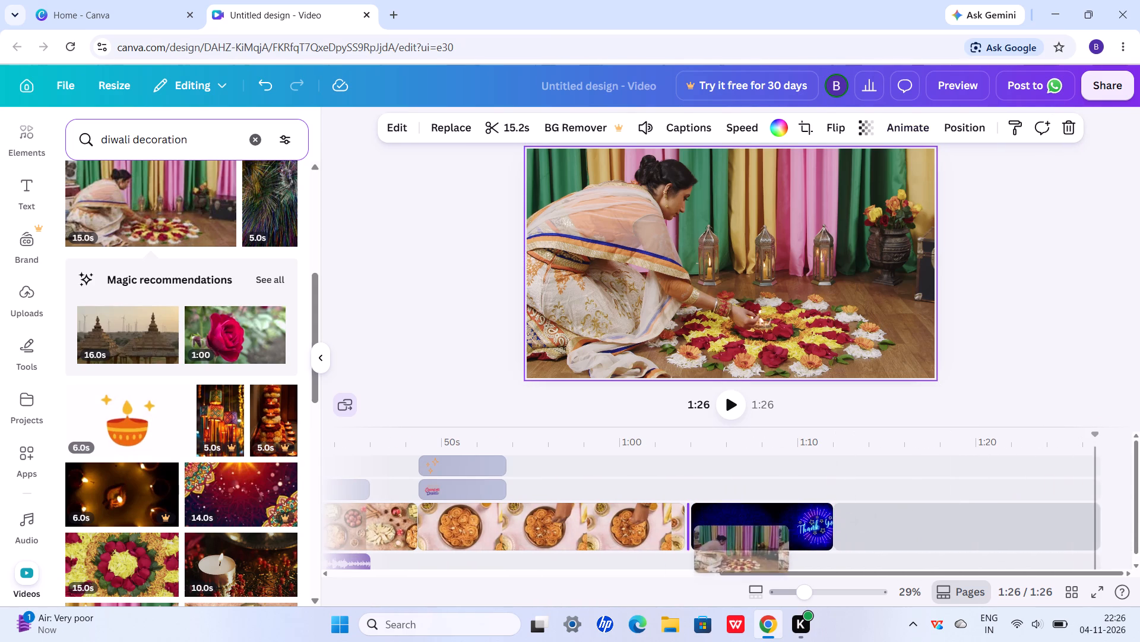
left_click_drag(708, 548, 703, 537)
Apply the Digital reveal animation to the flower rangoli clip.
left_click(703, 537)
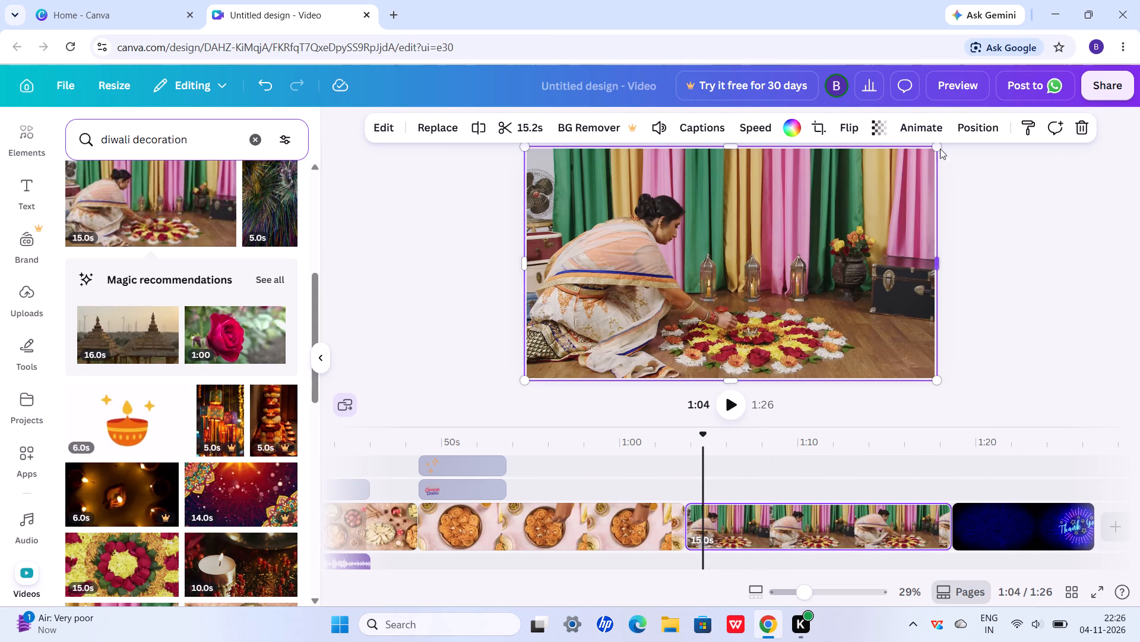
left_click(926, 131)
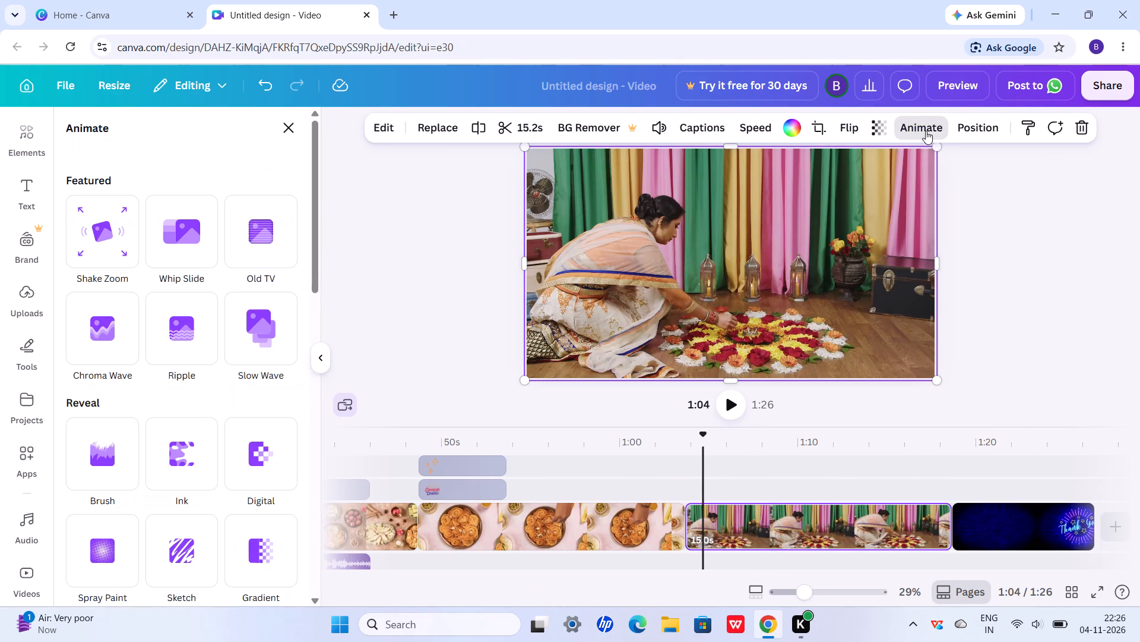
left_click(251, 467)
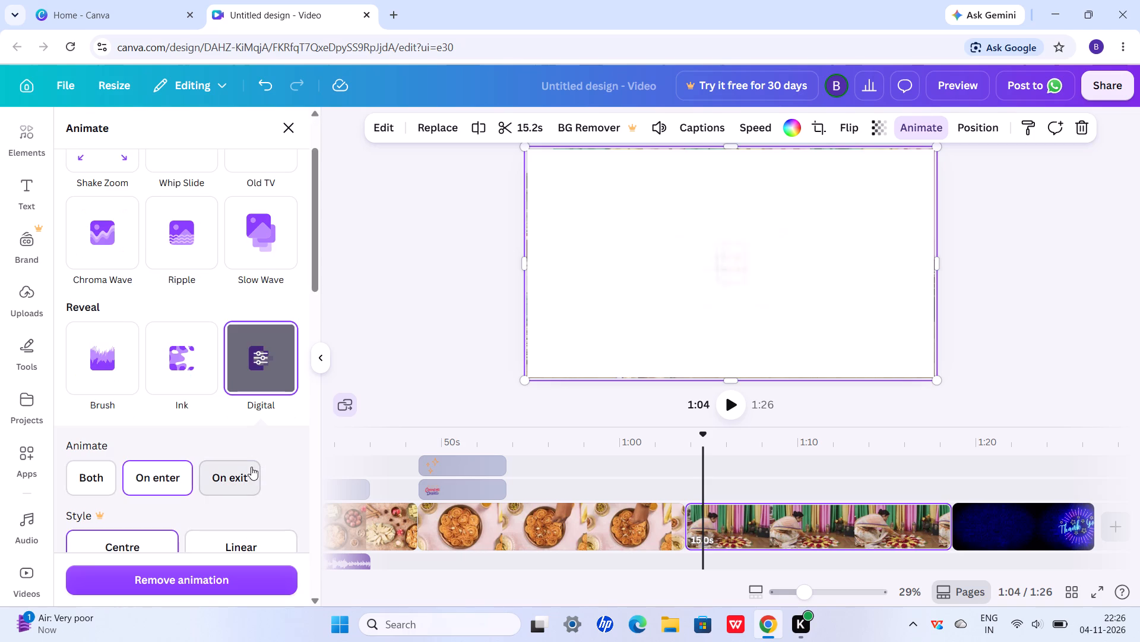
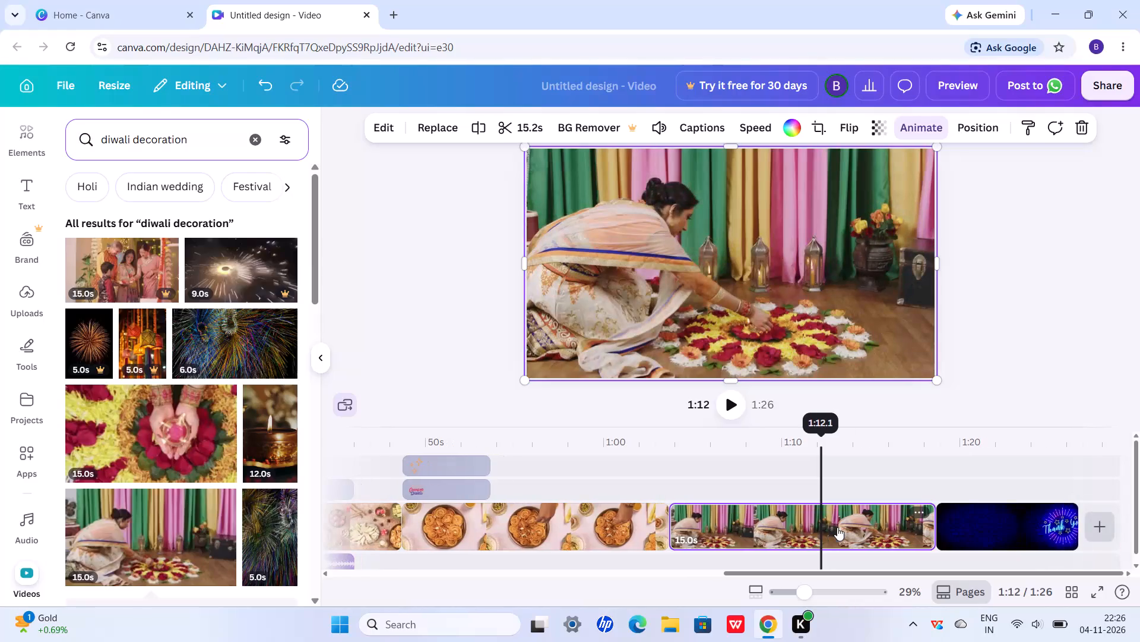
Add a stock video scene after the "Thank You" clip using the recently used 15-second clip of red and yellow flower-petal rangoli.
scroll(837, 527, "left", 5)
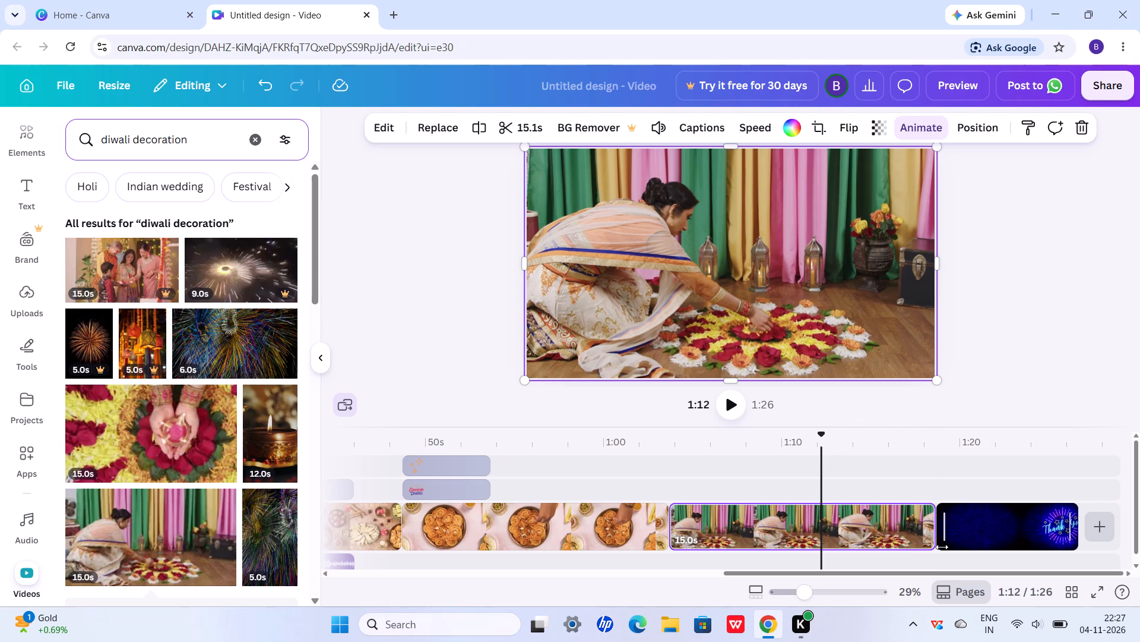
left_click(894, 523)
scroll(894, 523, "left", 4)
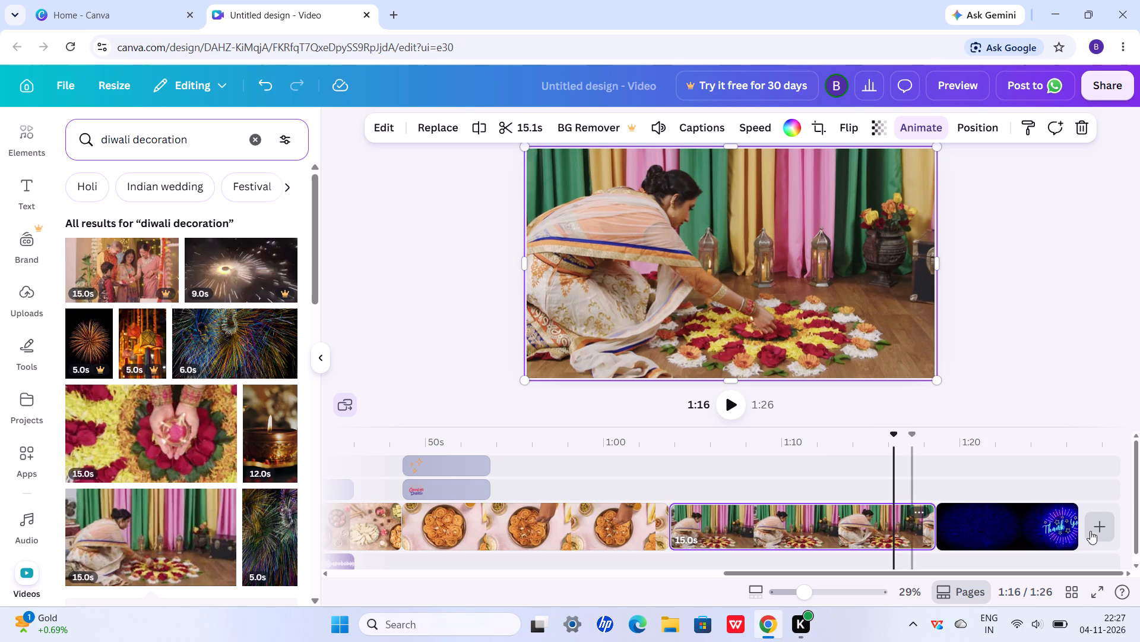
left_click(1104, 527)
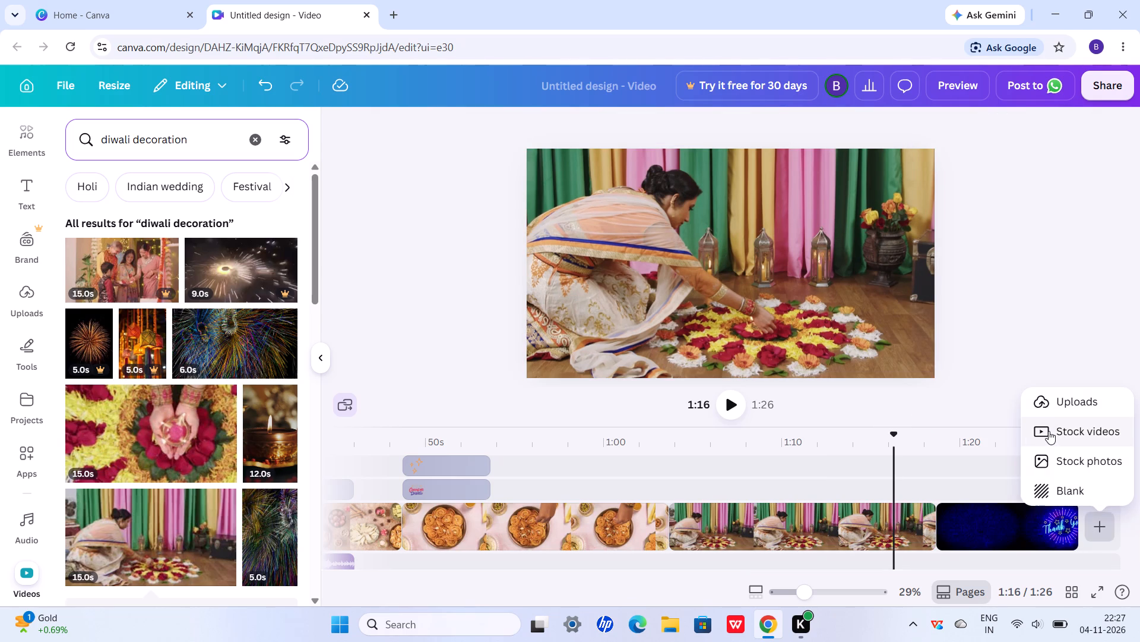
left_click(1049, 431)
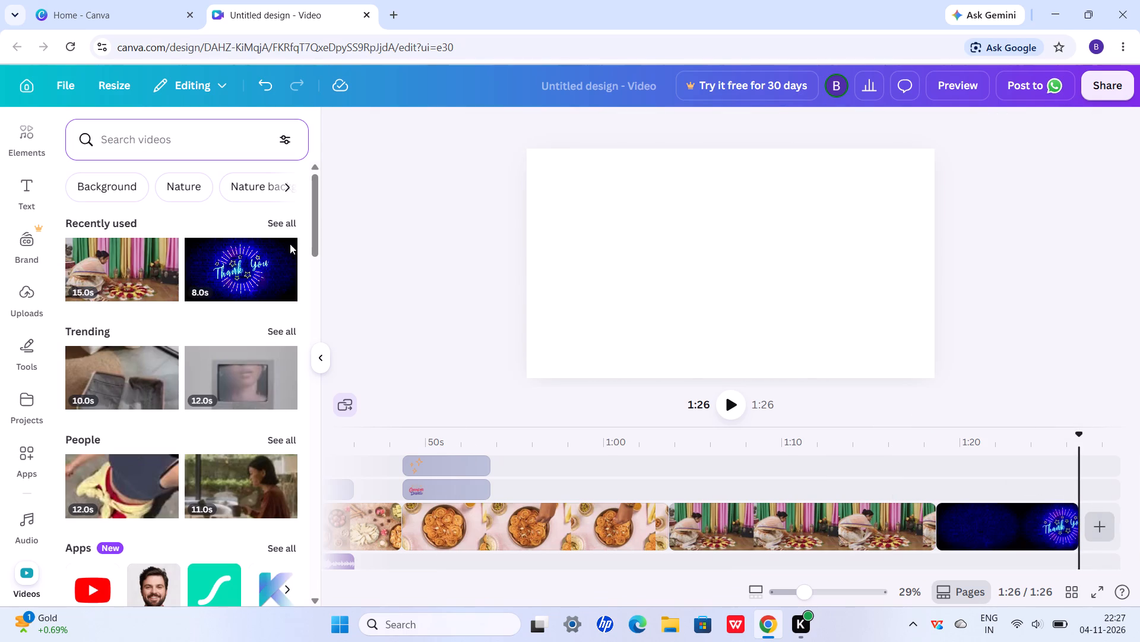
left_click(280, 221)
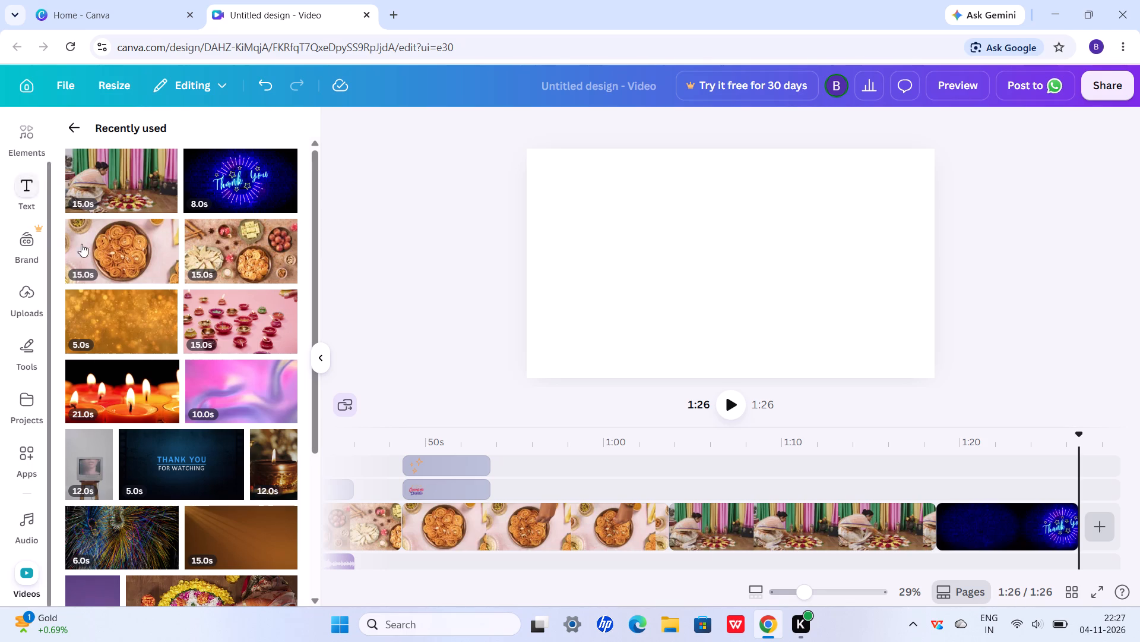
scroll(183, 355, "down", 5)
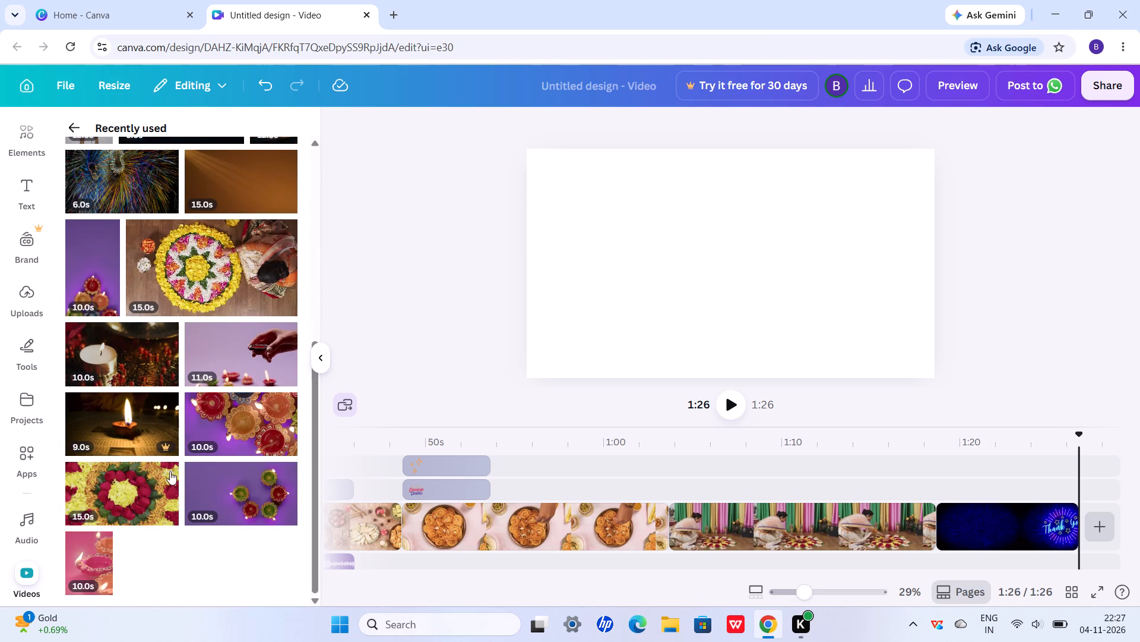
left_click(129, 503)
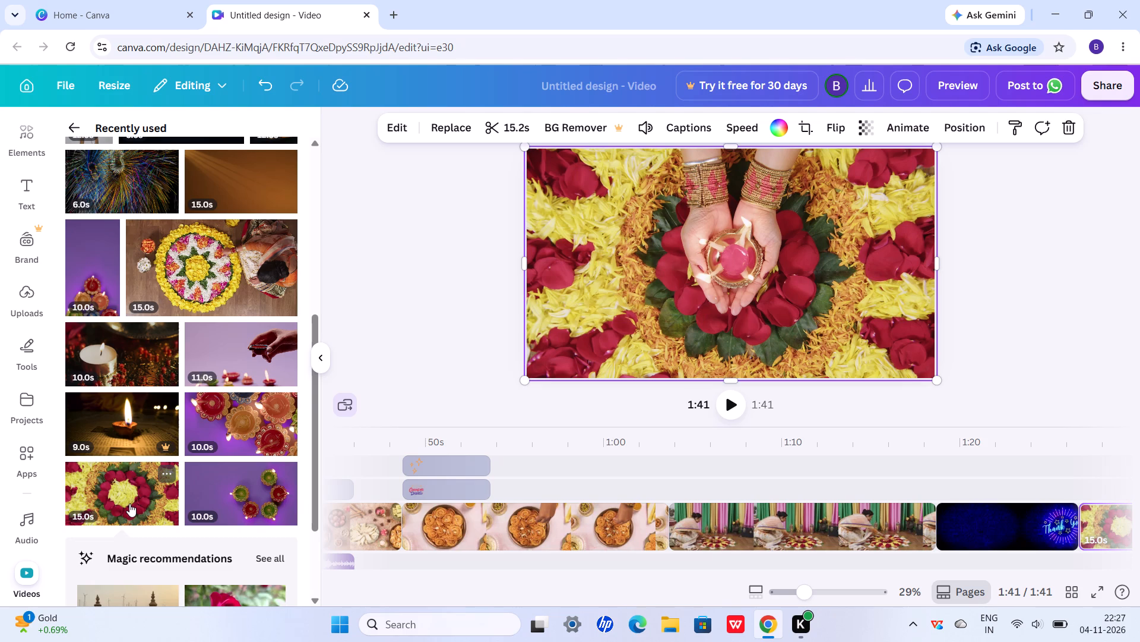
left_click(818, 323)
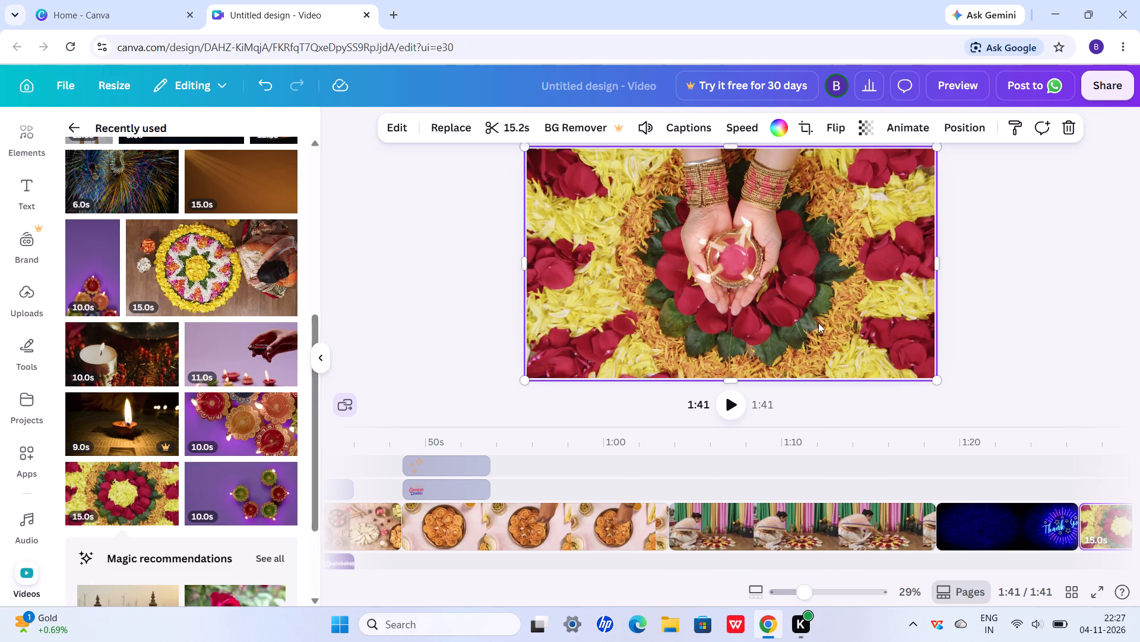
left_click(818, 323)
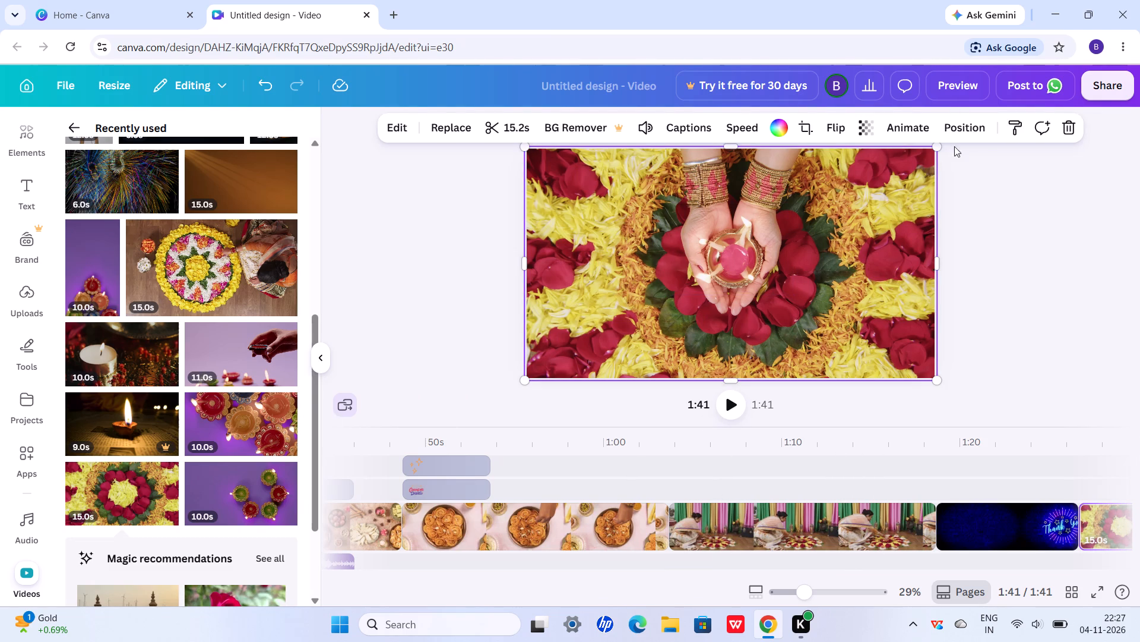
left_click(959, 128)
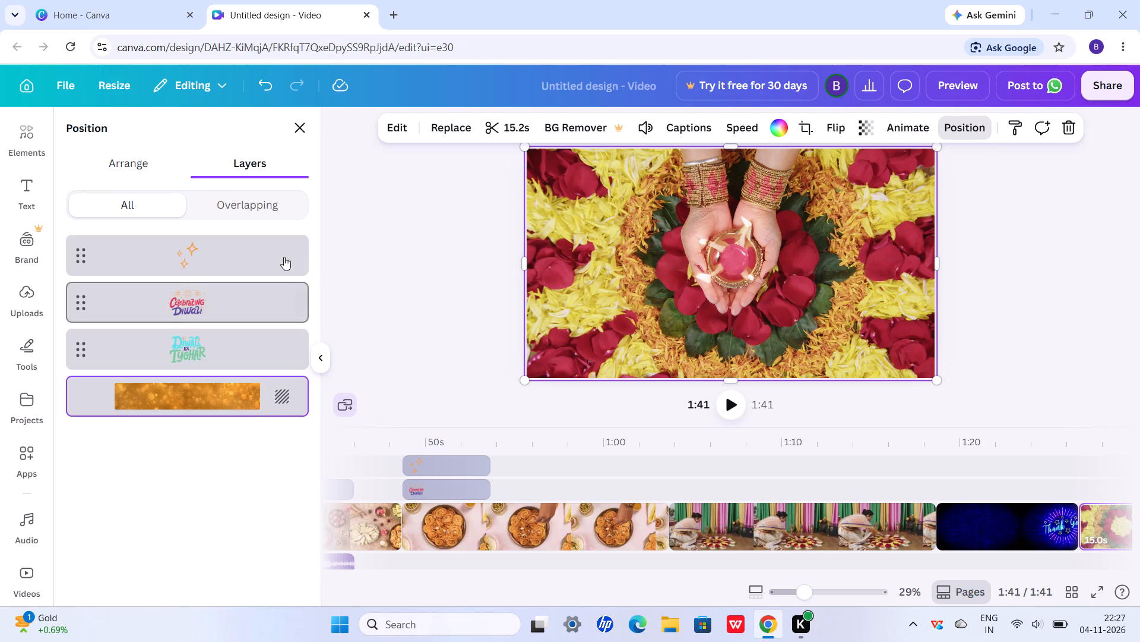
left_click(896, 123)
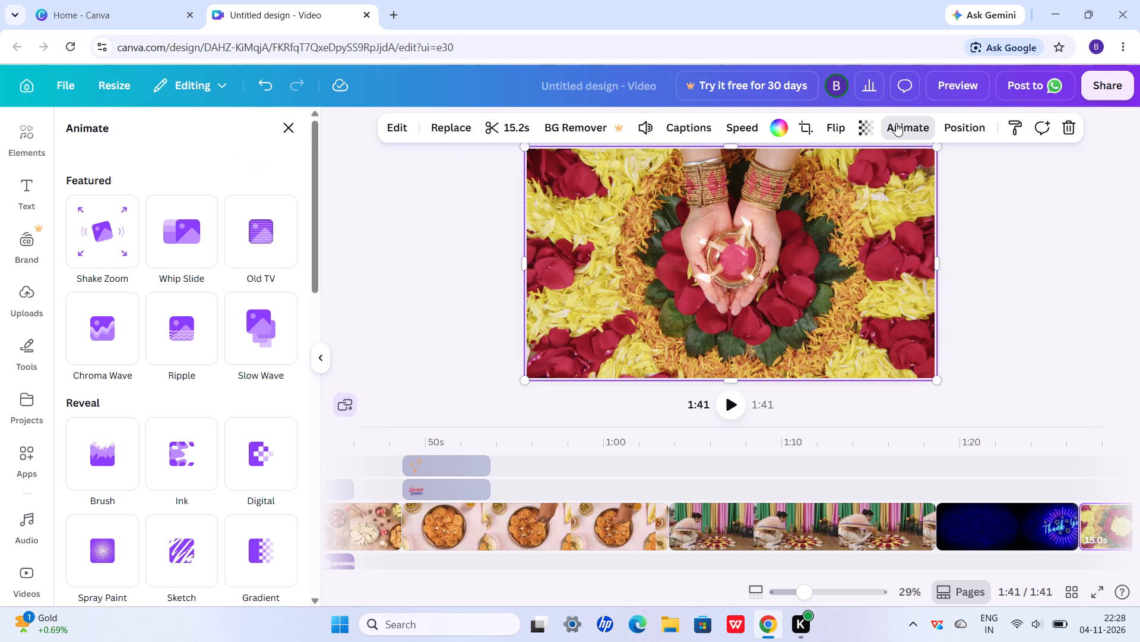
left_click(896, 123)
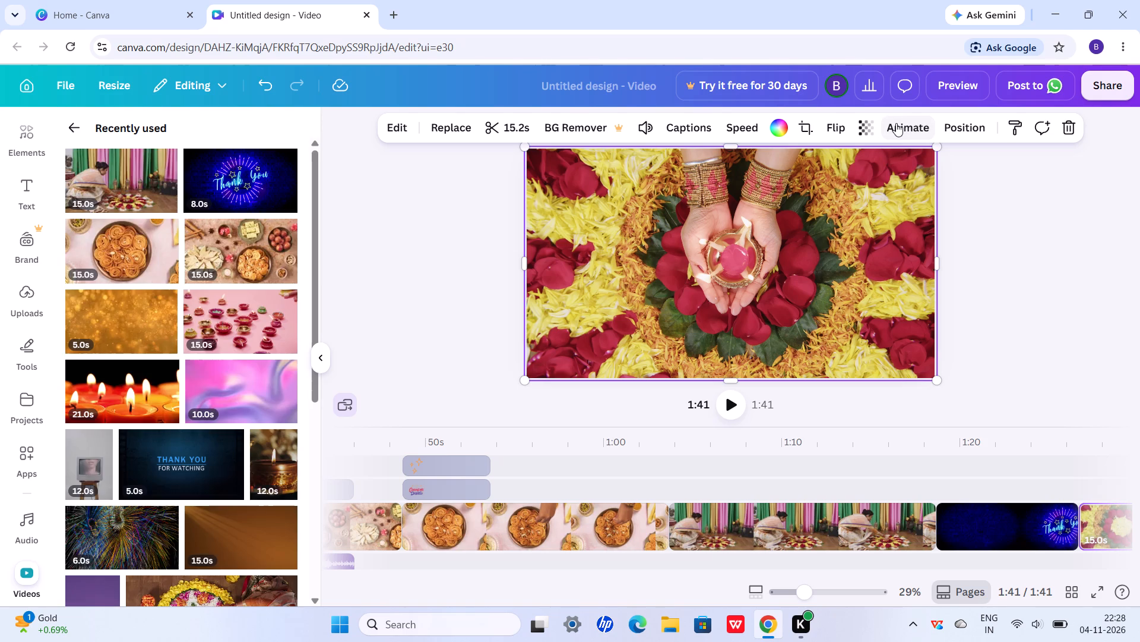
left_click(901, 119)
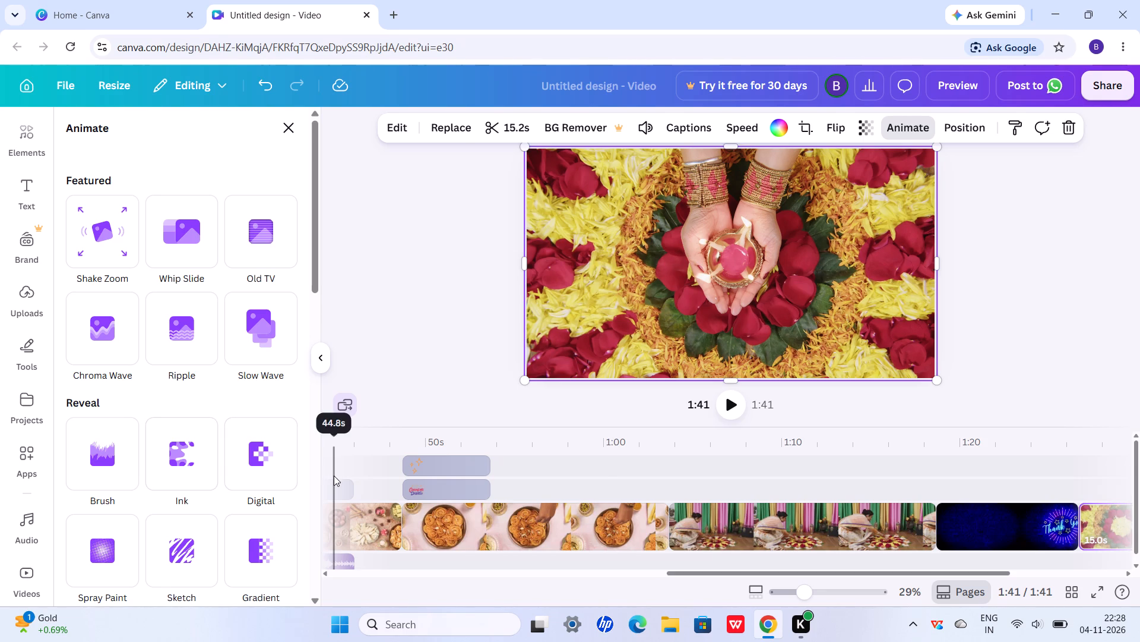
Start another stock video scene after the flower-petal rangoli clip and browse the "Nature" stock videos.
scroll(890, 513, "left", 8)
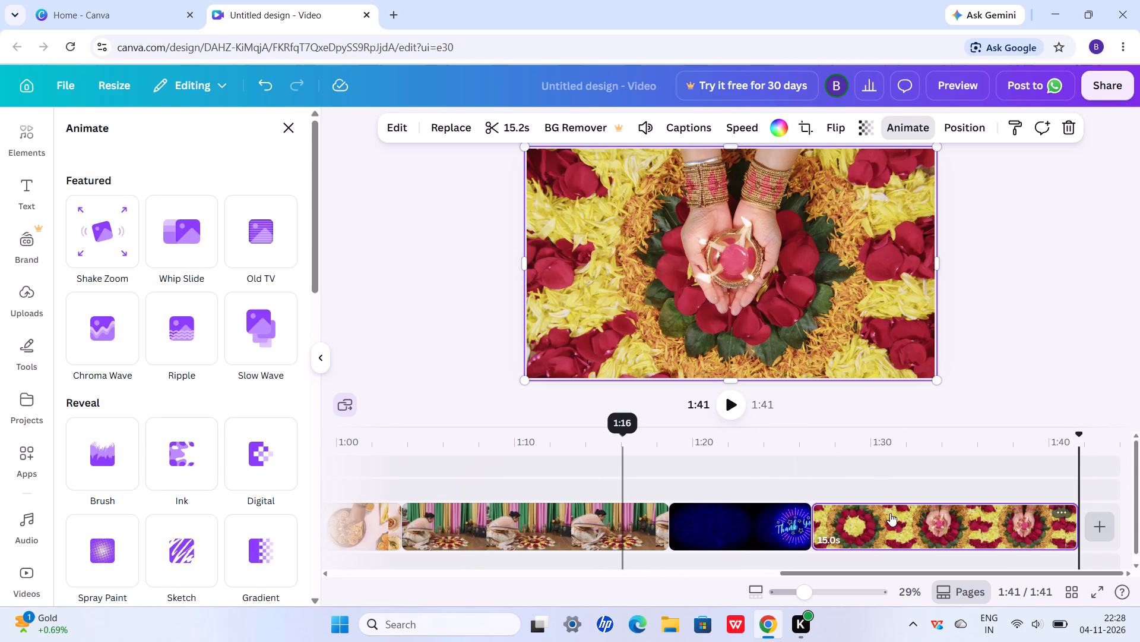
left_click(1096, 523)
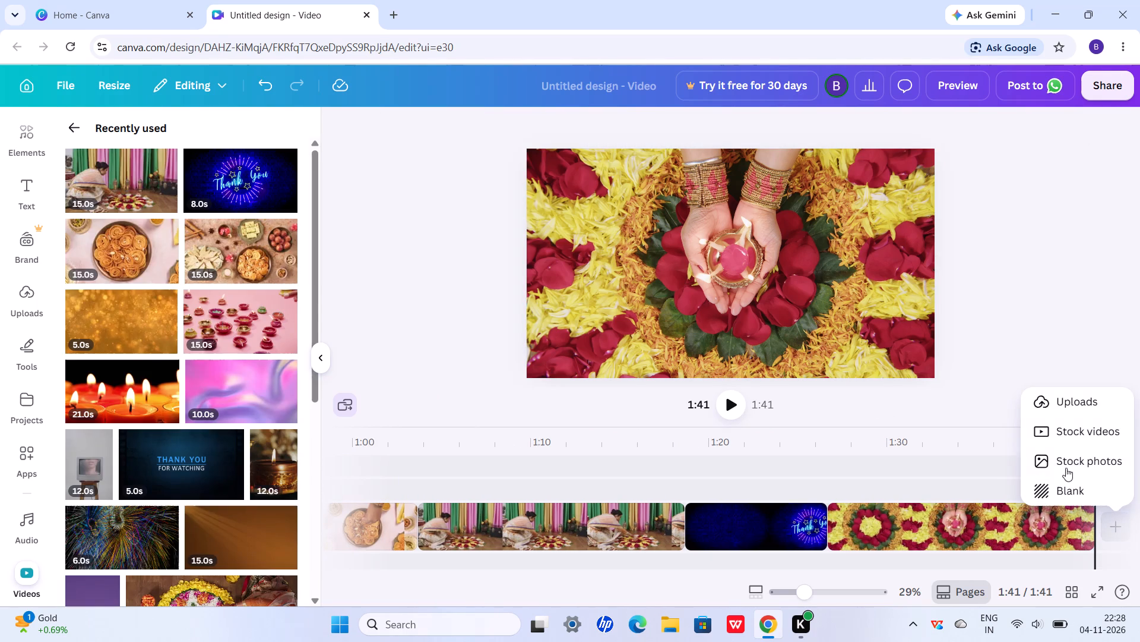
left_click(1070, 433)
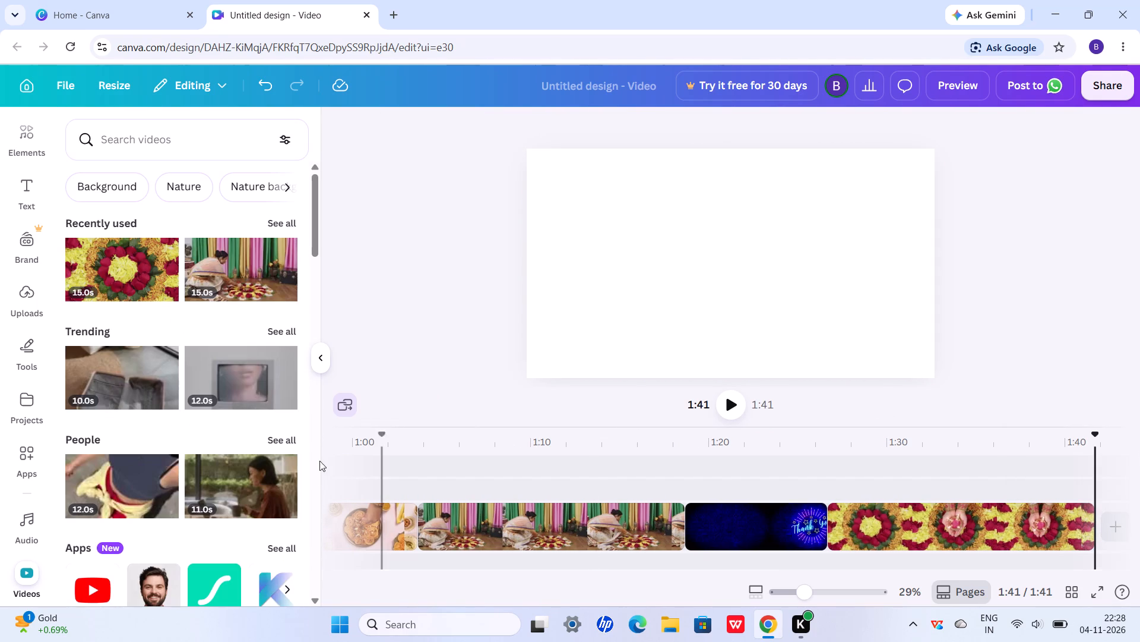
left_click(178, 188)
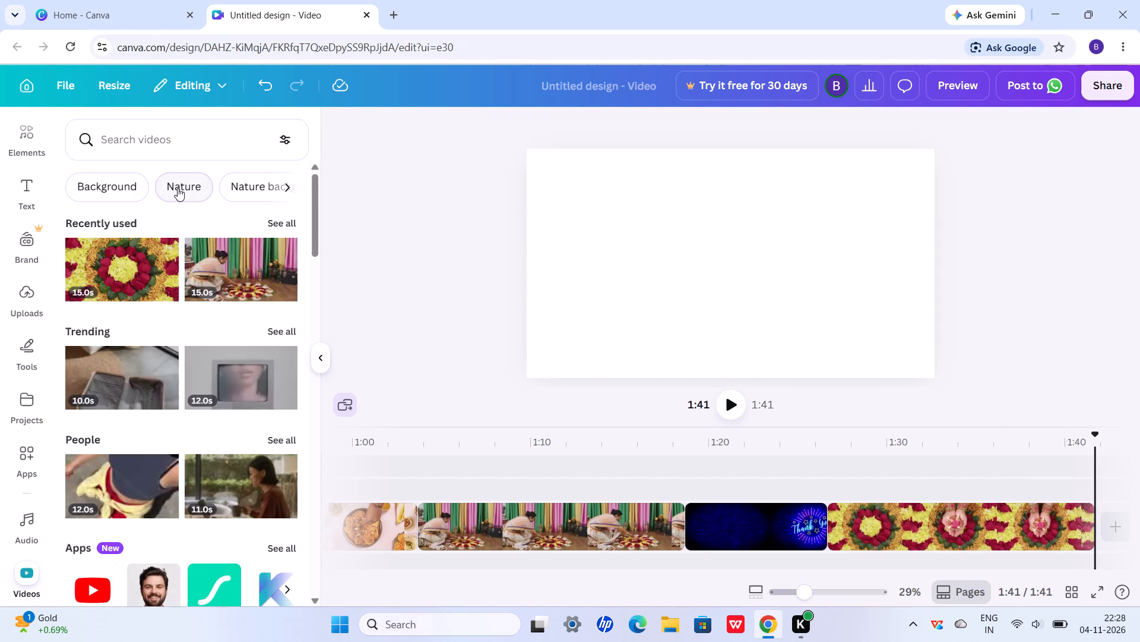
scroll(156, 370, "down", 2)
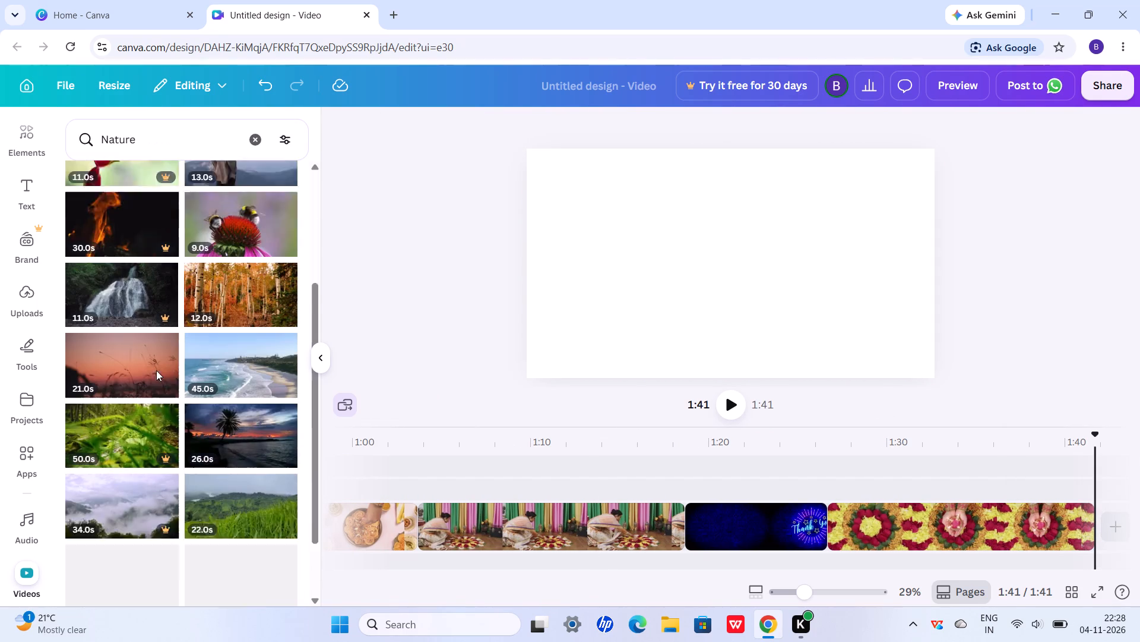
scroll(156, 370, "down", 6)
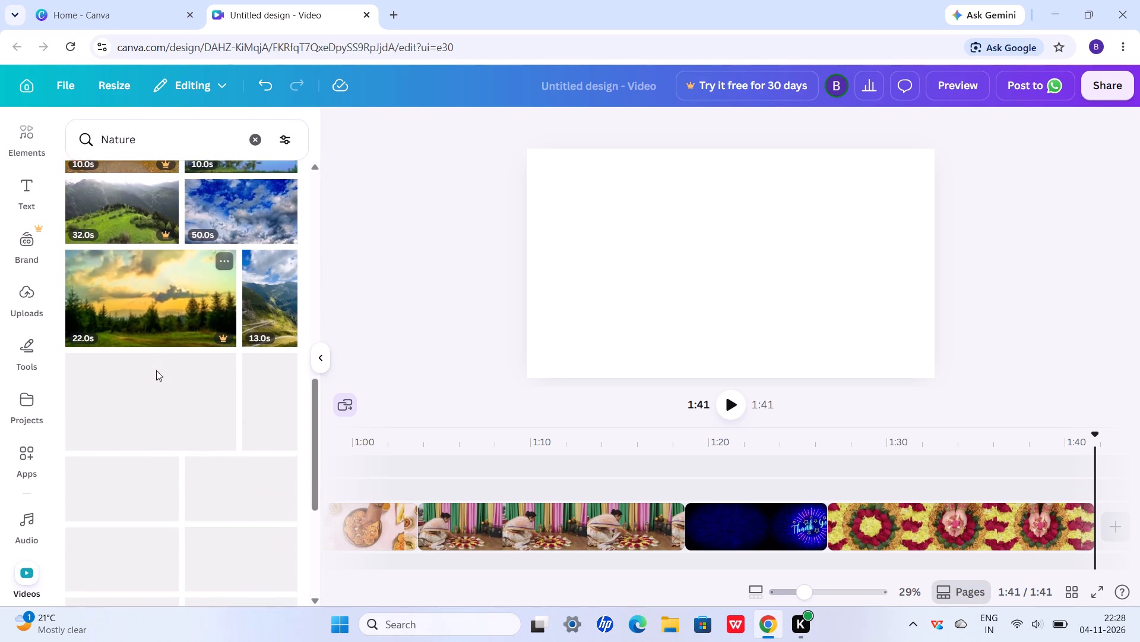
Clear the "Nature" search and look through the suggested stock video topics and category sections for a suitable clip.
left_click(251, 136)
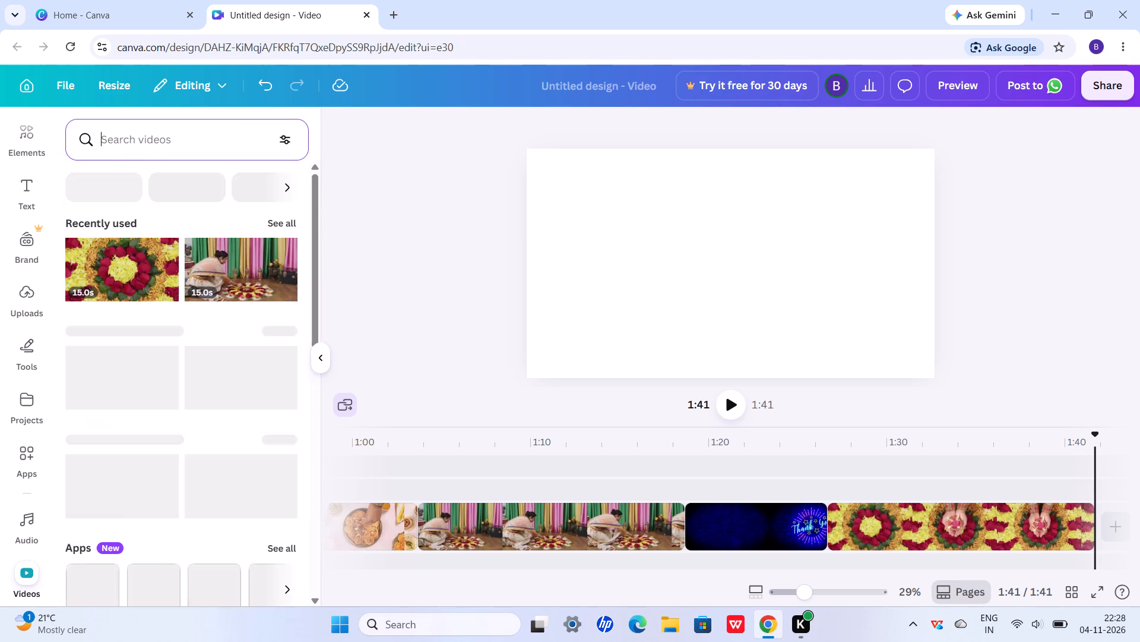
left_click(286, 184)
left_click(286, 184)
left_click(286, 184)
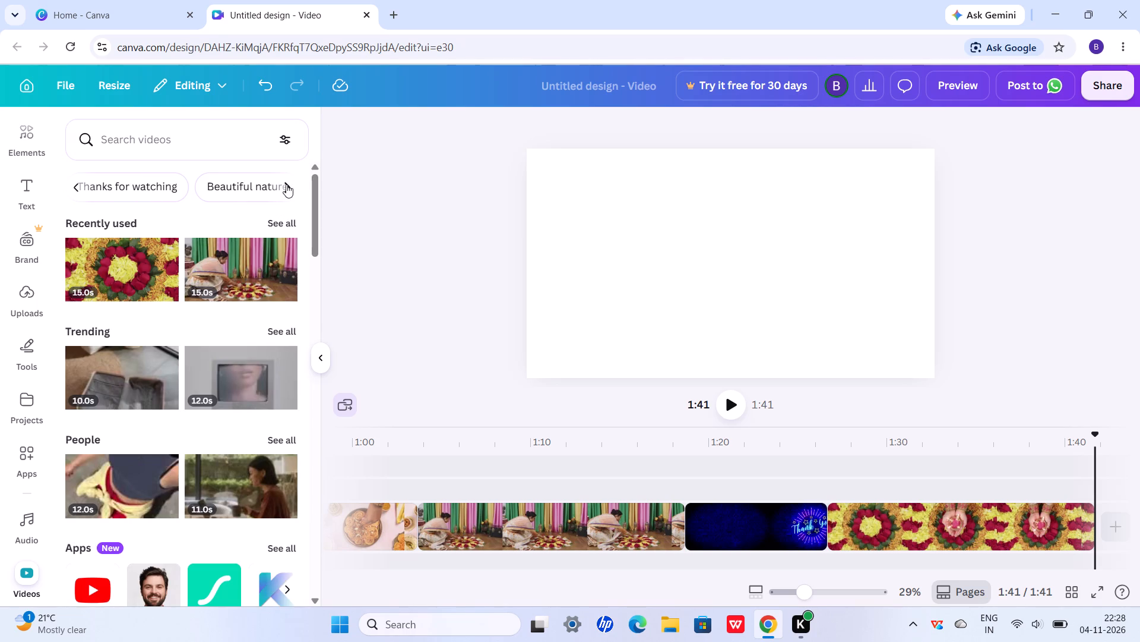
left_click(286, 184)
left_click(286, 184)
left_click(286, 184)
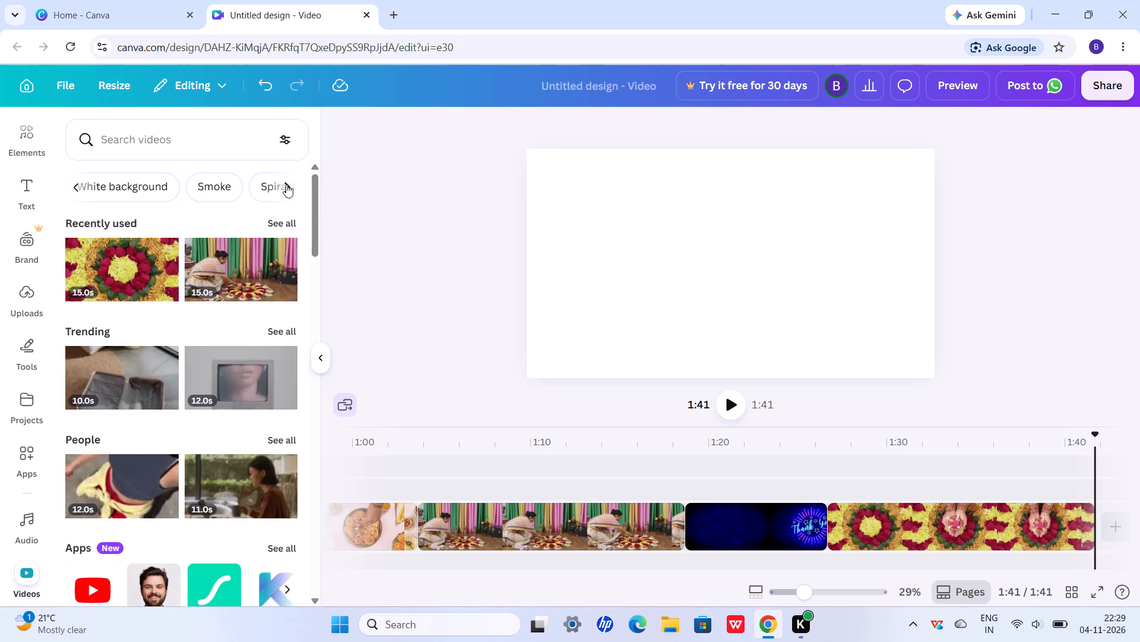
left_click(286, 184)
left_click(286, 184)
double_click(286, 184)
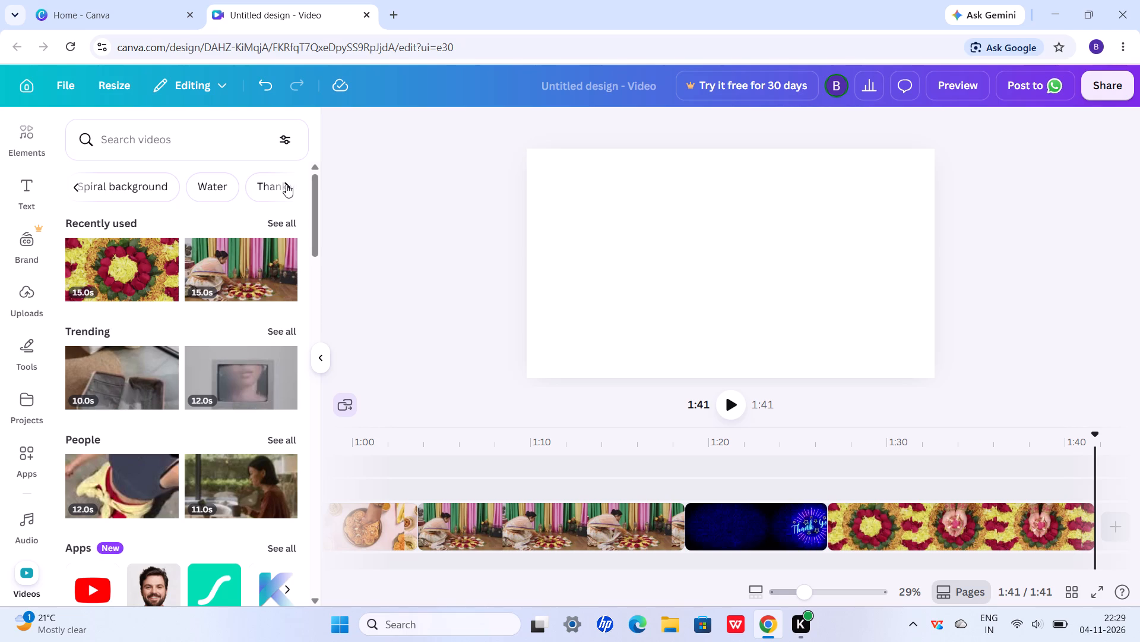
scroll(286, 184, "down", 5)
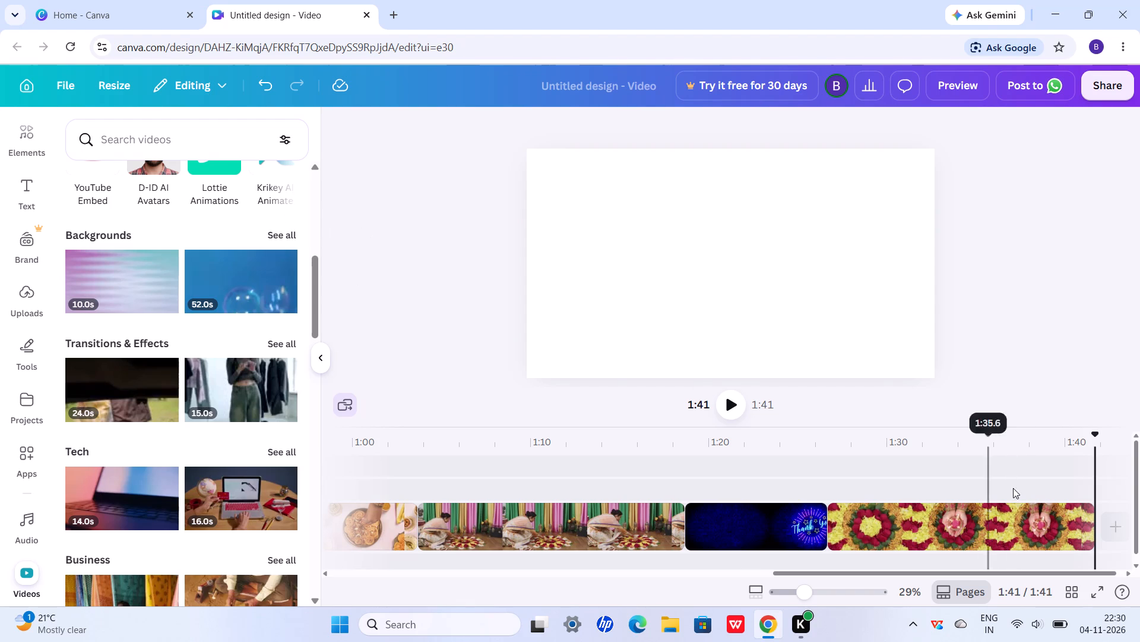
Reopen the stock videos for the new end scene and look through all recently used clips.
left_click(1115, 529)
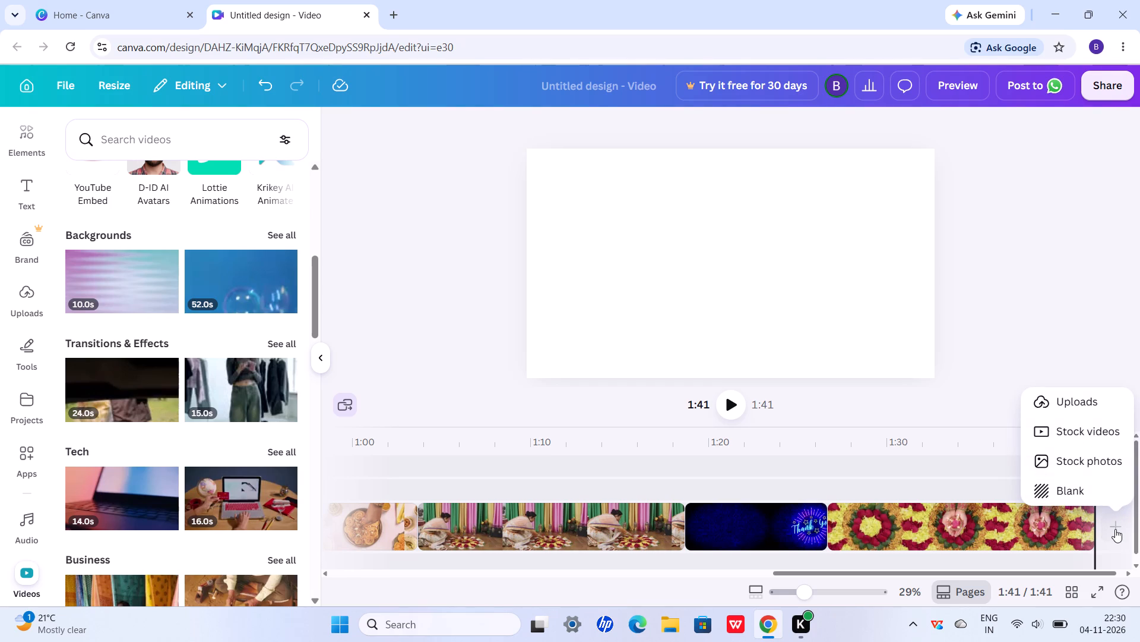
left_click(1096, 439)
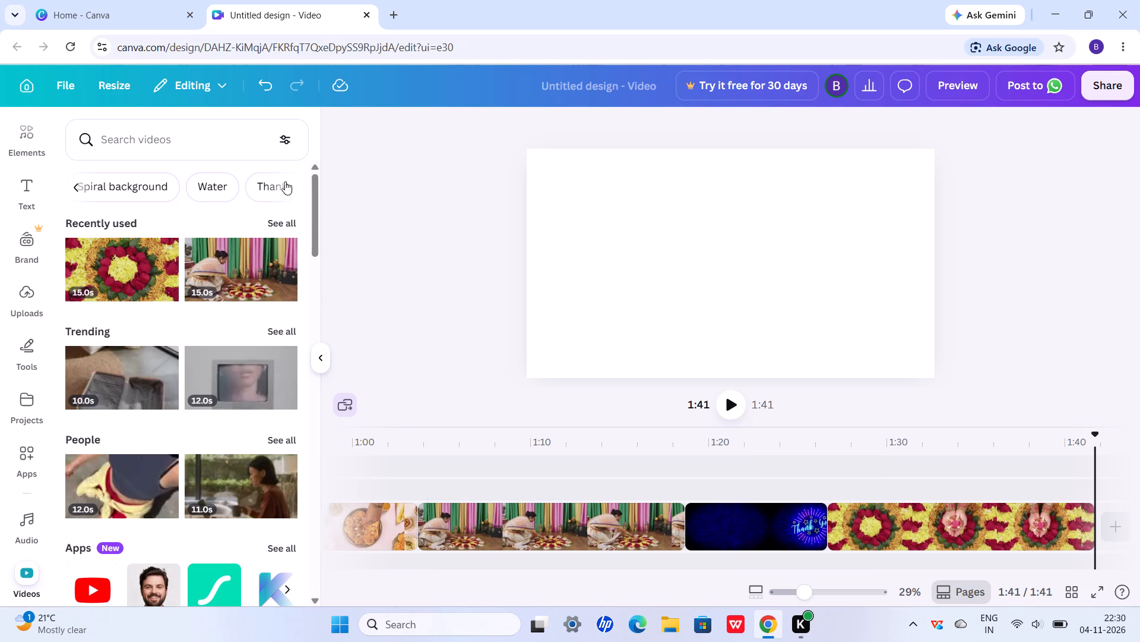
left_click(287, 223)
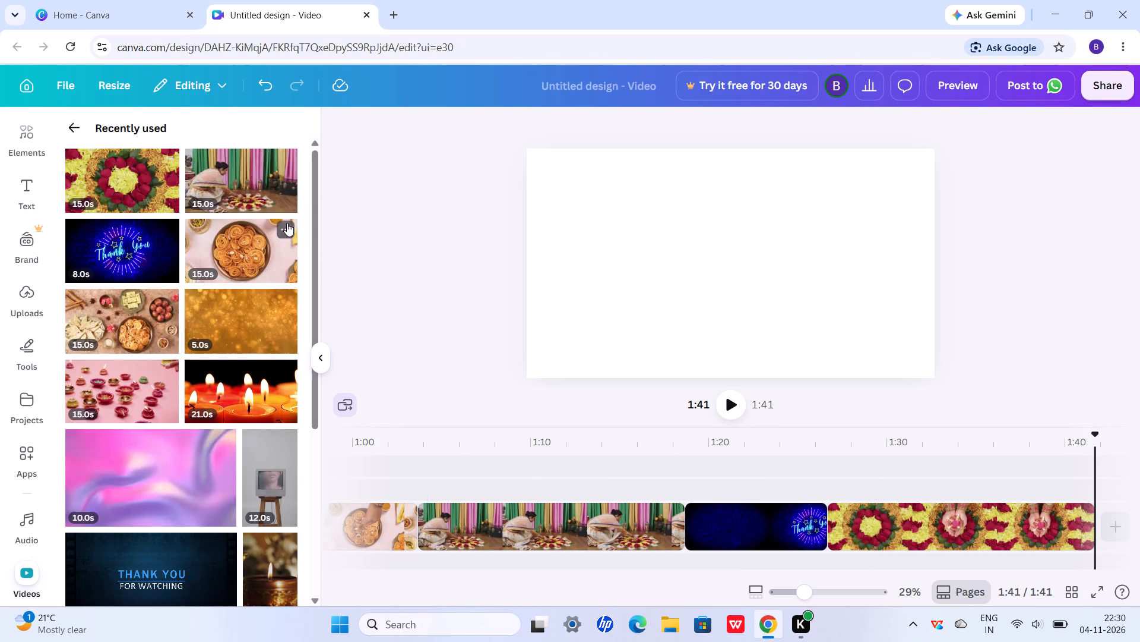
scroll(160, 364, "down", 5)
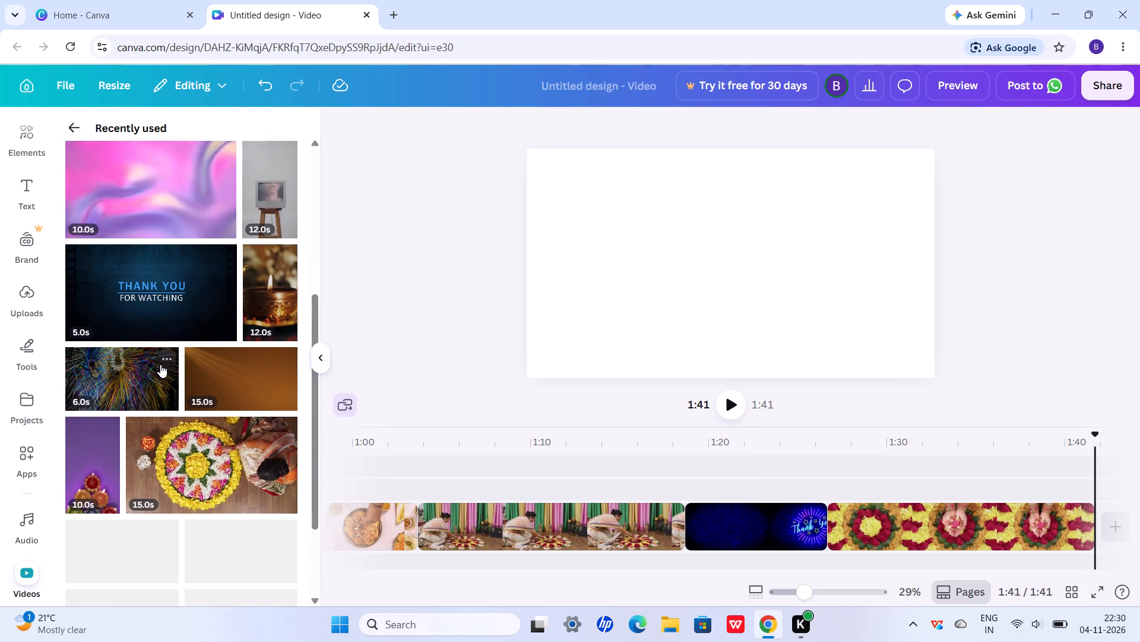
scroll(160, 364, "down", 2)
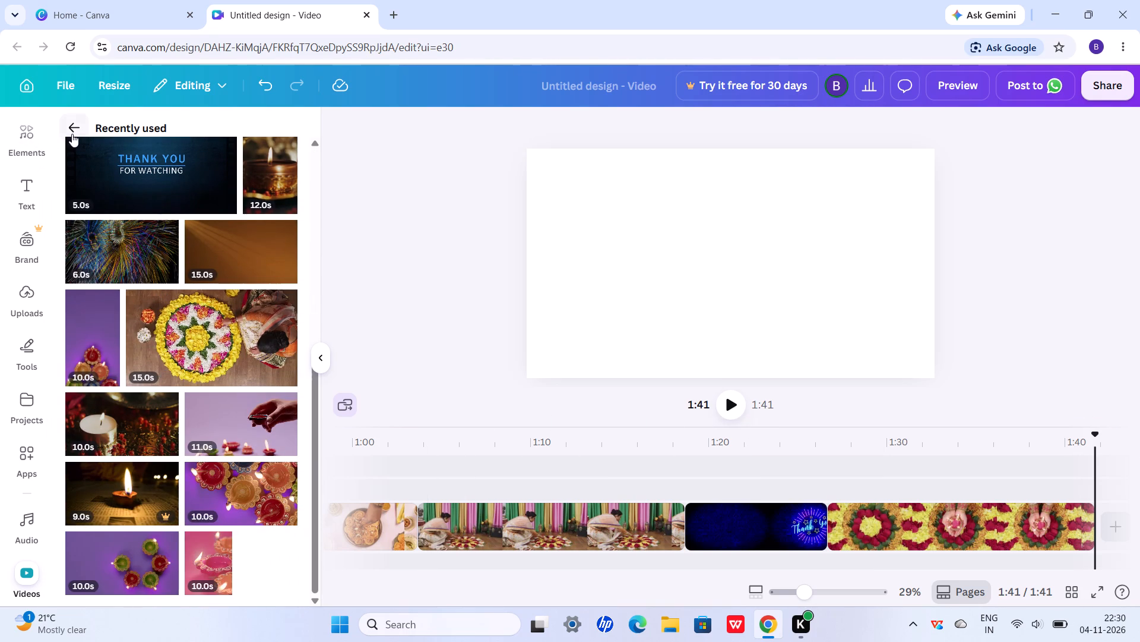
left_click(71, 130)
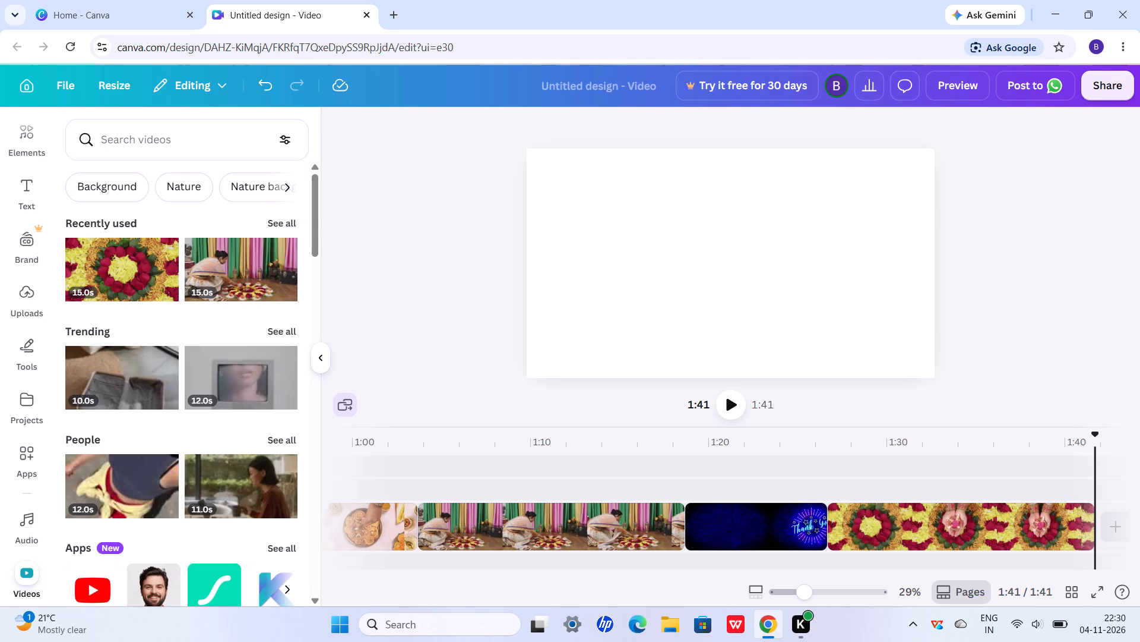
Search the stock videos for "diwali loght" and fill the empty end scene with the 15-second vertical clip of lit diyas on pink.
left_click(128, 150)
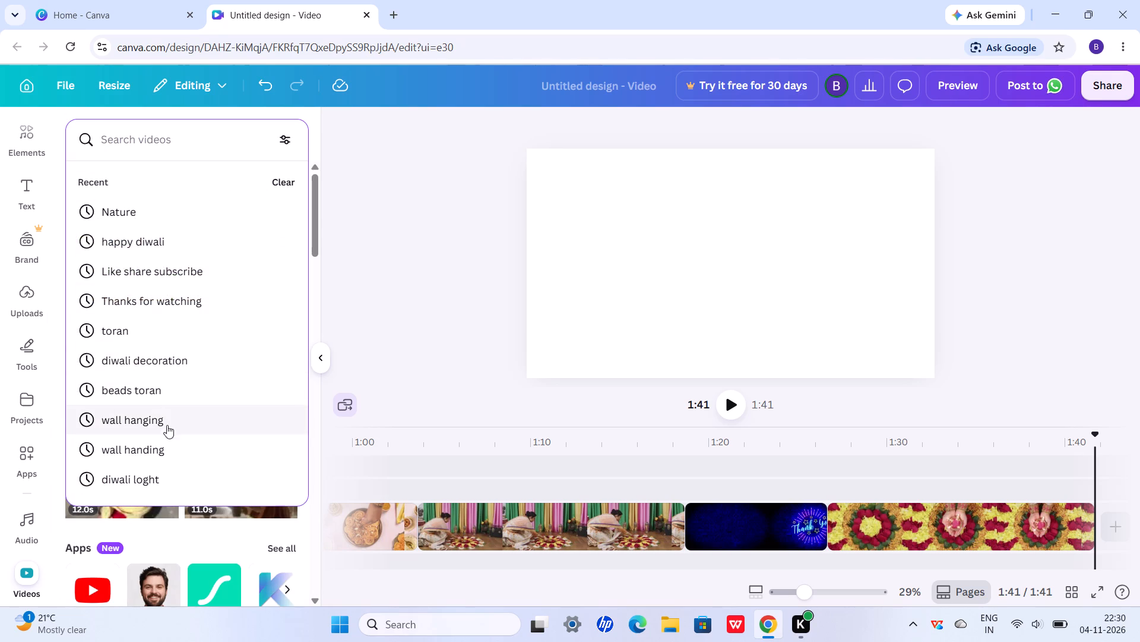
left_click(170, 476)
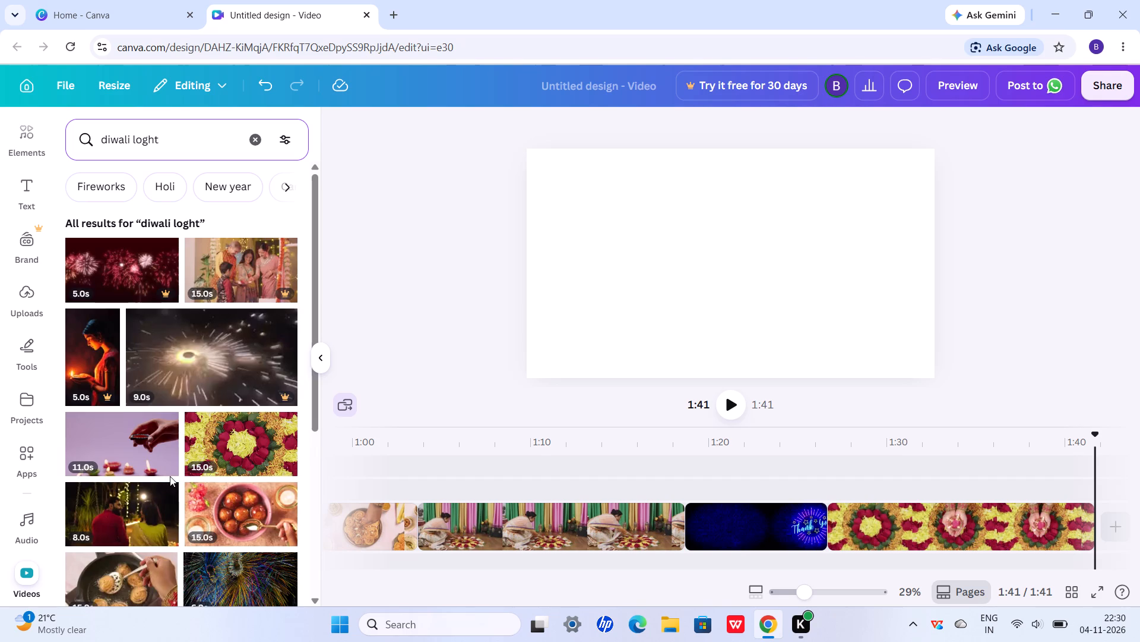
scroll(170, 476, "down", 4)
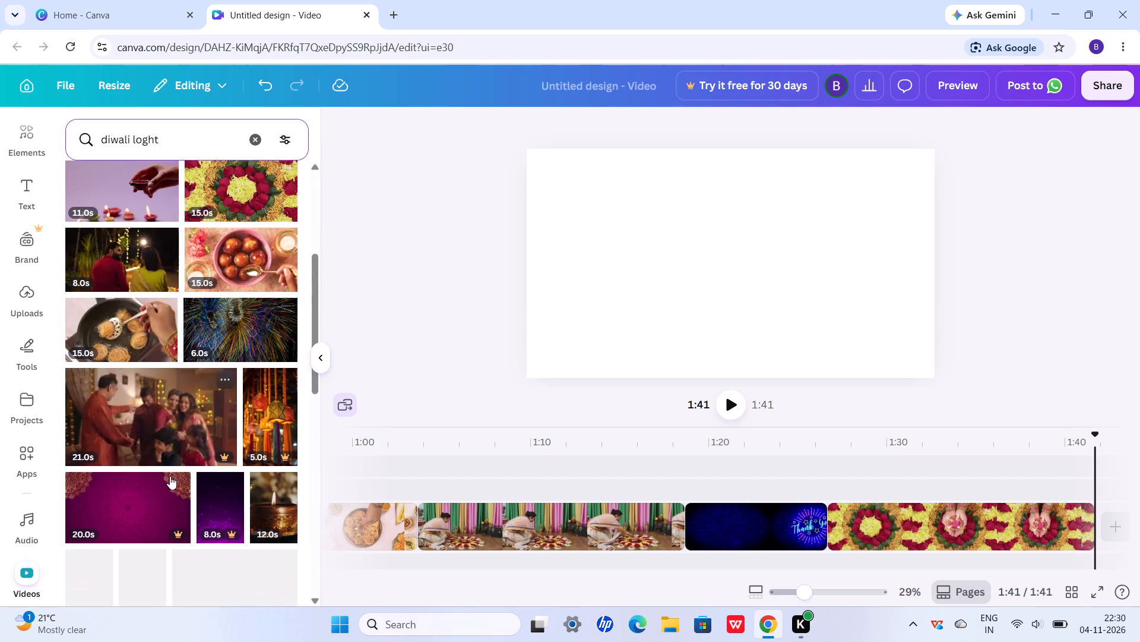
scroll(170, 476, "down", 3)
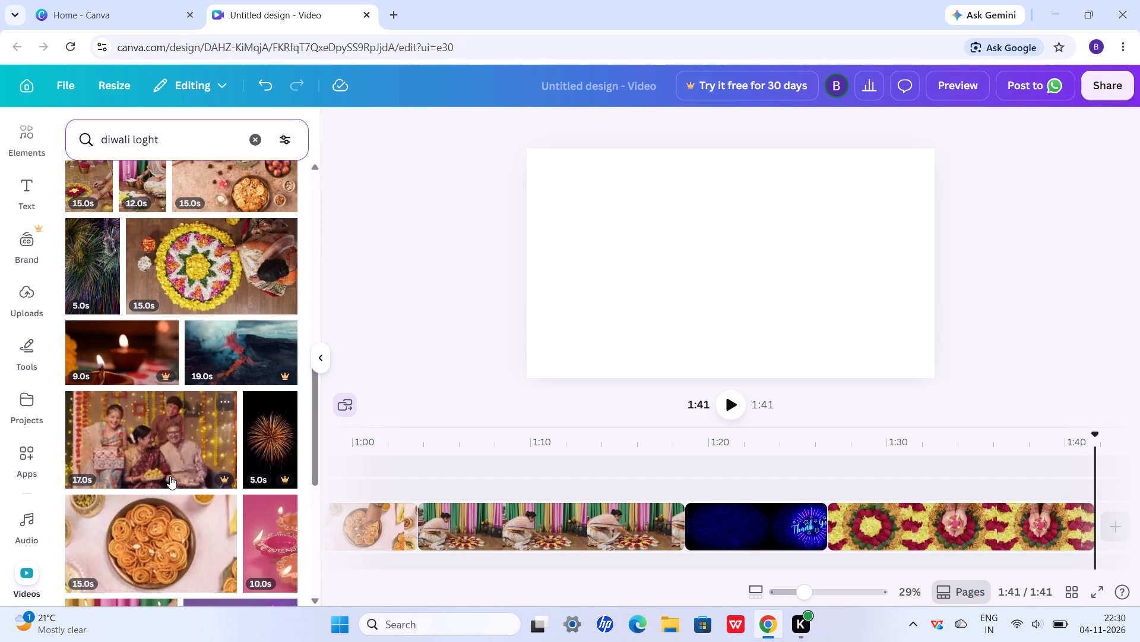
scroll(170, 476, "down", 7)
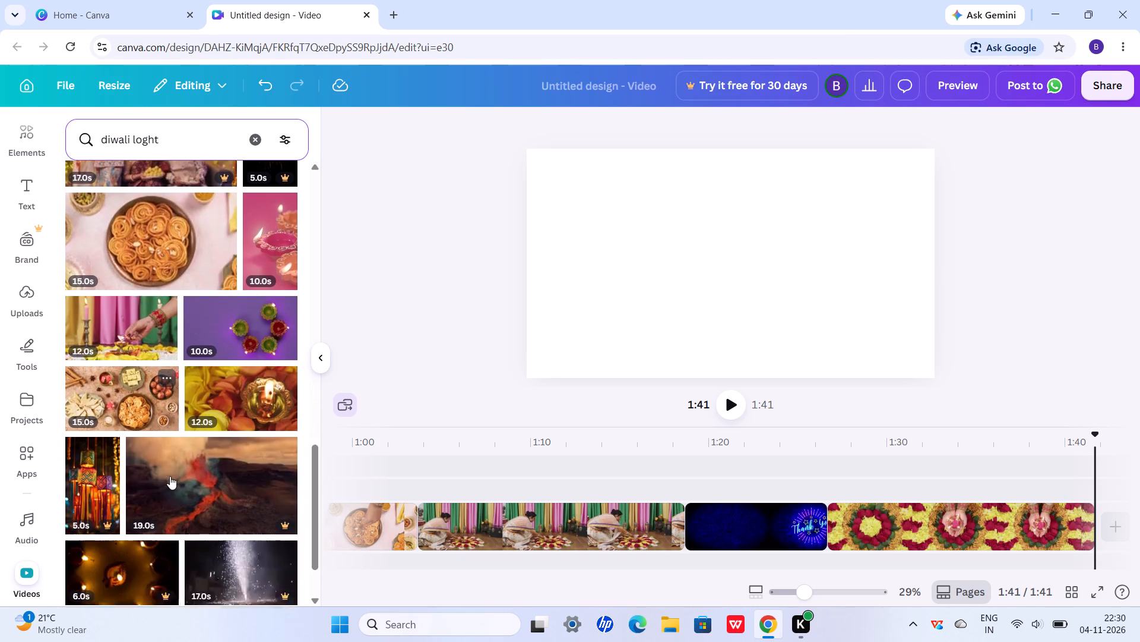
scroll(170, 476, "down", 6)
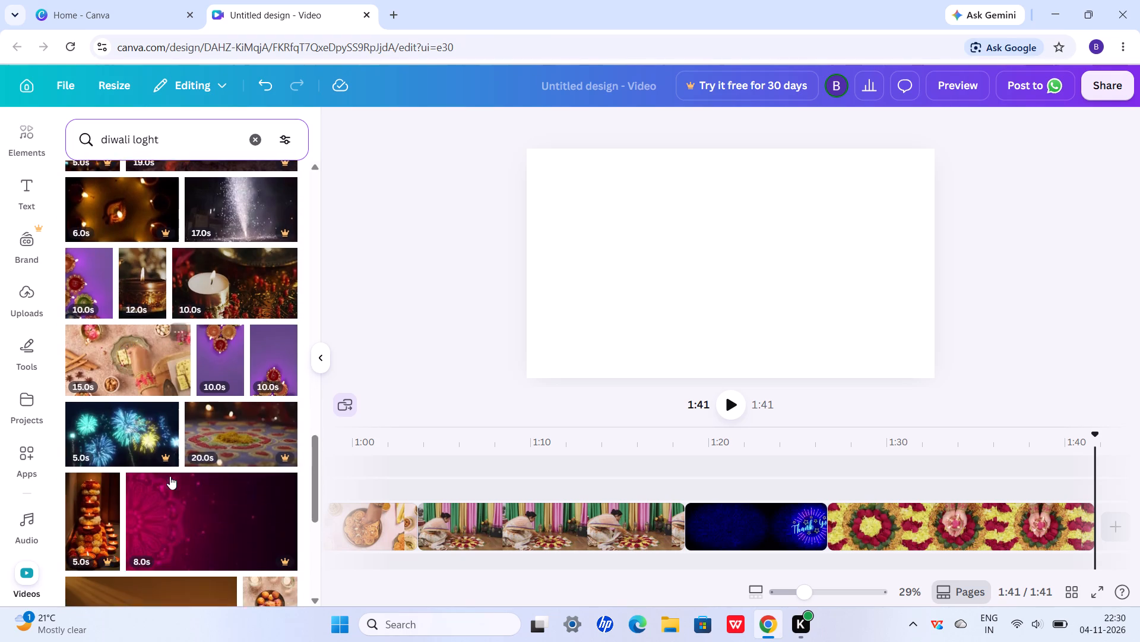
scroll(170, 476, "down", 4)
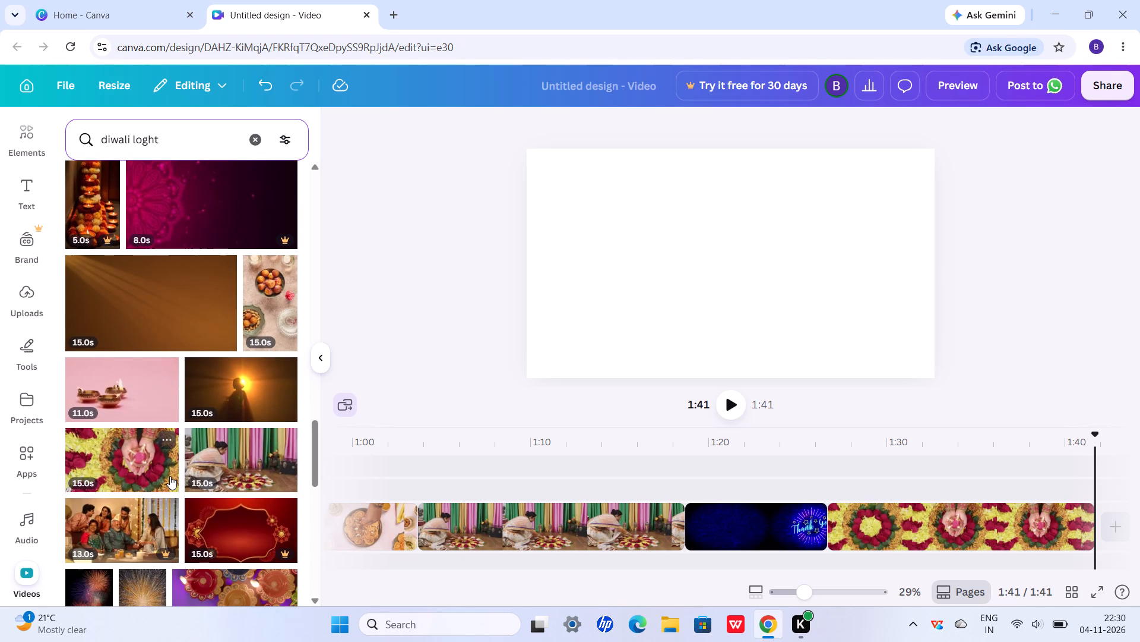
scroll(170, 476, "down", 8)
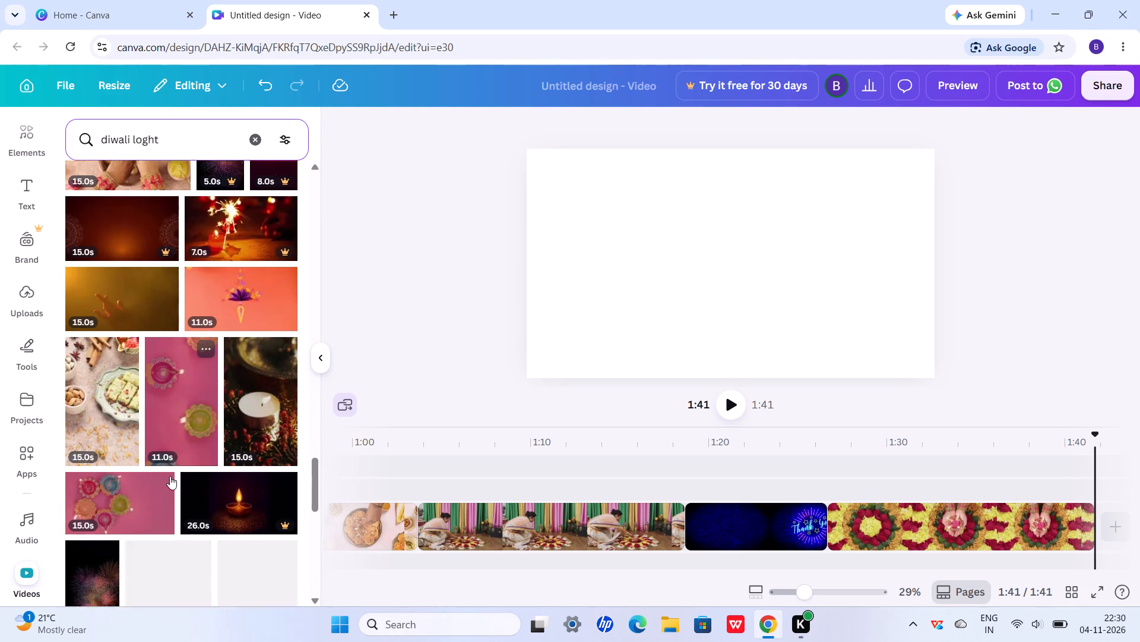
scroll(170, 476, "down", 5)
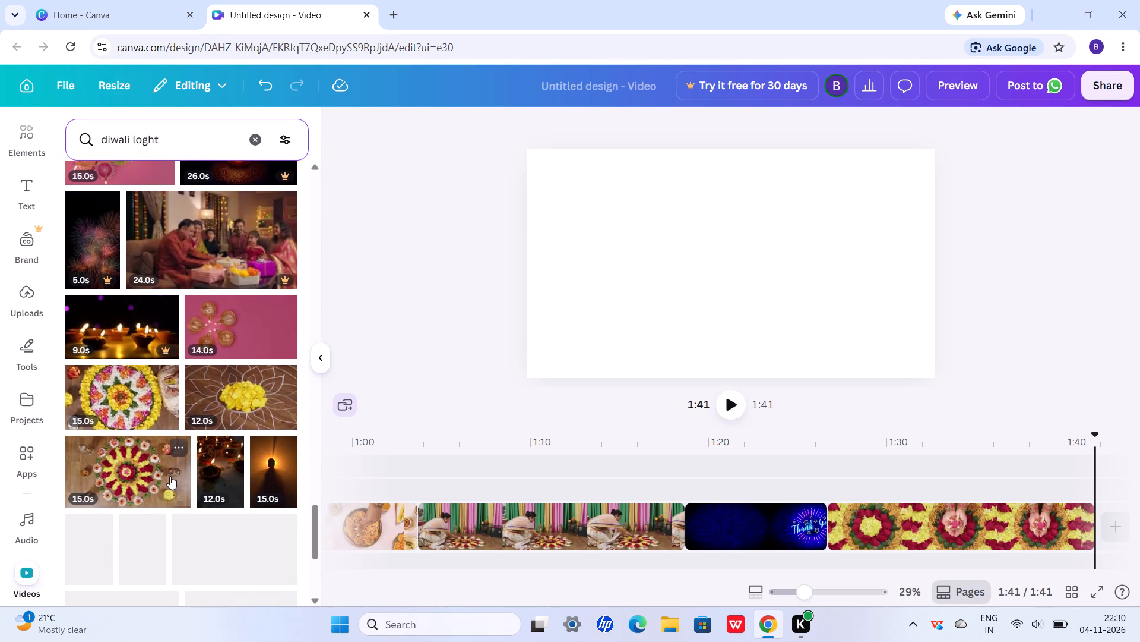
scroll(170, 476, "down", 3)
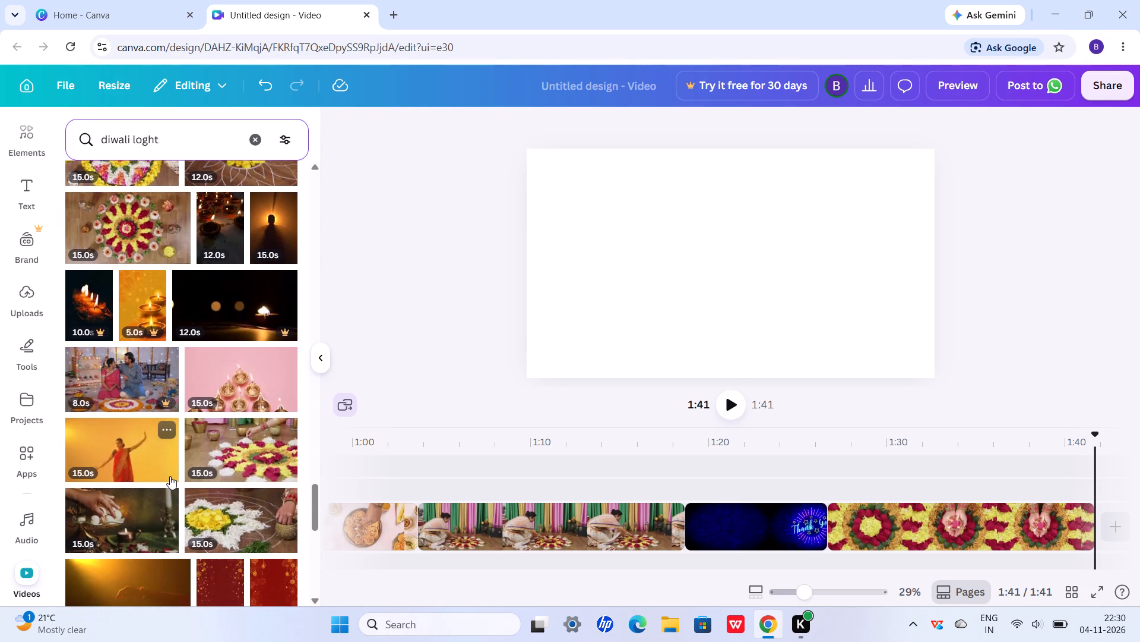
scroll(170, 476, "down", 4)
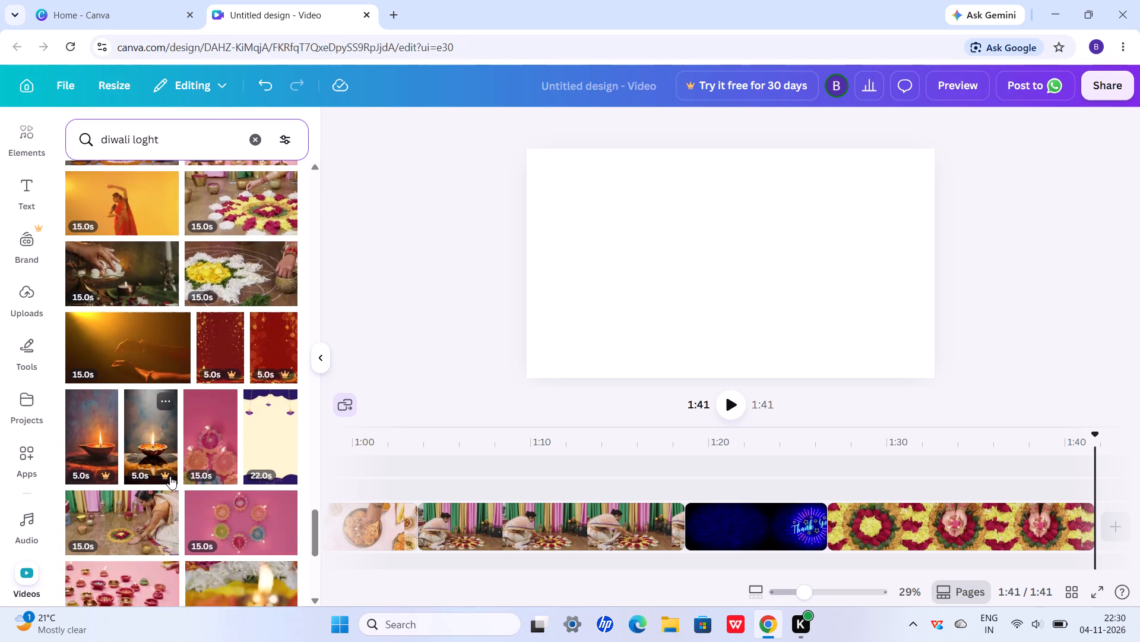
scroll(170, 476, "down", 1)
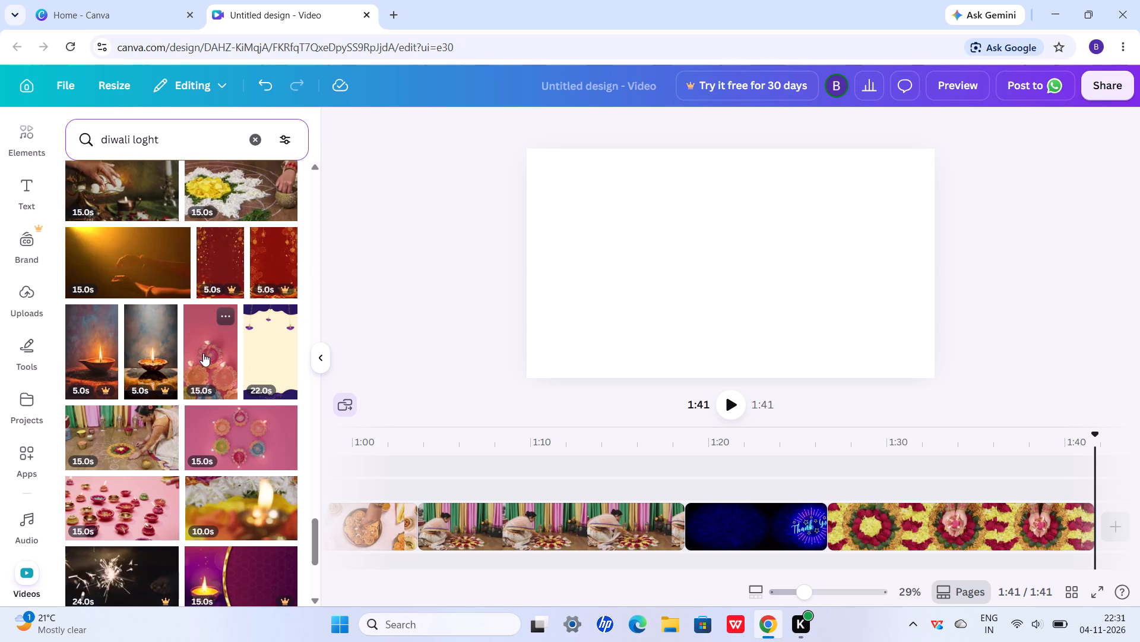
left_click(203, 353)
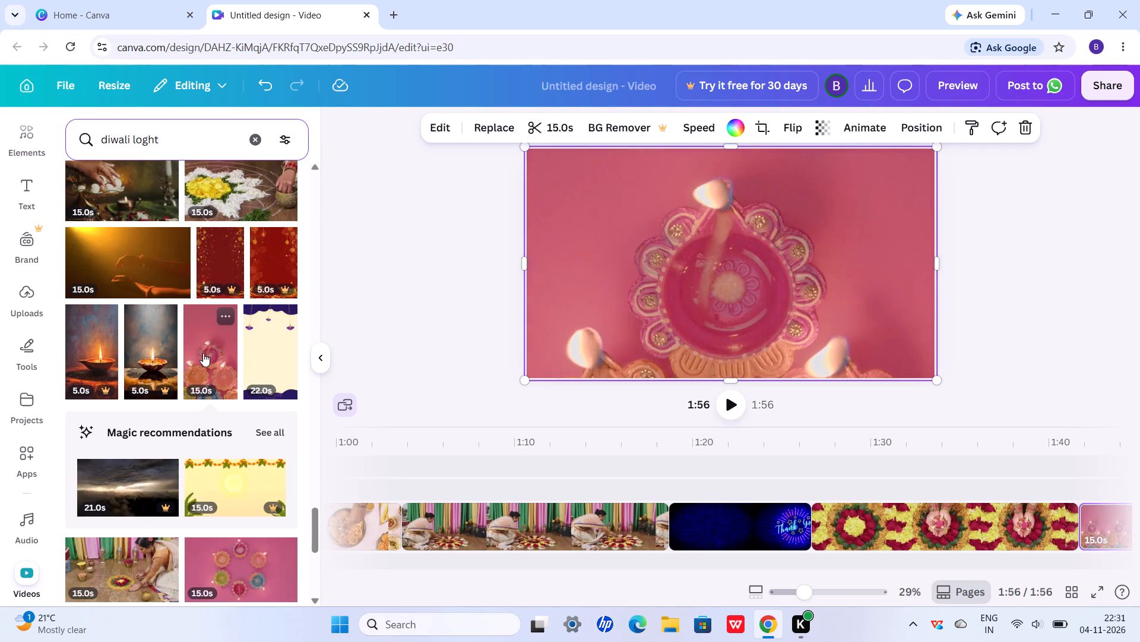
Add a stock video scene after the pink diya clip using the 5-second black-and-red "Thank You for Watching" clip from the "Thanks for watching" search.
scroll(1041, 501, "left", 7)
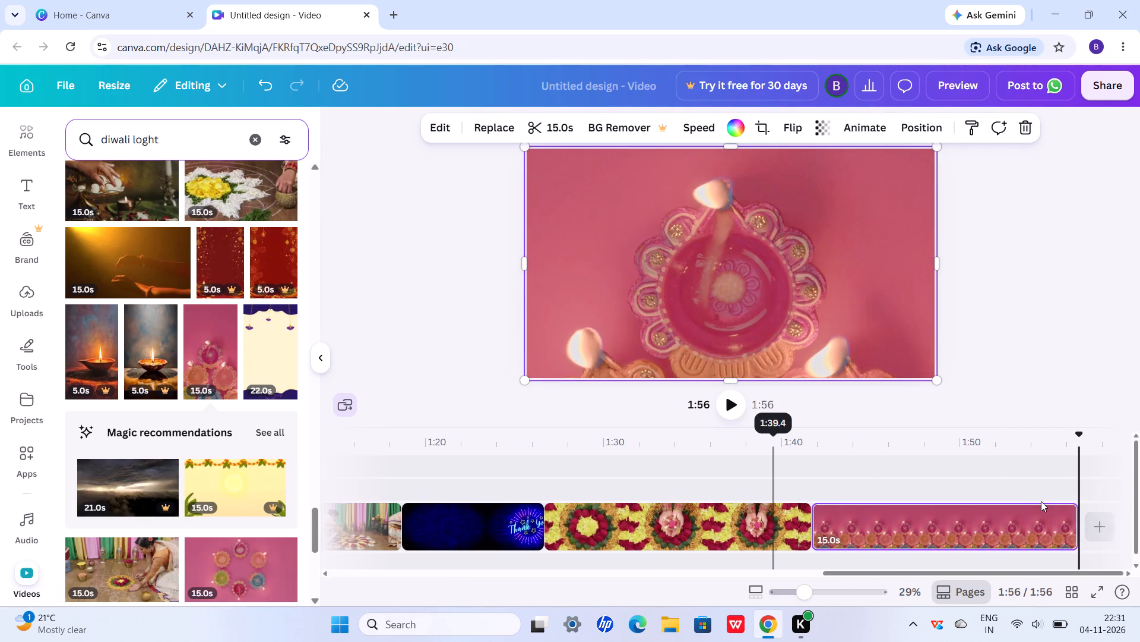
left_click(1106, 523)
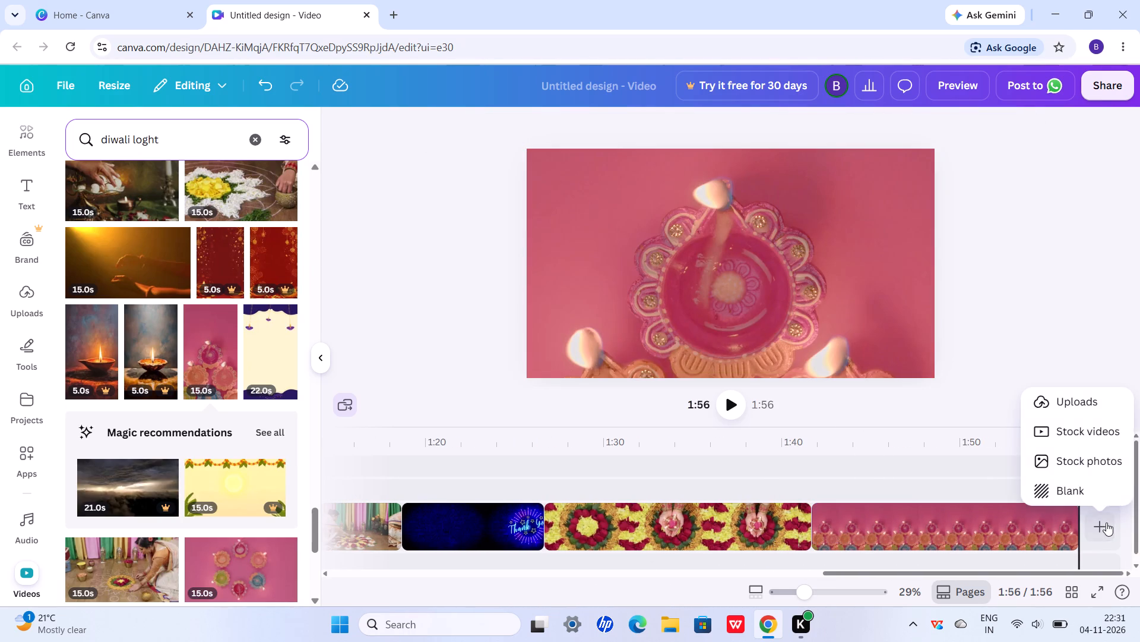
left_click(1084, 434)
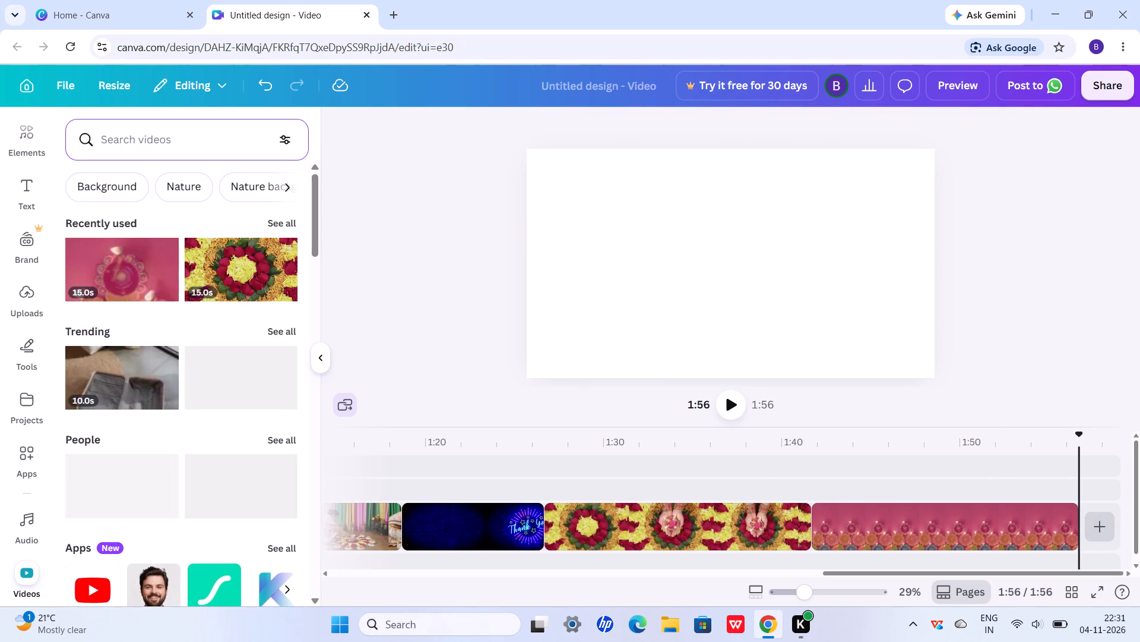
left_click(278, 218)
scroll(153, 486, "down", 3)
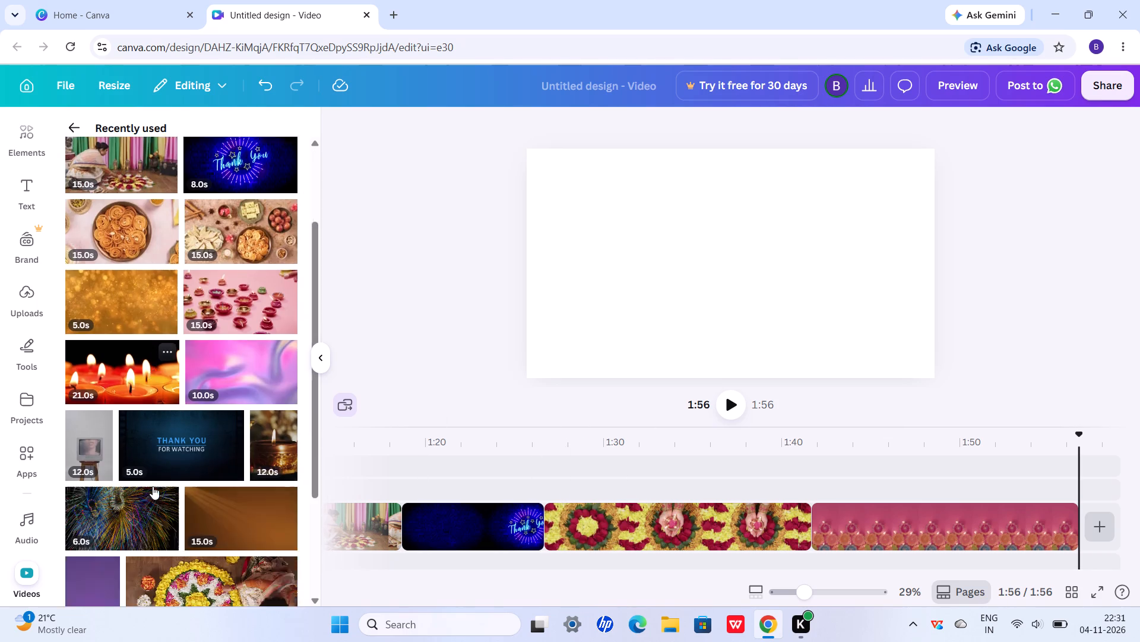
scroll(153, 486, "down", 3)
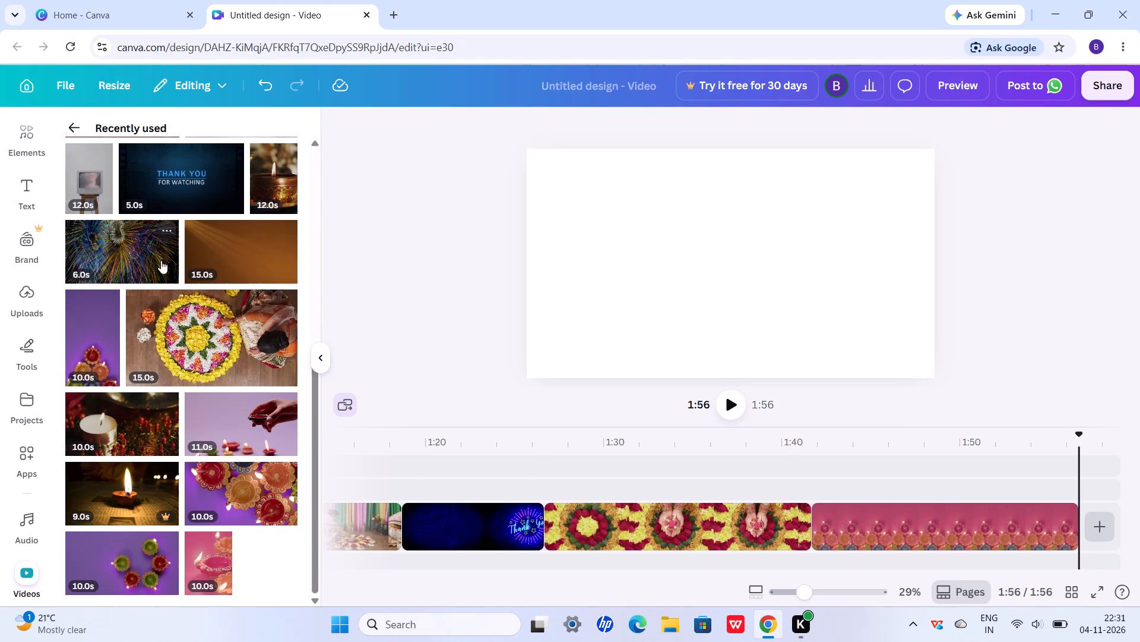
left_click(71, 128)
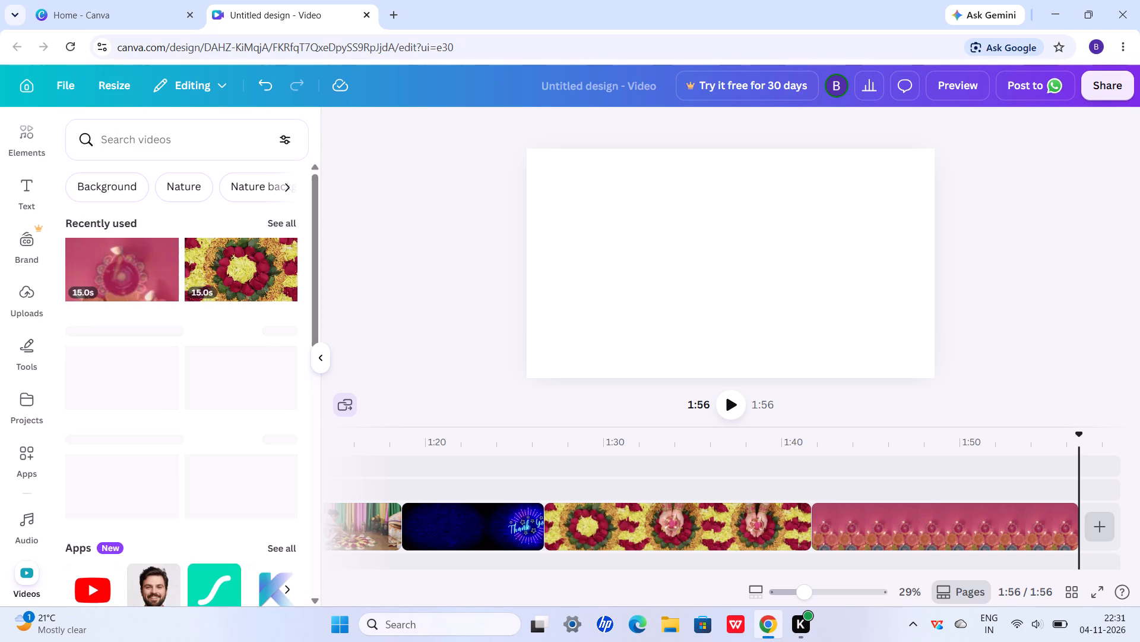
left_click(159, 143)
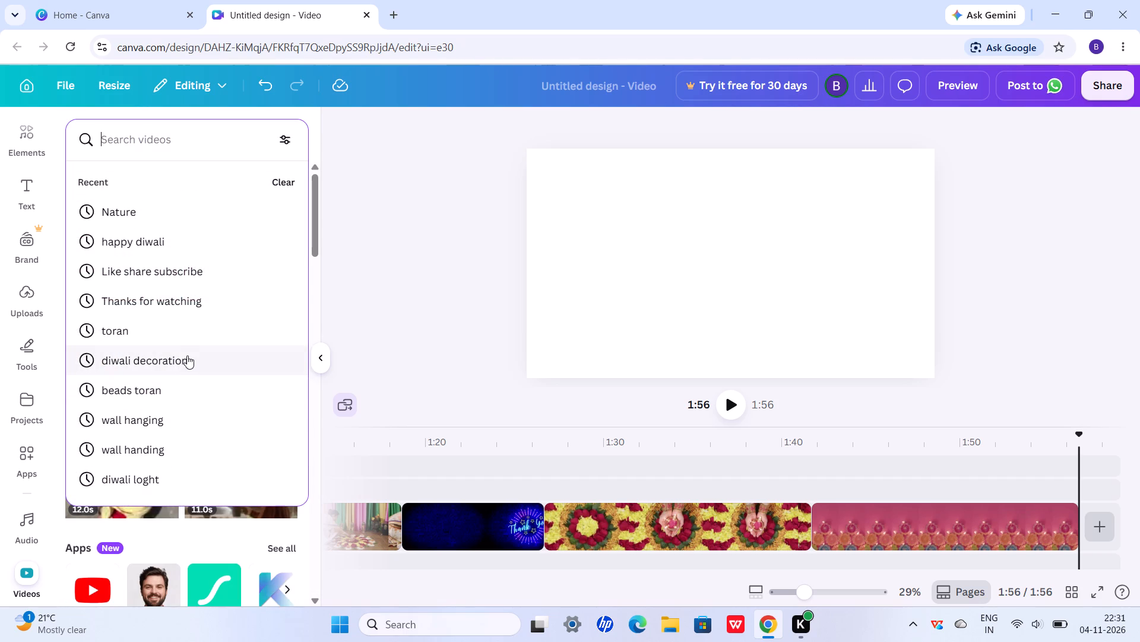
left_click(187, 314)
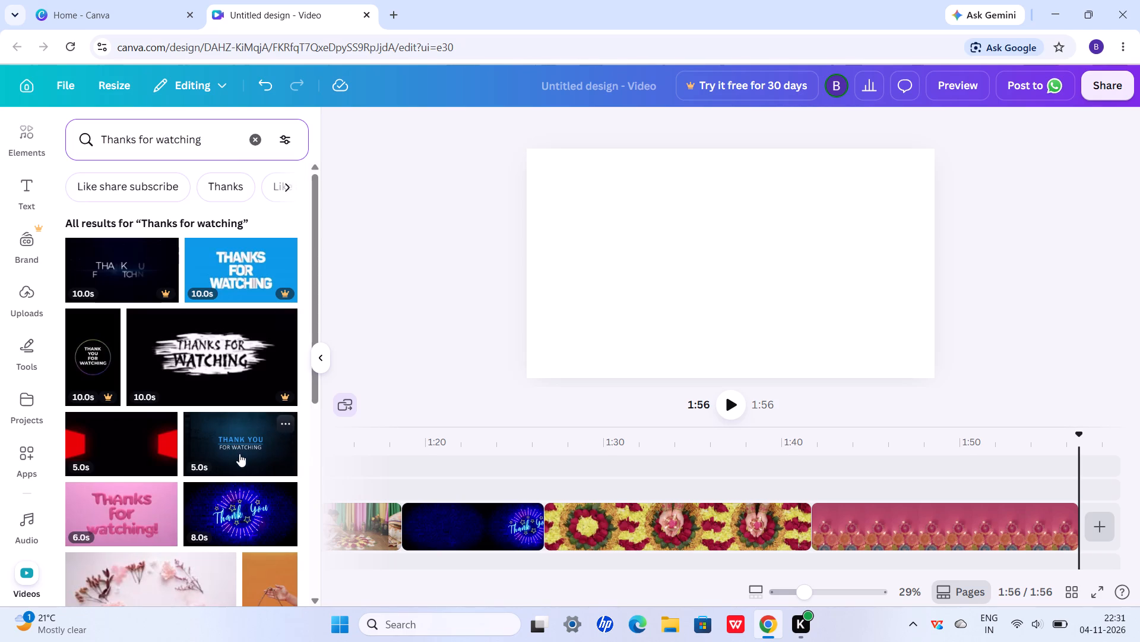
left_click(137, 435)
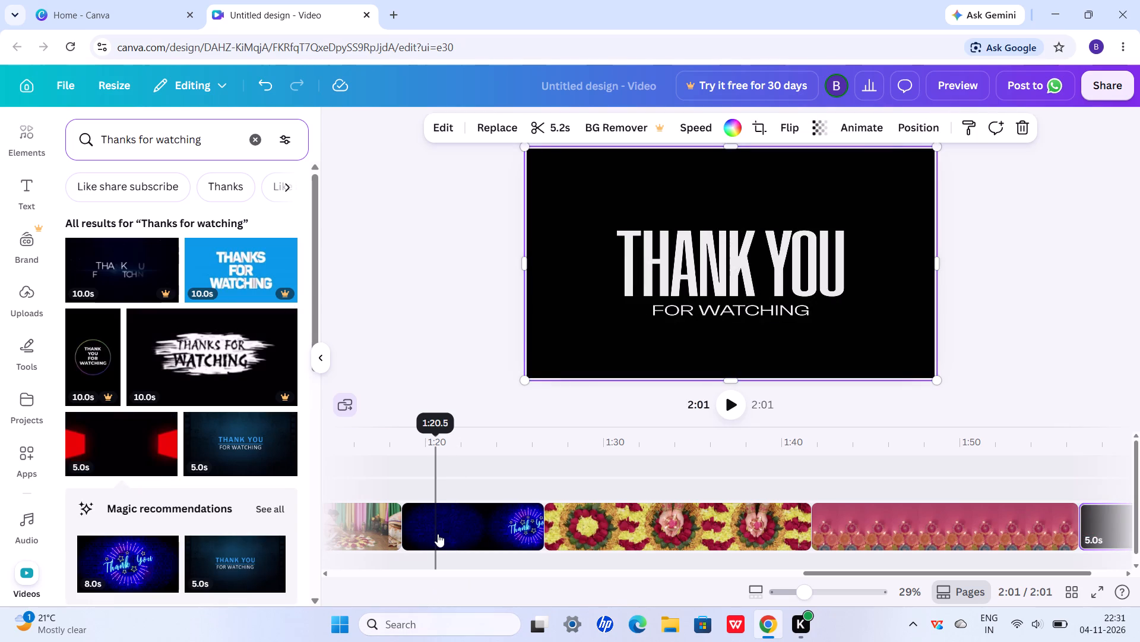
Review the end of the timeline, checking the pink diya clip and the new "Thank You for Watching" clip.
scroll(438, 534, "right", 5)
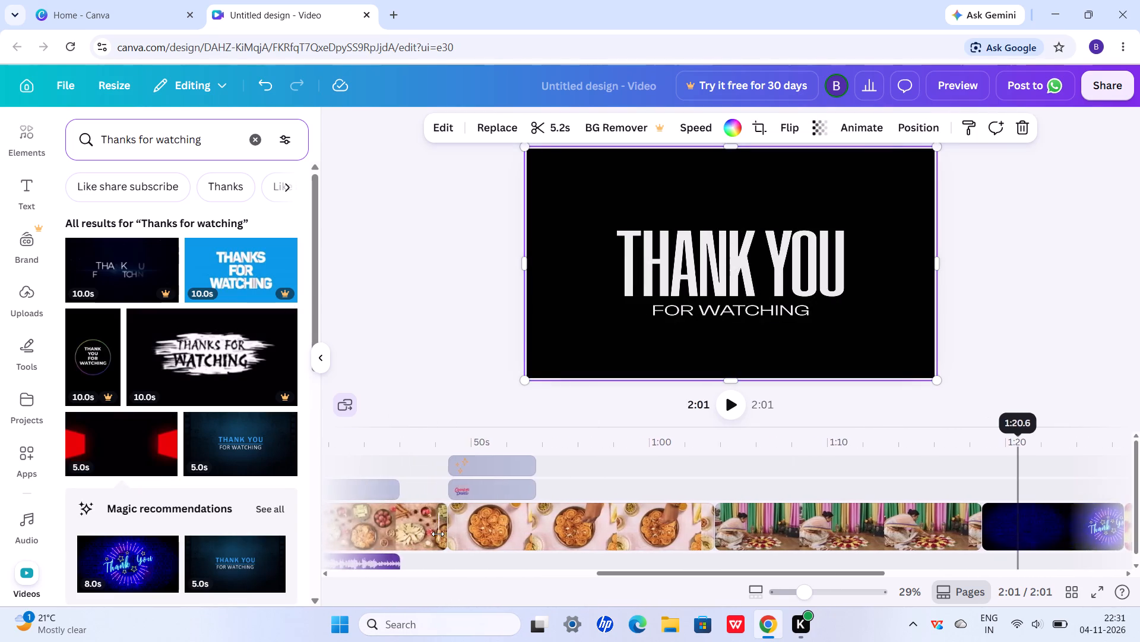
scroll(438, 534, "right", 3)
scroll(438, 534, "left", 10)
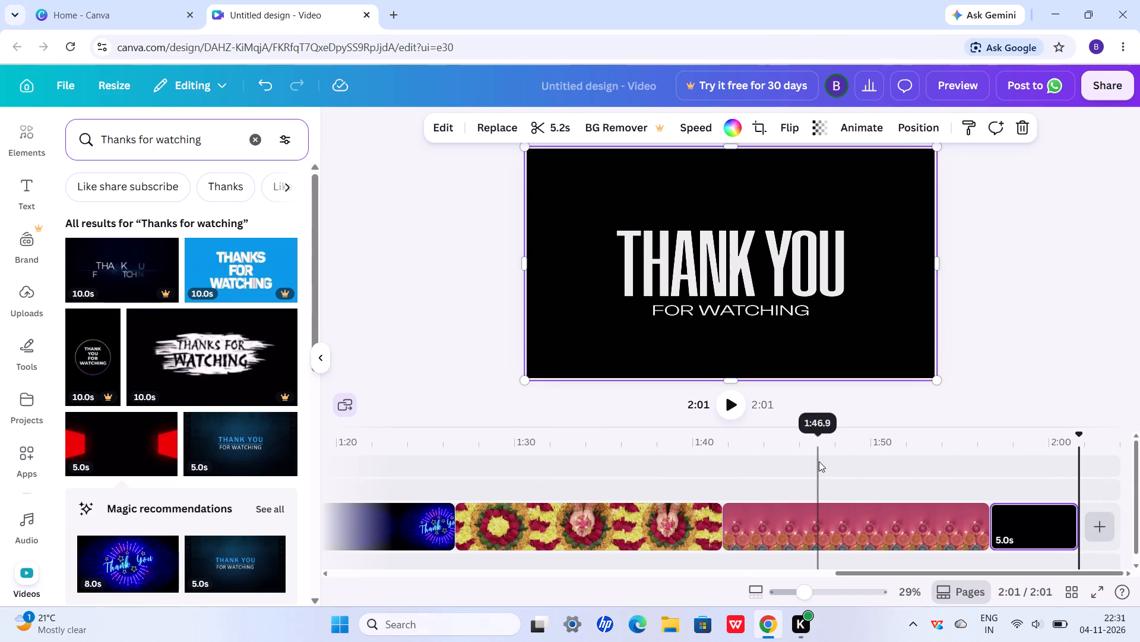
left_click(881, 539)
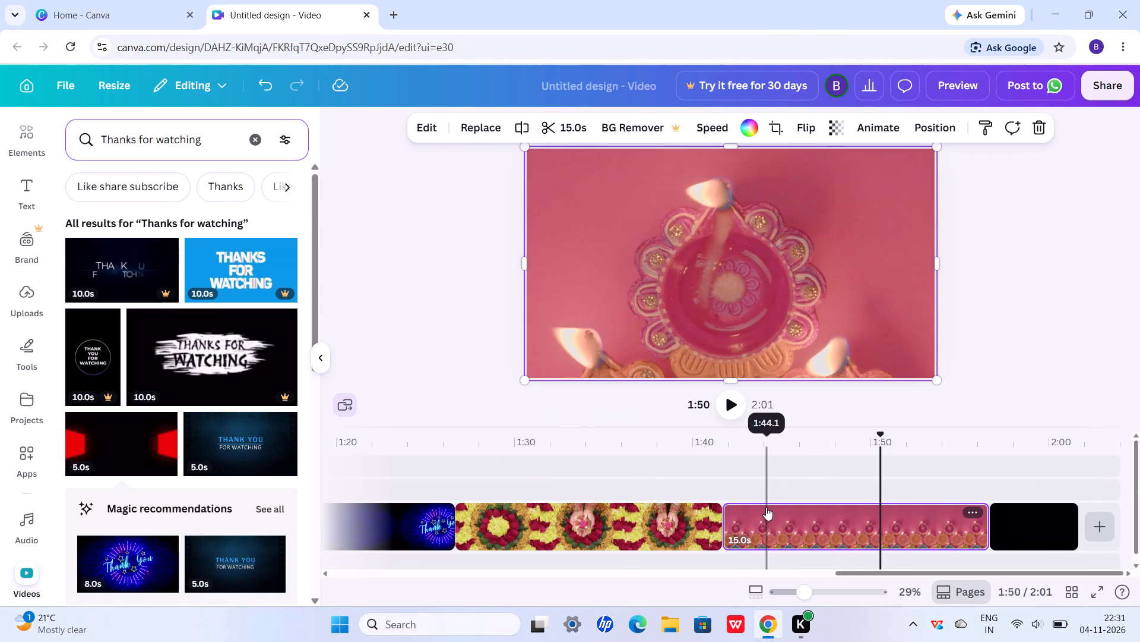
left_click(1019, 524)
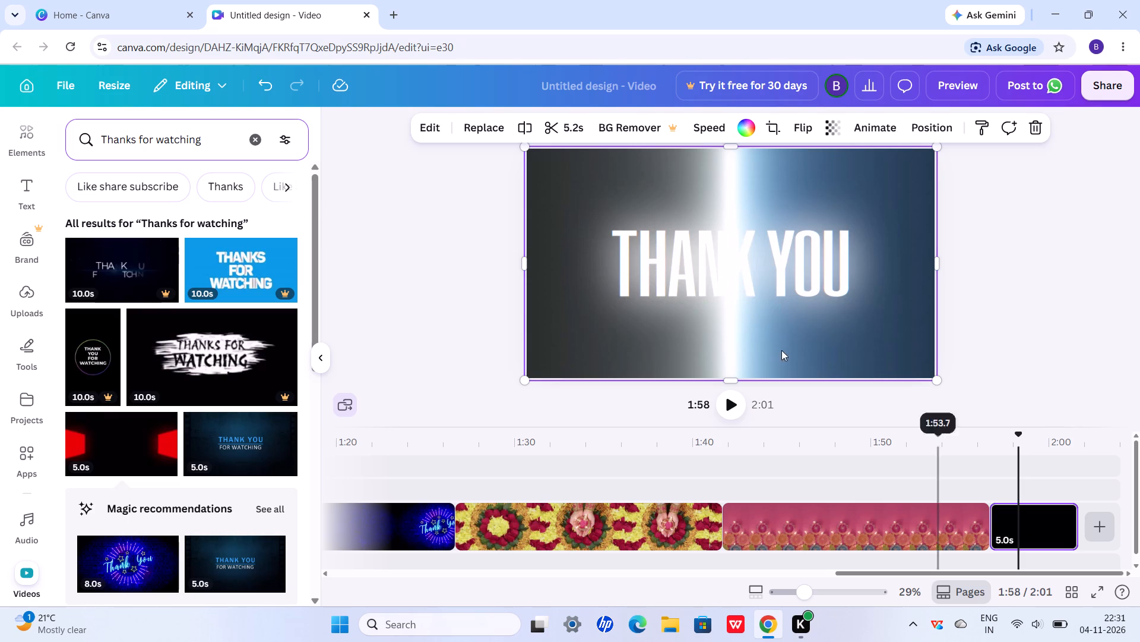
Open the animation options for the pink diya clip and look through the Featured, Reveal and General effects.
left_click(799, 524)
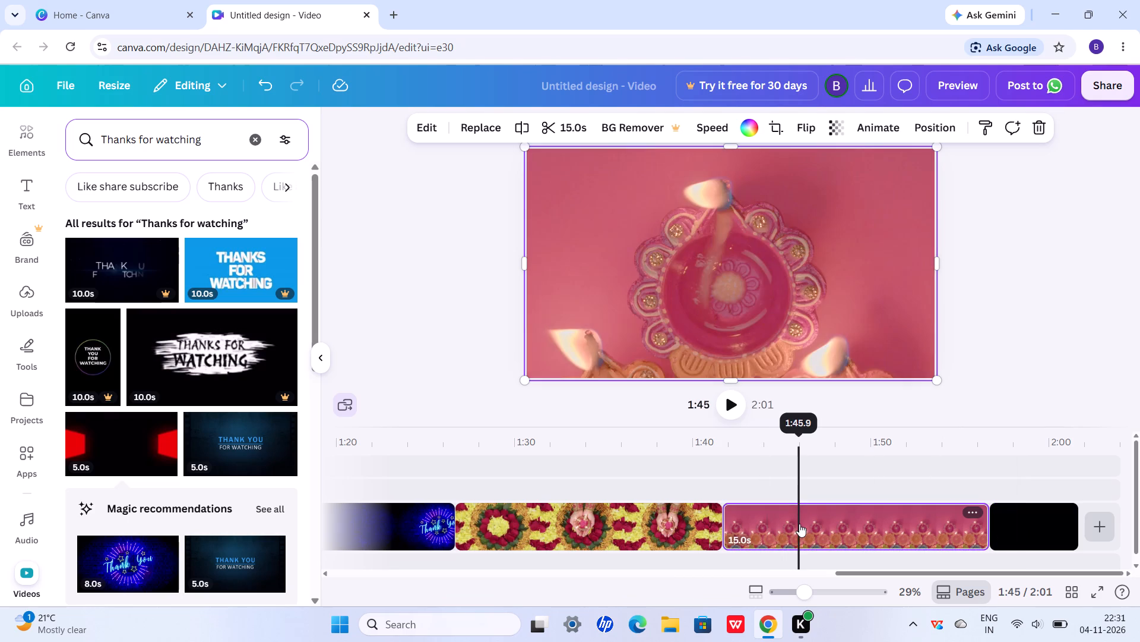
left_click(862, 125)
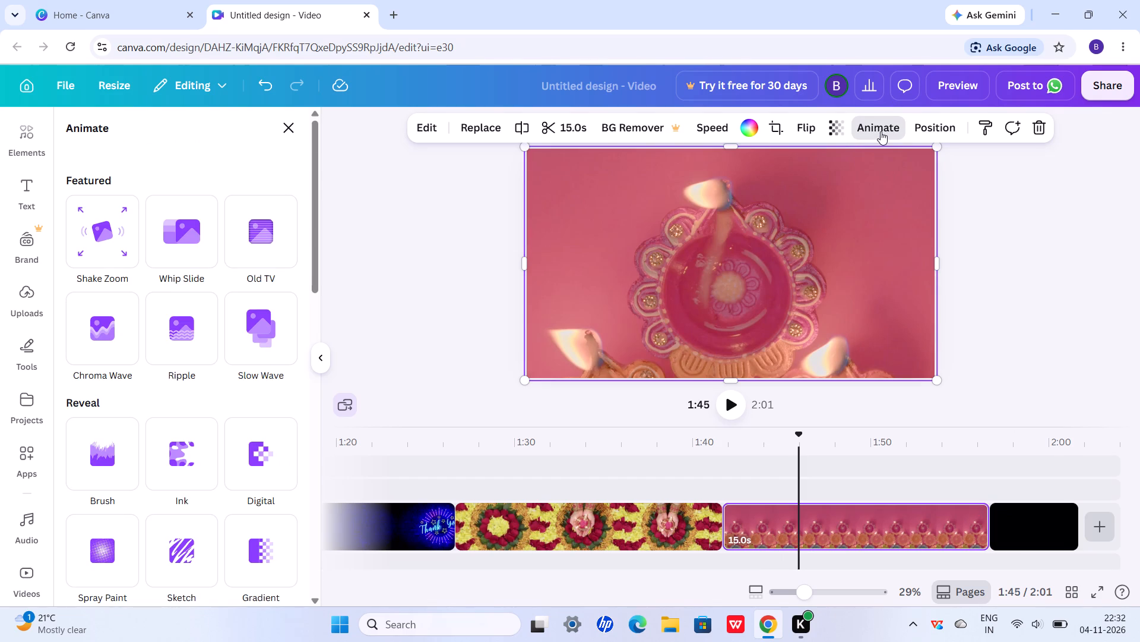
left_click(881, 131)
left_click(881, 131)
scroll(205, 410, "down", 4)
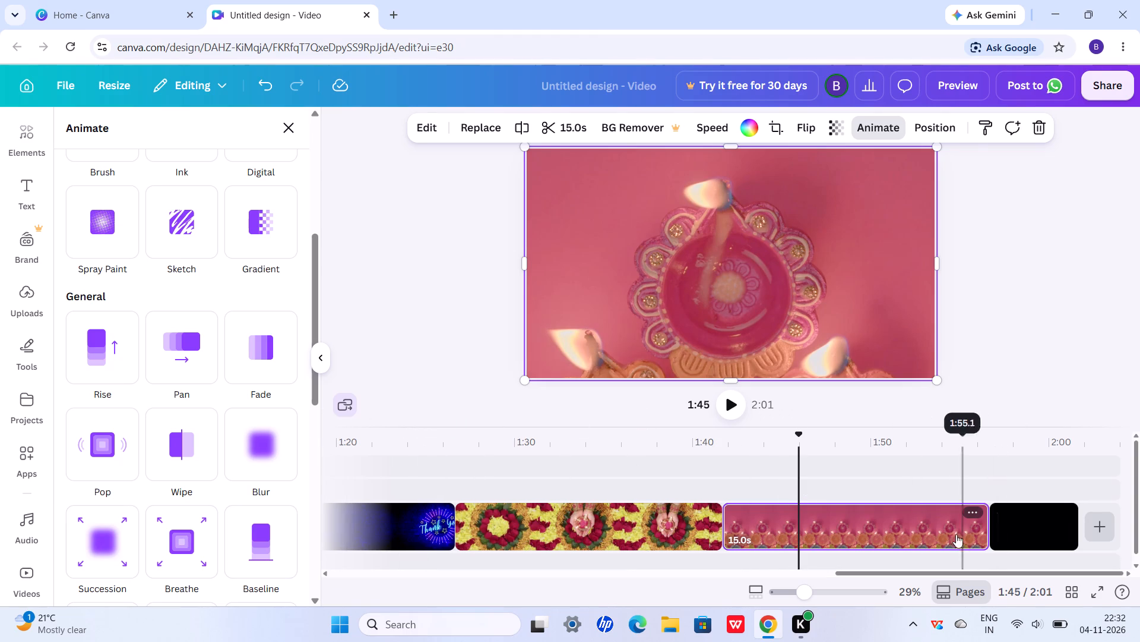
left_click(943, 524)
Start a new stock video scene at the end of the timeline and search the stock videos for "diwali loght".
scroll(943, 524, "left", 5)
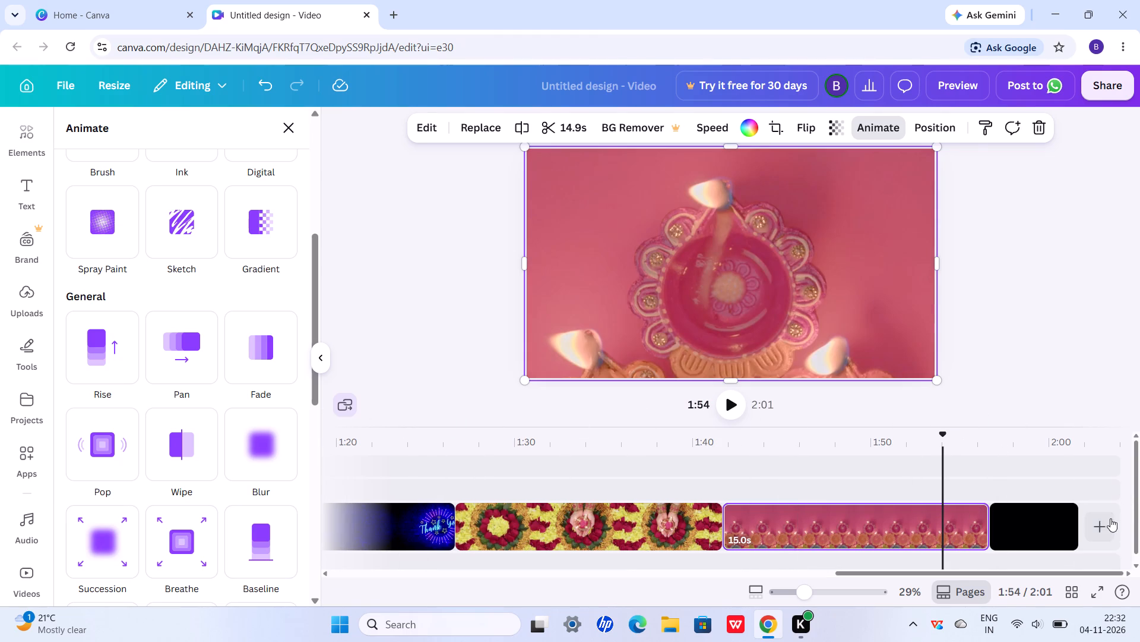
left_click(1100, 528)
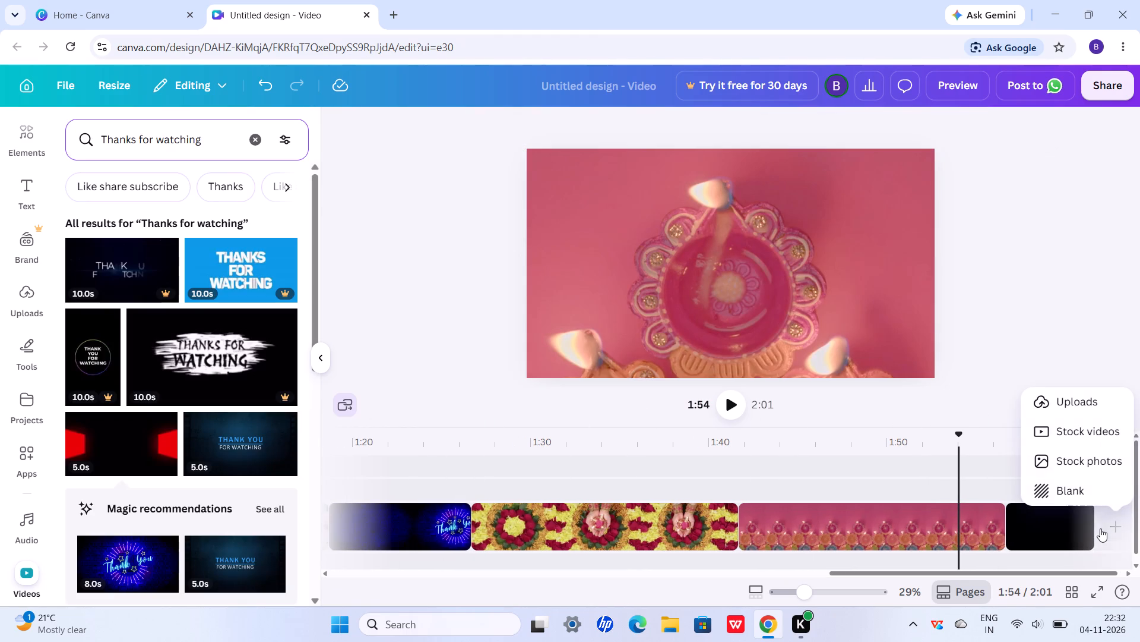
left_click(1067, 427)
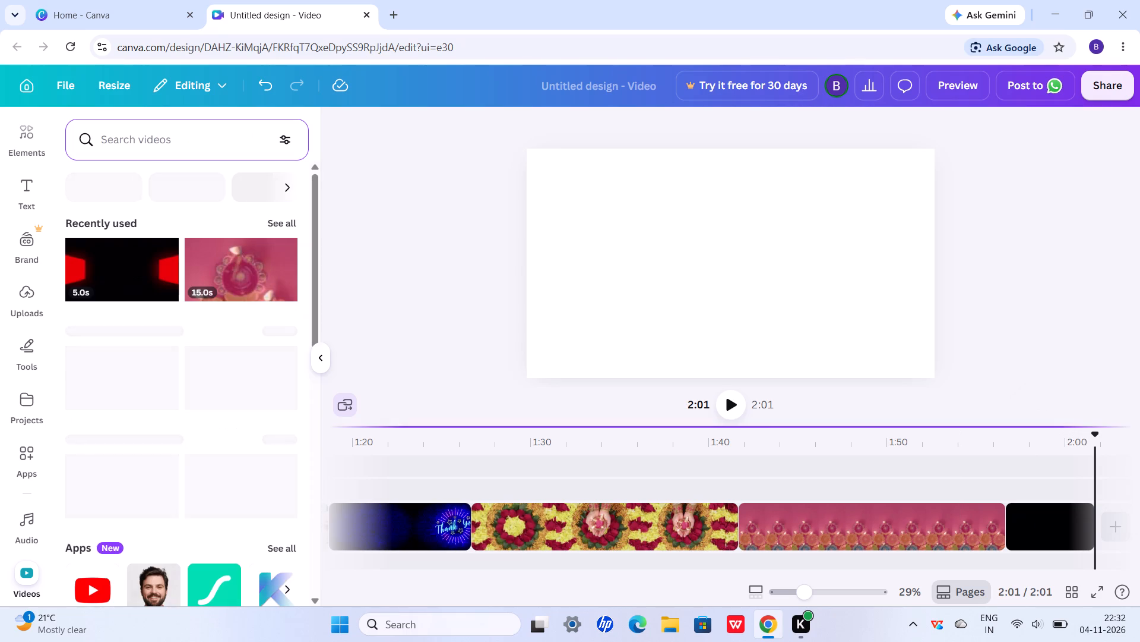
left_click(283, 220)
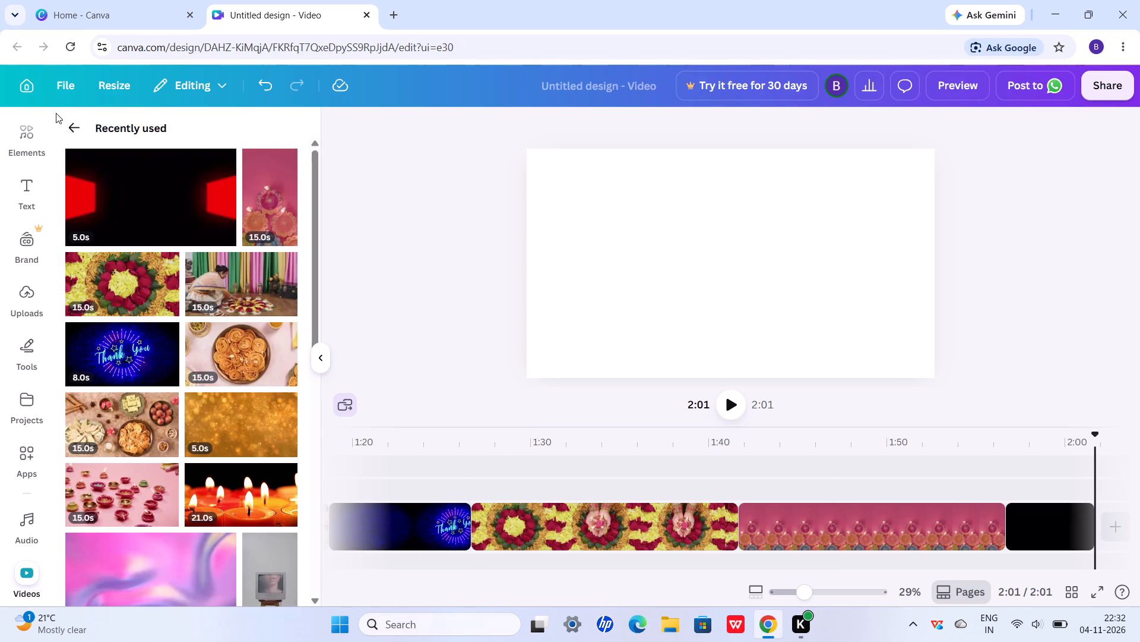
left_click(65, 127)
left_click(156, 138)
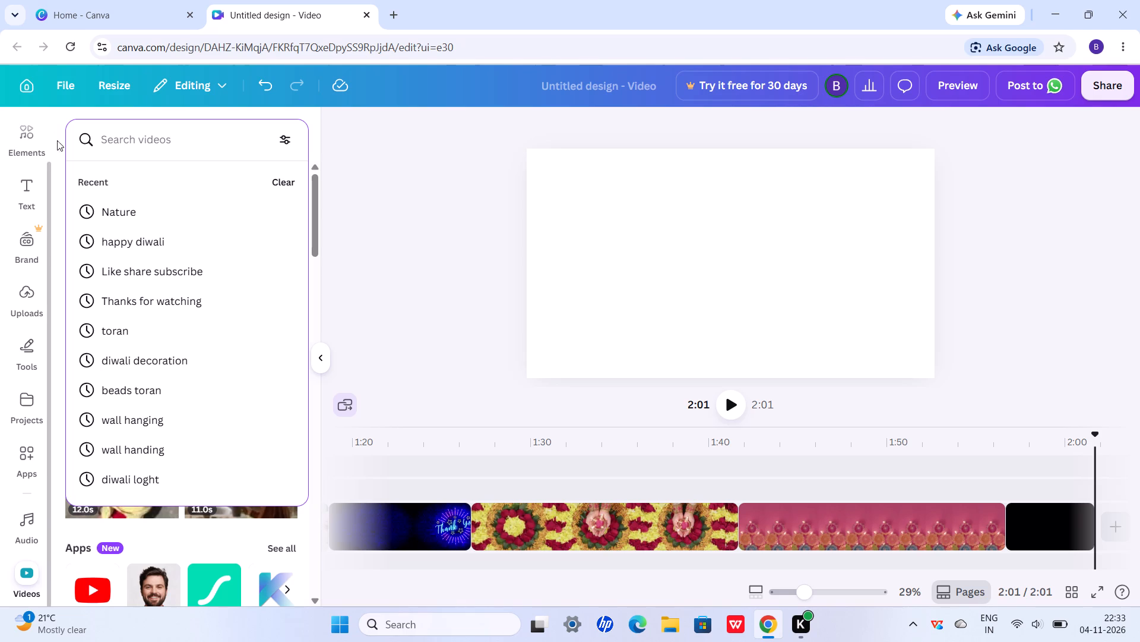
scroll(207, 366, "down", 5)
left_click(156, 143)
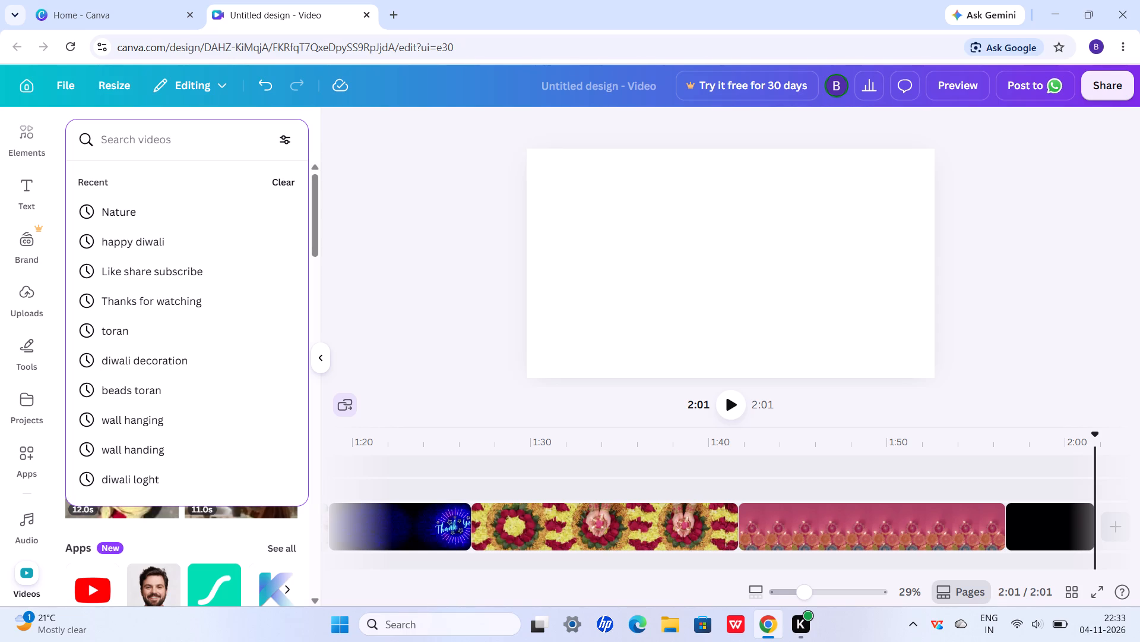
left_click(156, 143)
left_click(153, 477)
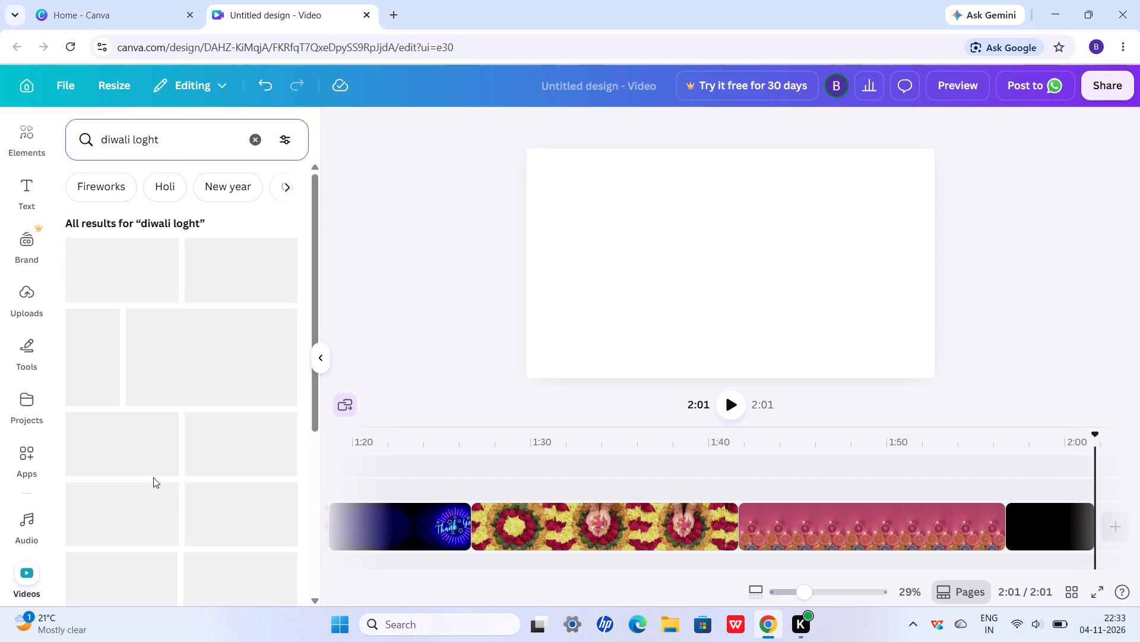
Fill the new end scene with the 12-second clip of a lit golden diya among yellow and orange flower petals.
scroll(153, 477, "down", 4)
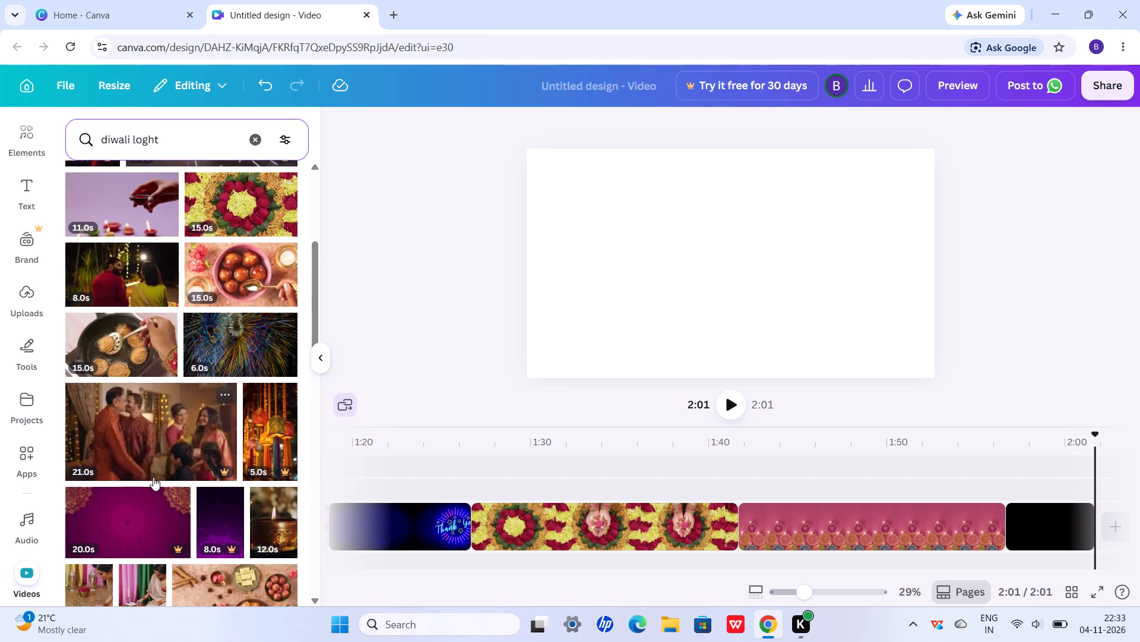
scroll(153, 477, "down", 6)
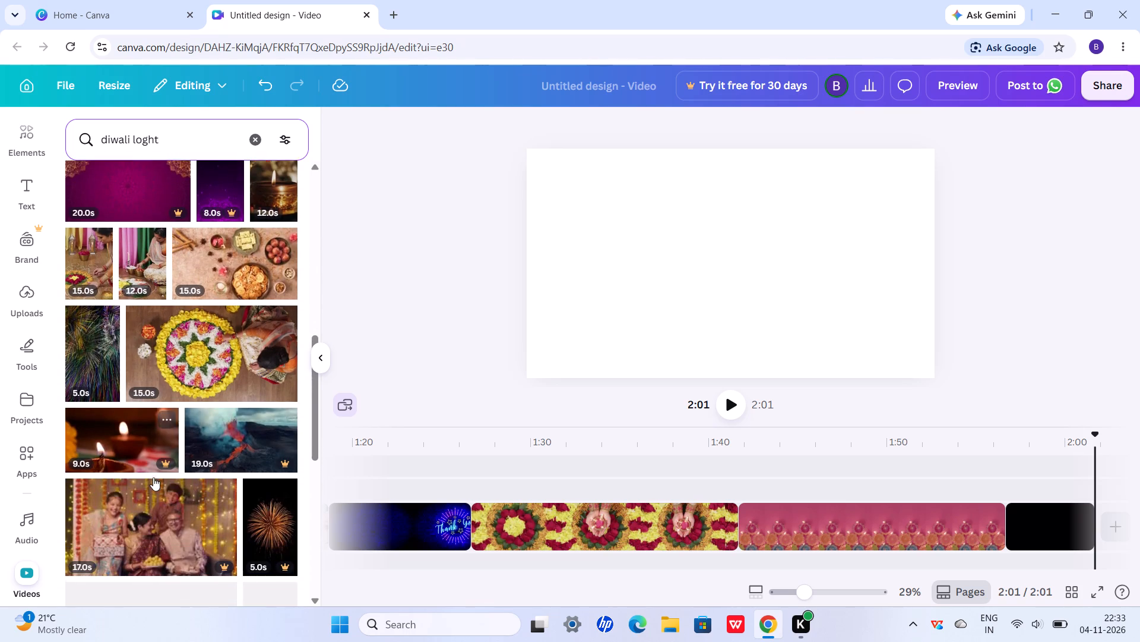
scroll(153, 477, "down", 3)
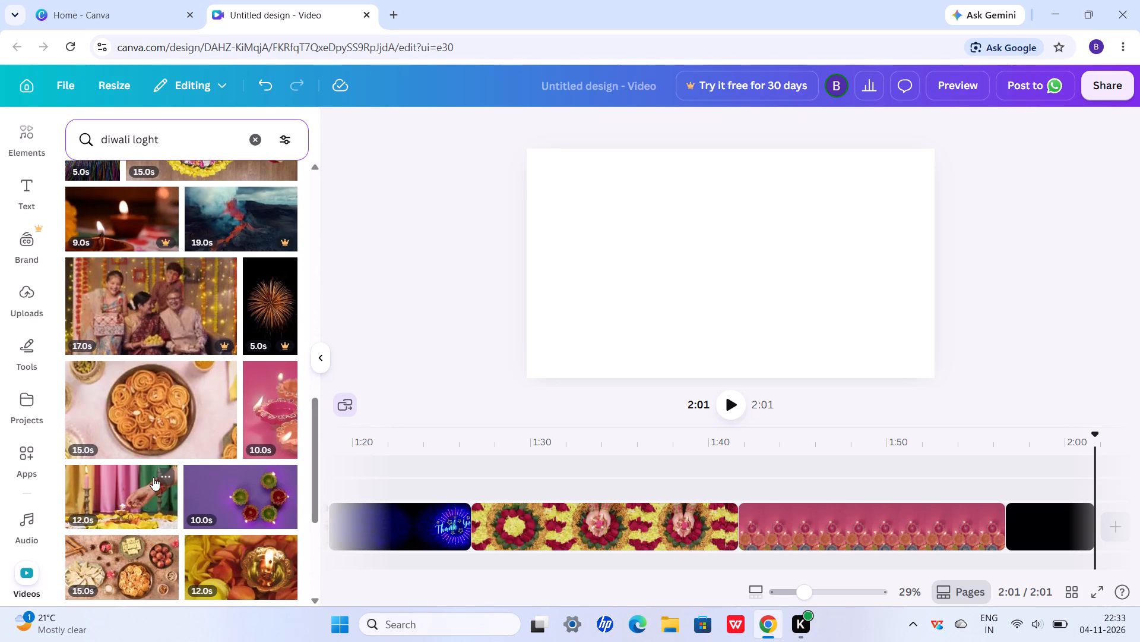
scroll(179, 442, "down", 2)
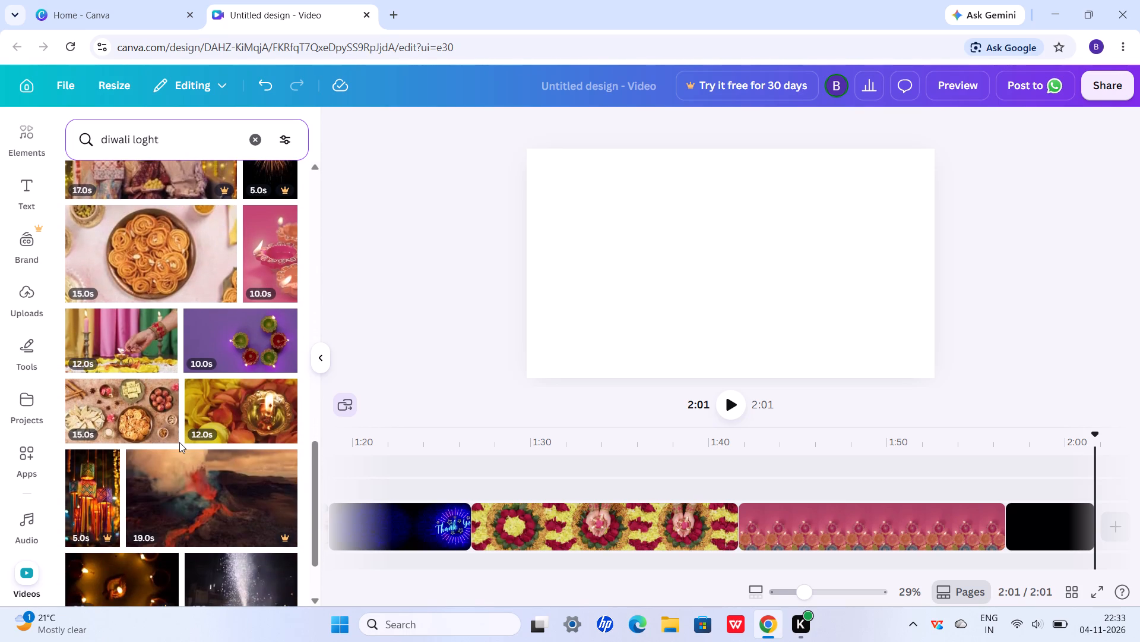
scroll(179, 442, "down", 2)
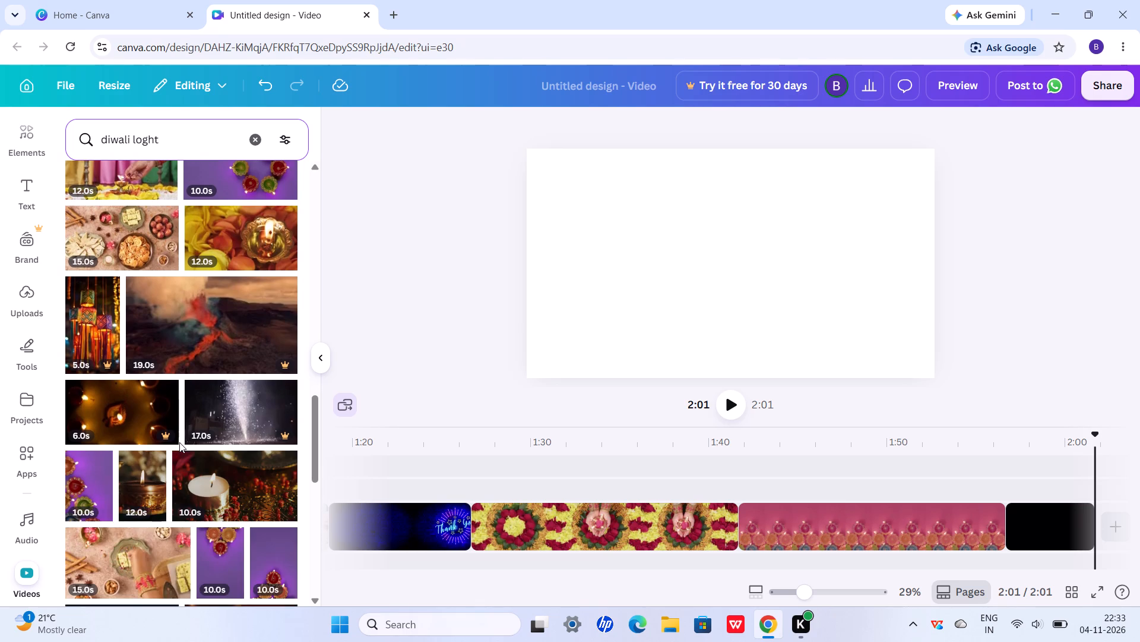
left_click(243, 232)
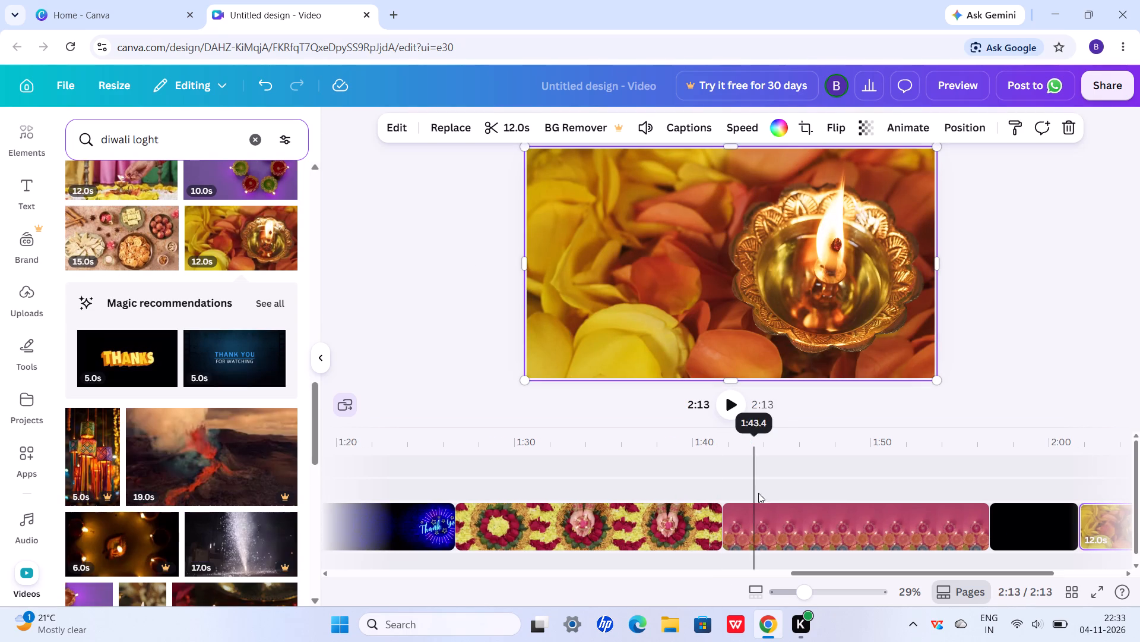
Apply the Pulse add-on effect to the 12-second golden diya clip at the end of the timeline.
left_click(769, 508)
scroll(769, 508, "left", 4)
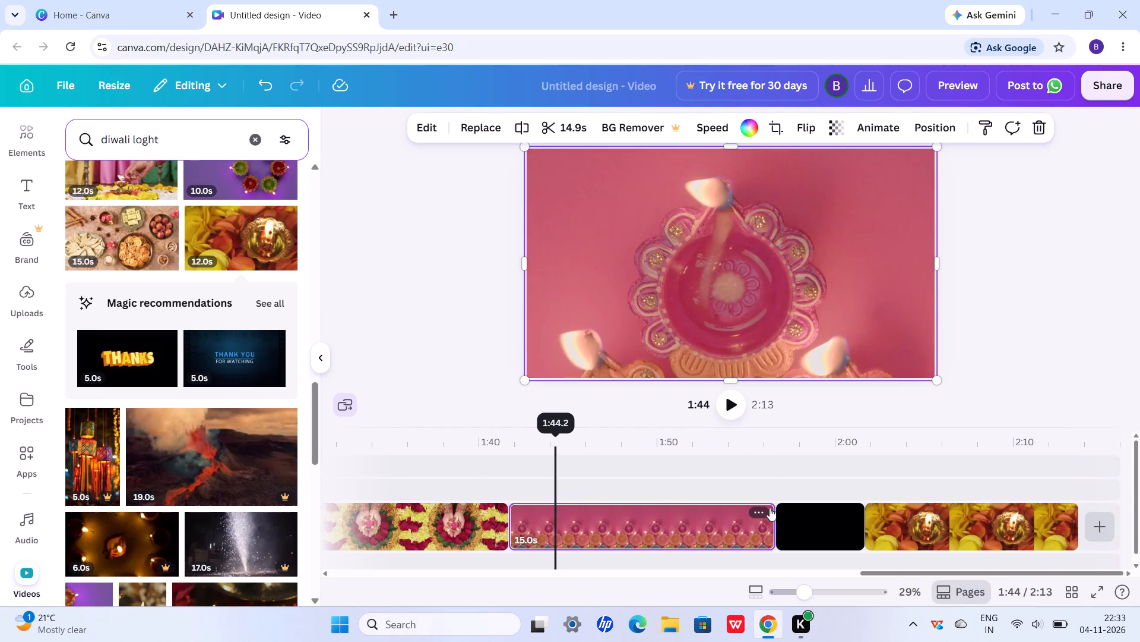
scroll(769, 508, "left", 3)
left_click(800, 515)
scroll(800, 515, "left", 3)
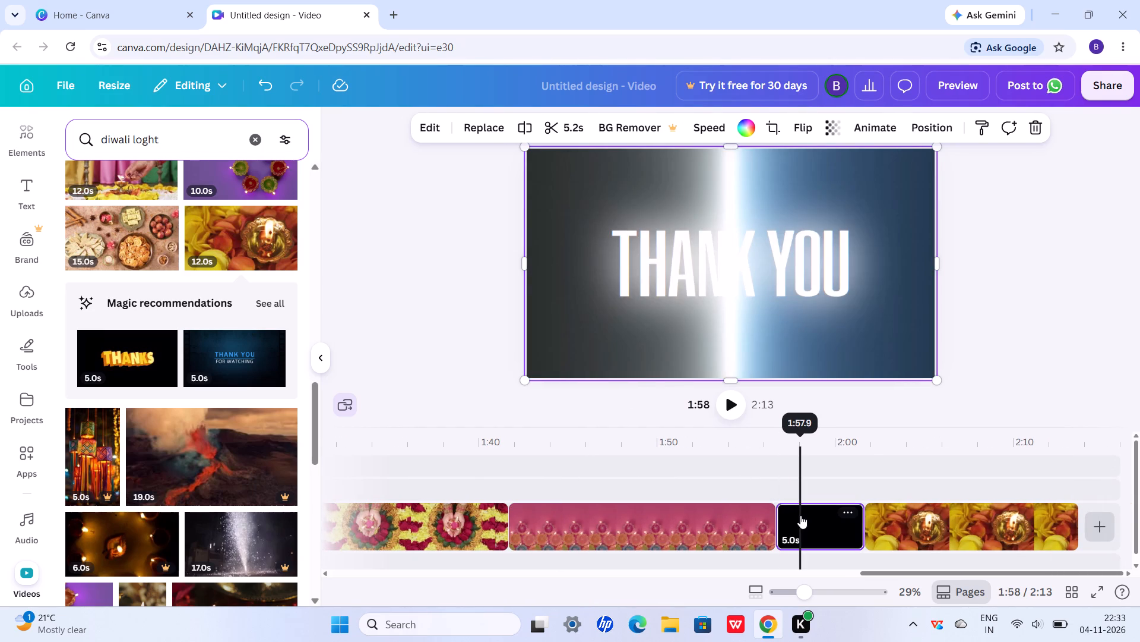
left_click(886, 515)
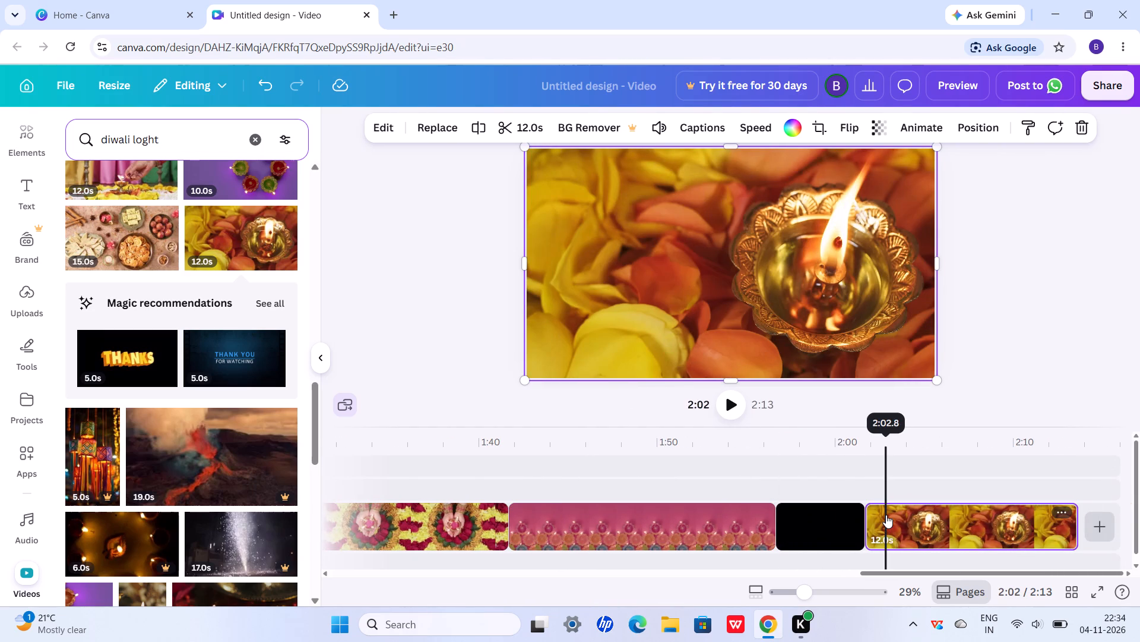
scroll(886, 515, "left", 3)
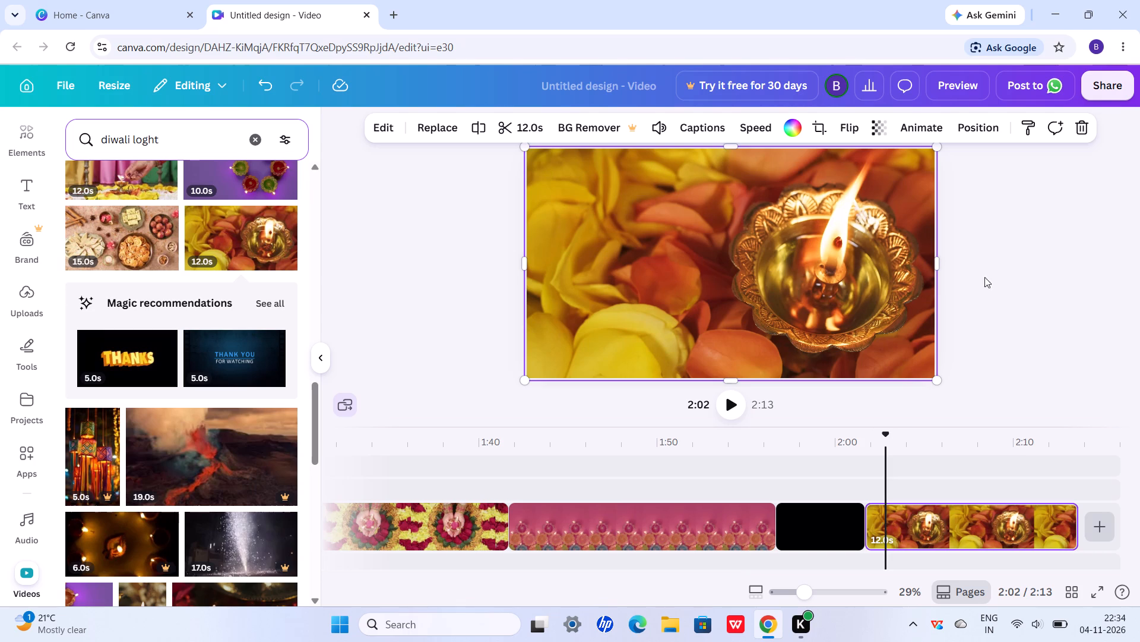
left_click(904, 127)
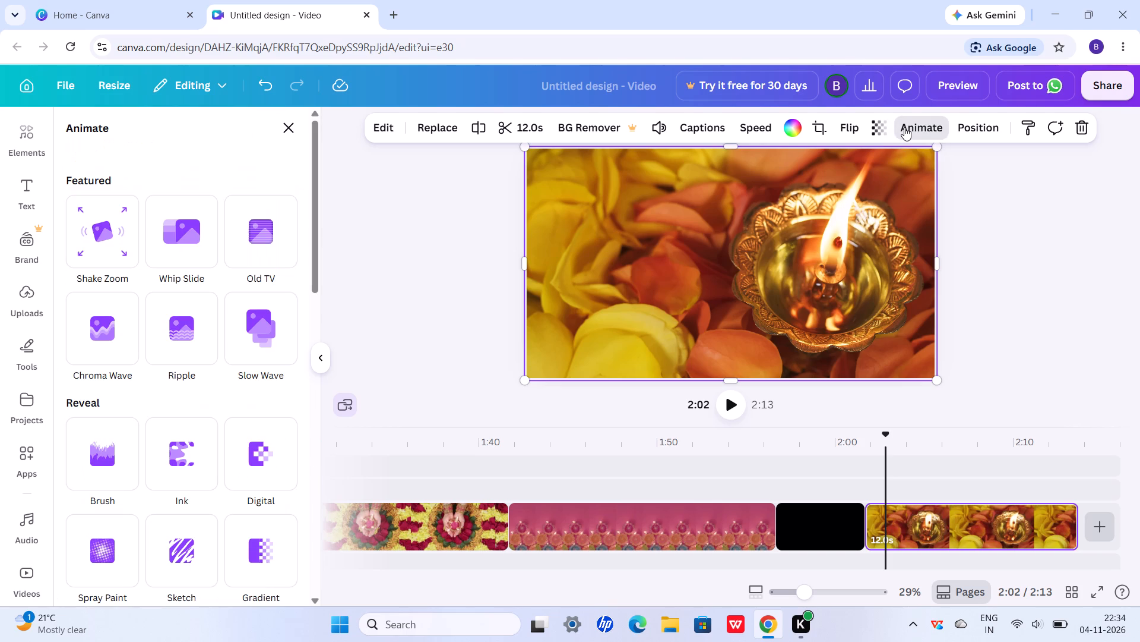
scroll(220, 405, "down", 5)
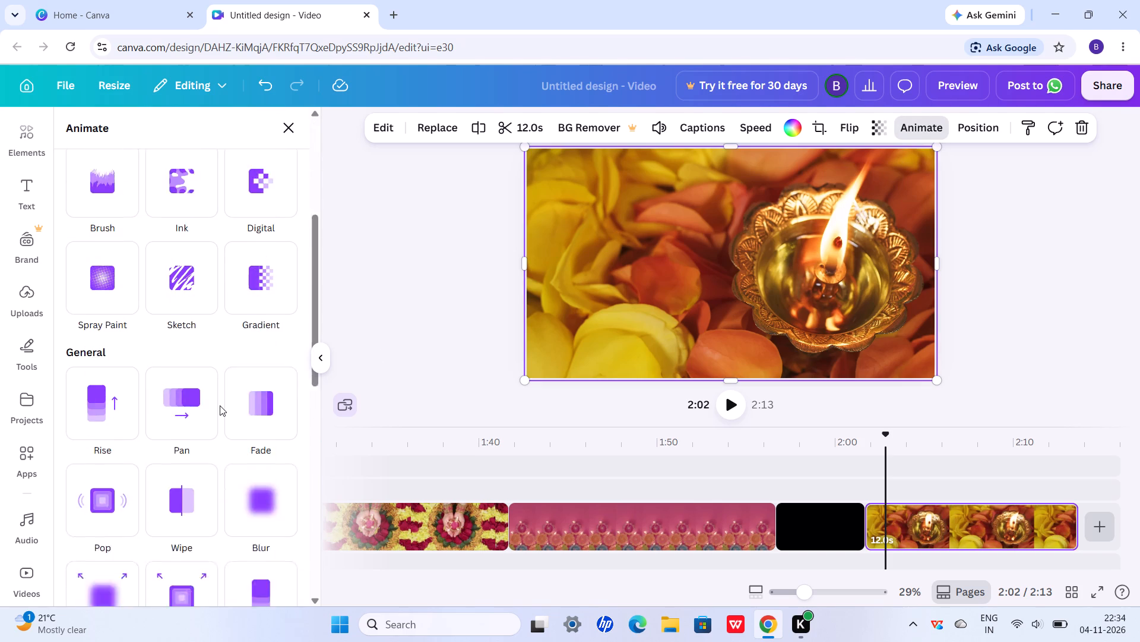
scroll(220, 405, "down", 4)
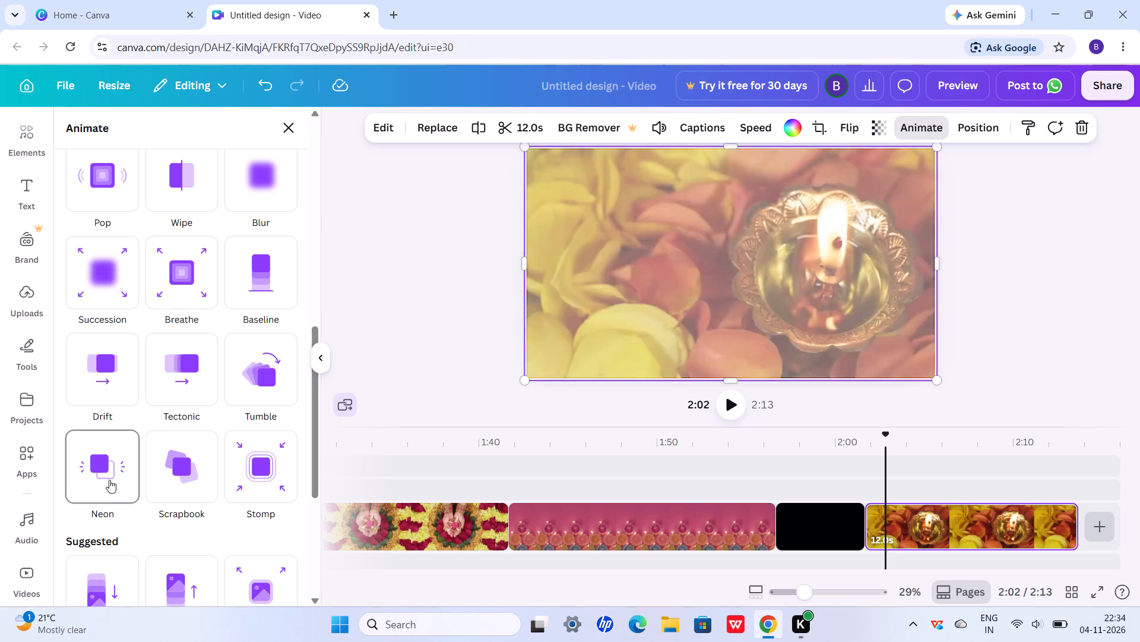
scroll(173, 483, "down", 4)
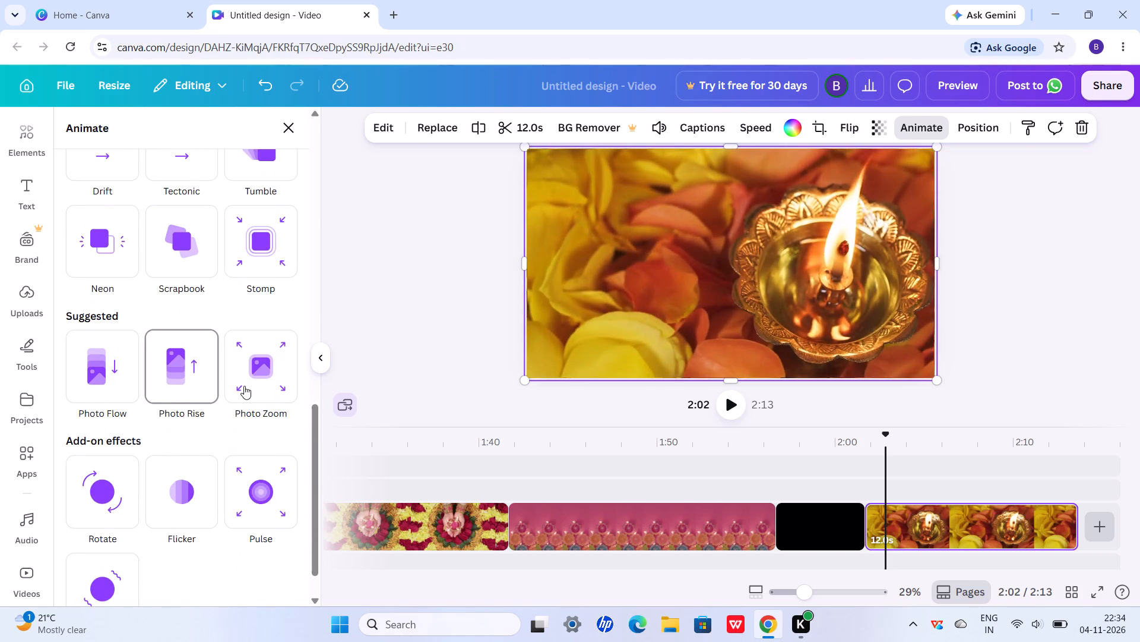
left_click(247, 496)
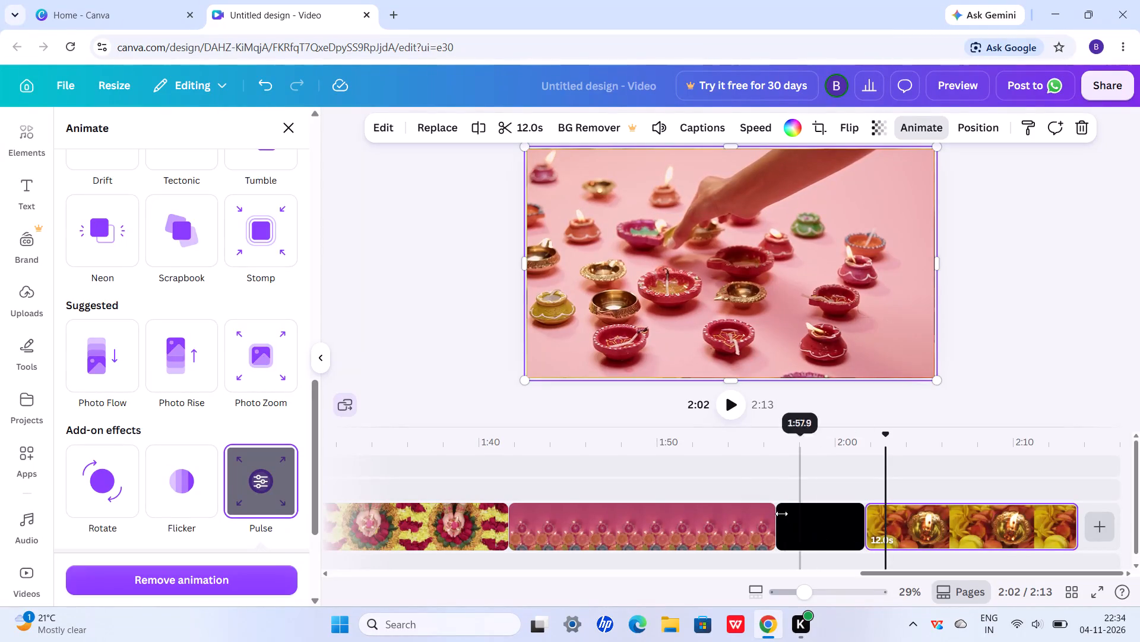
Play the video from near the end of the pink diya clip to check the closing scenes.
left_click(735, 526)
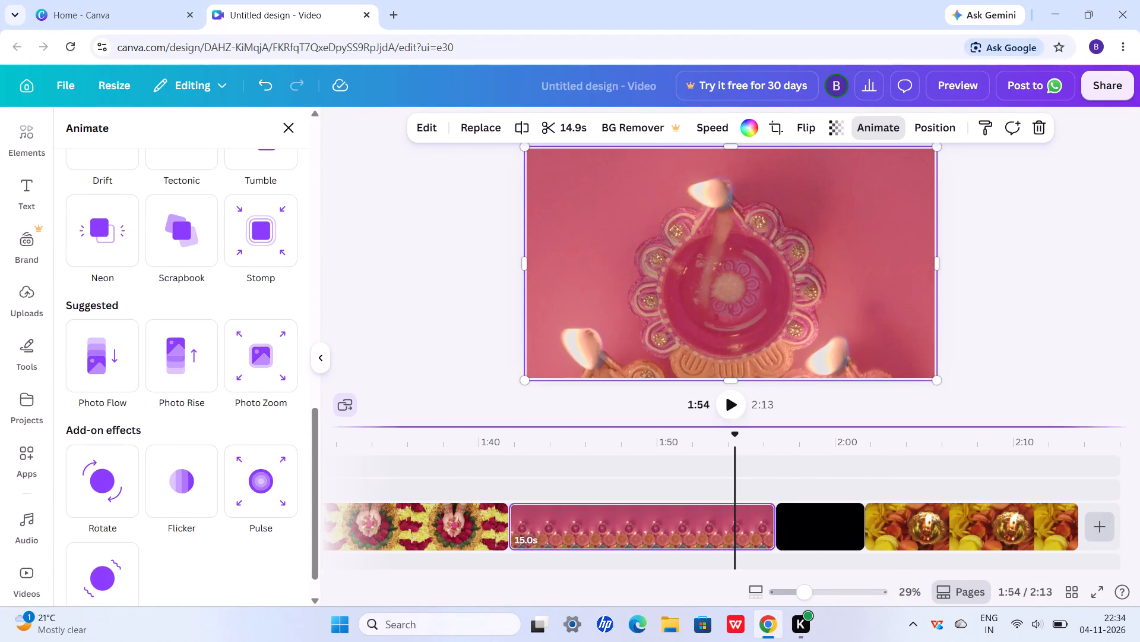
left_click(731, 411)
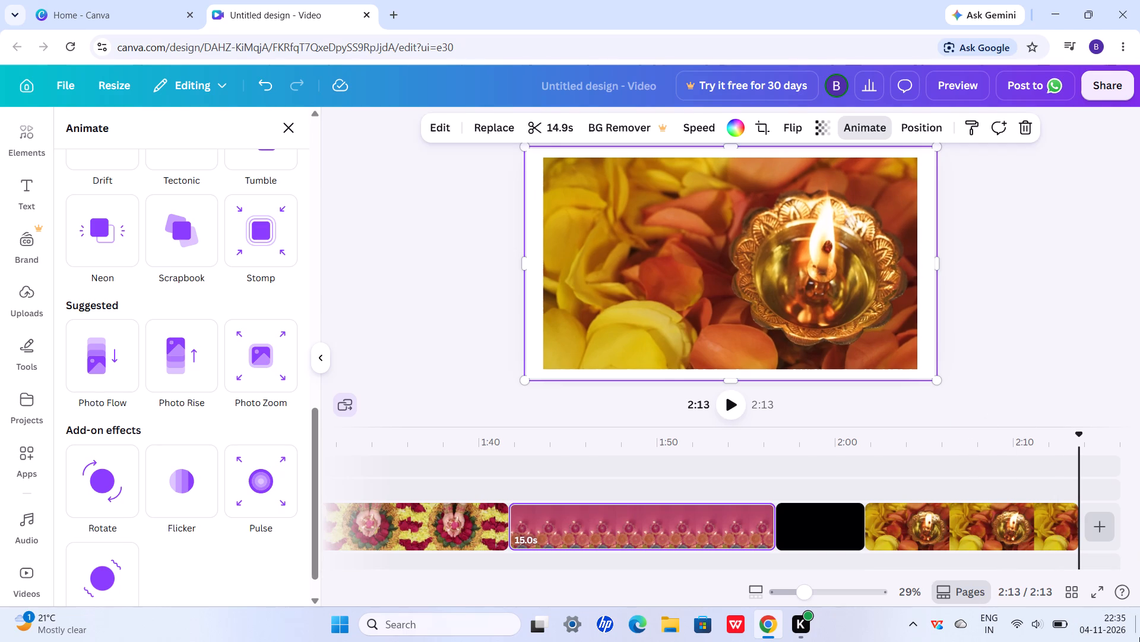
Start a stock video scene after the golden diya clip and browse the "Thanks for watching" search for a closing clip.
left_click(1108, 525)
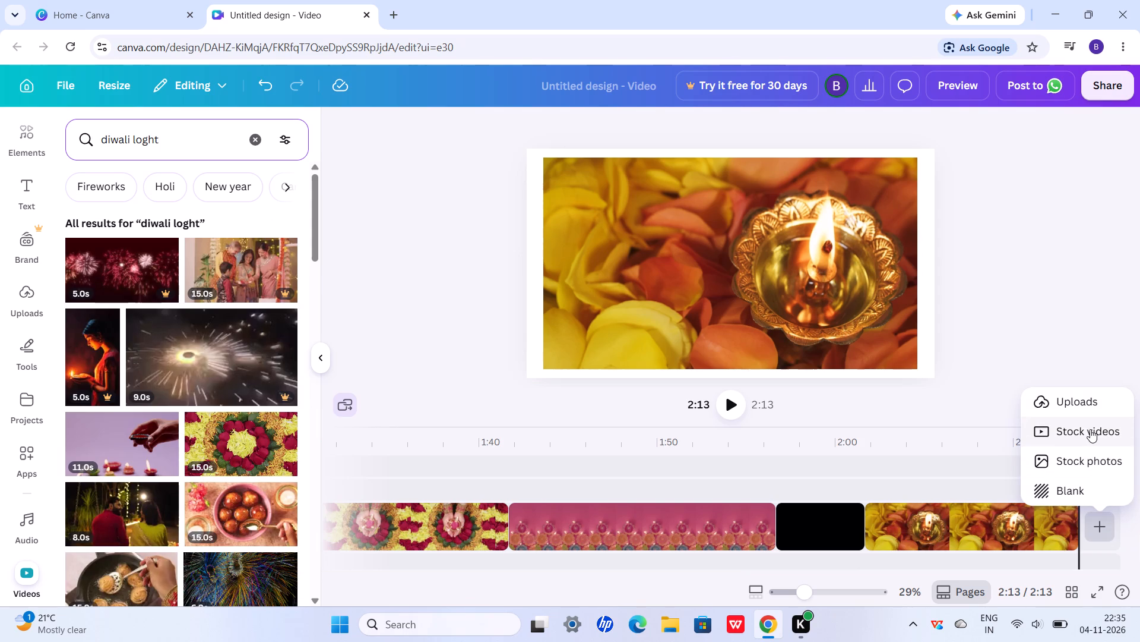
left_click(1090, 429)
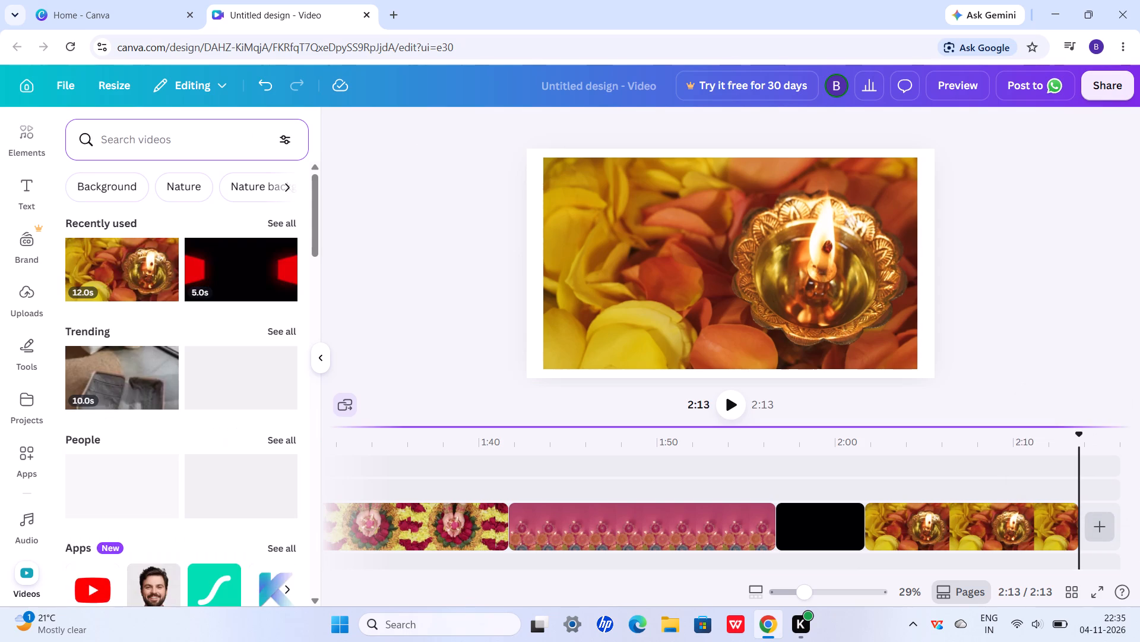
left_click(173, 133)
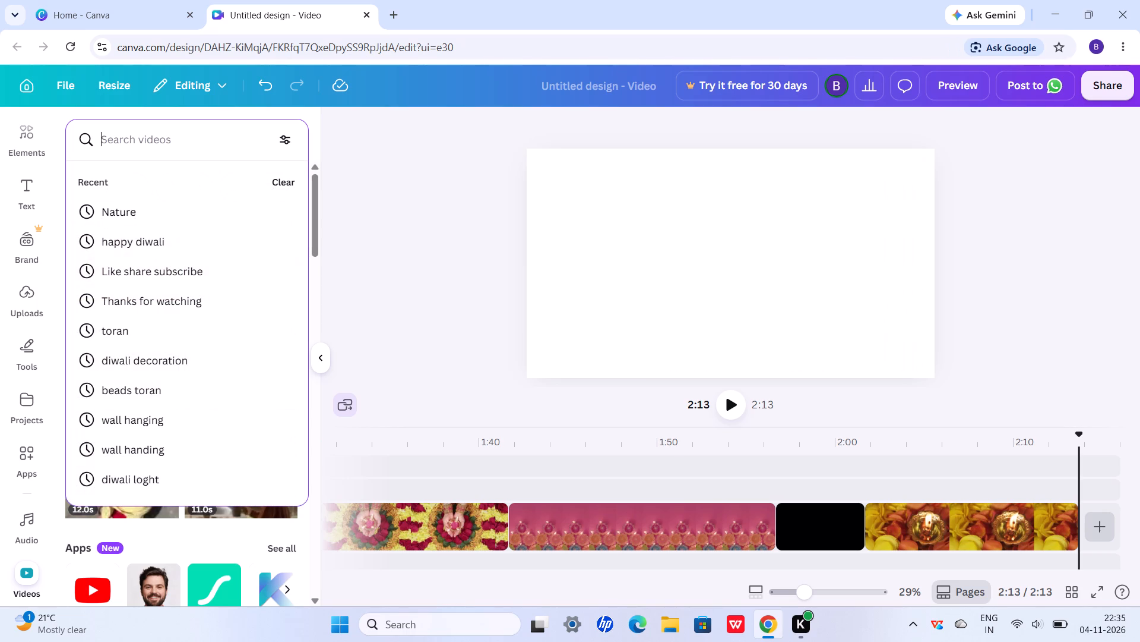
left_click(173, 133)
left_click(200, 299)
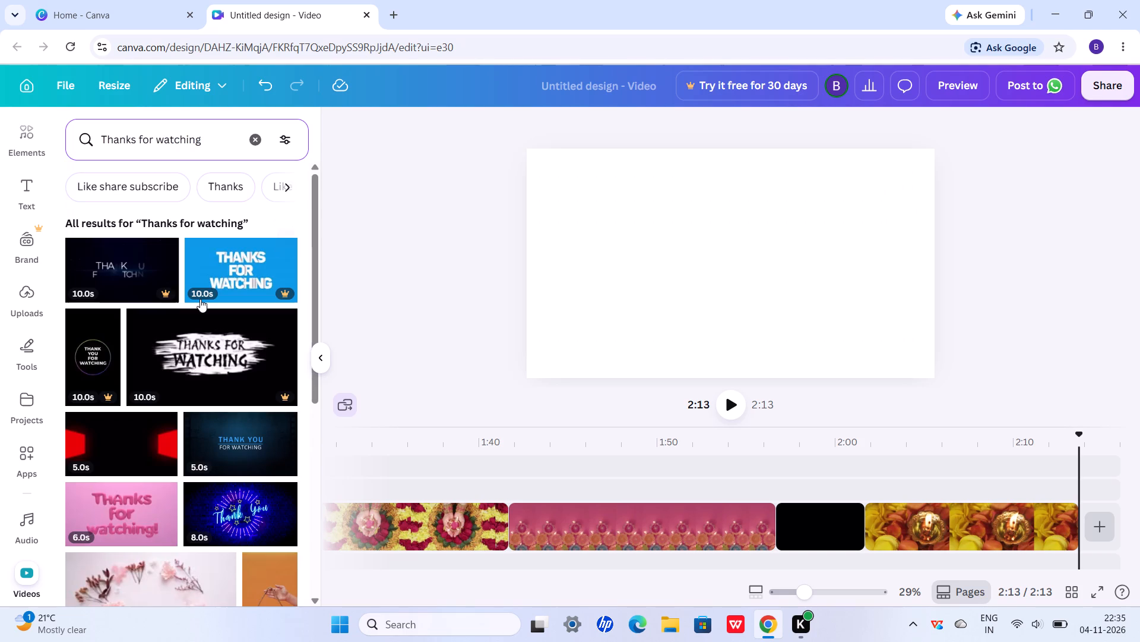
scroll(246, 550, "down", 6)
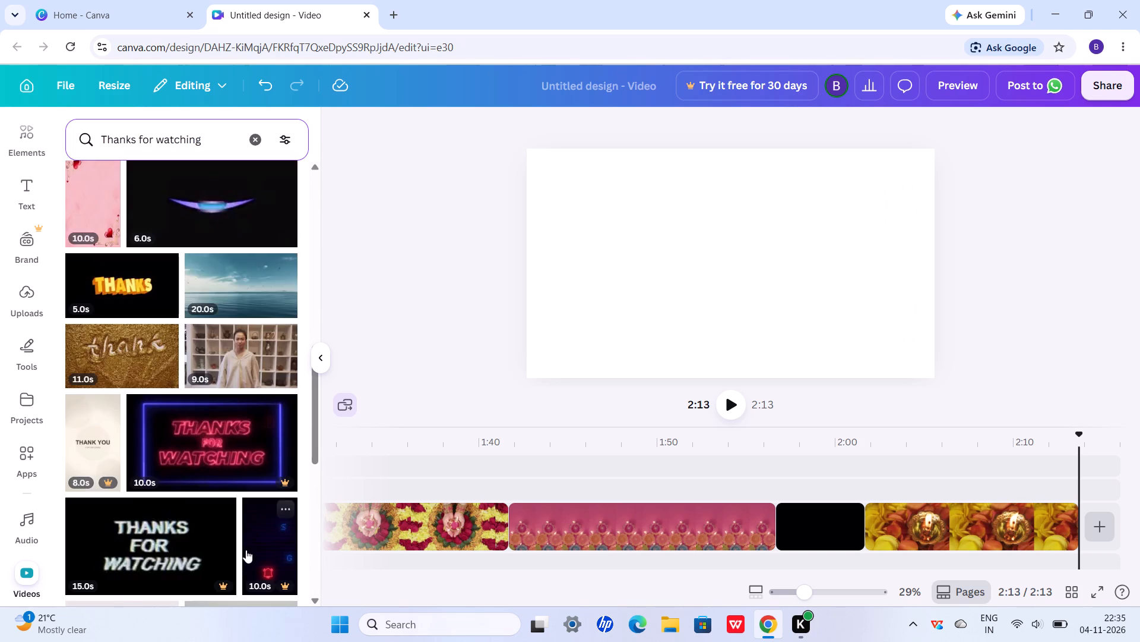
scroll(246, 550, "down", 5)
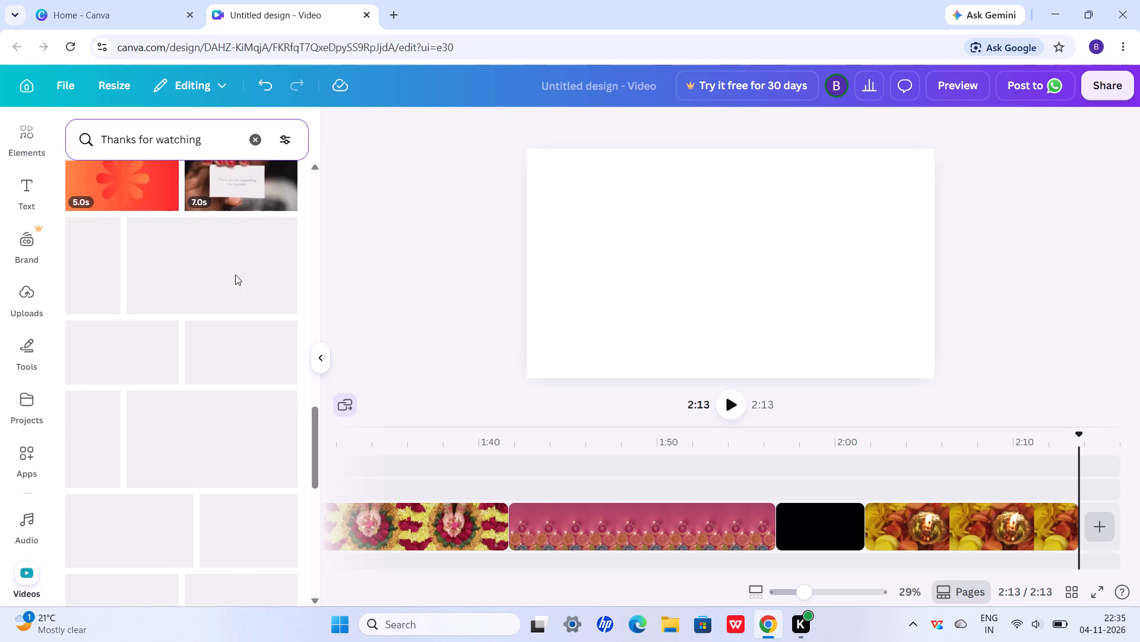
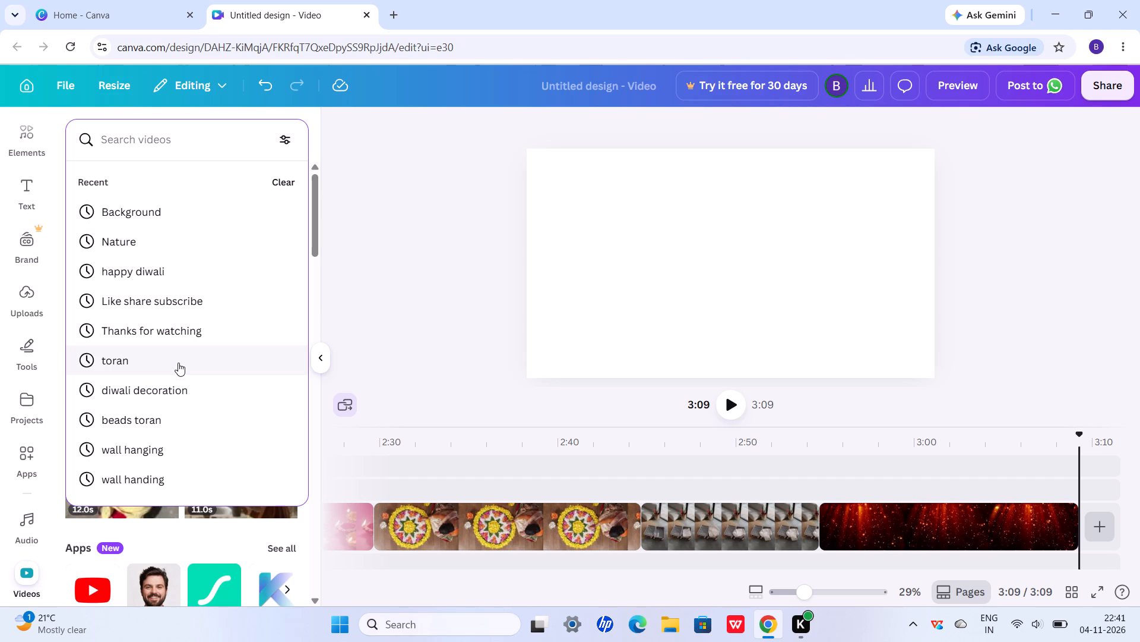
Search the stock videos for "Like share subscribe" and add the 5-second black "Don't forget to SUBSCRIBE" clip as the closing scene.
left_click(184, 300)
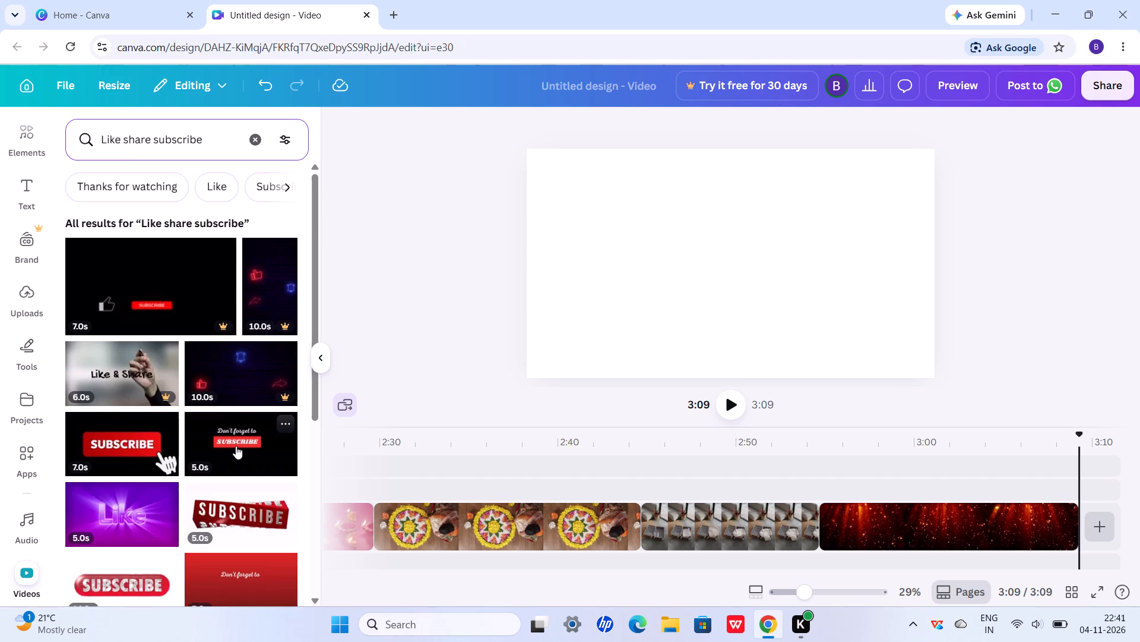
scroll(122, 447, "down", 1)
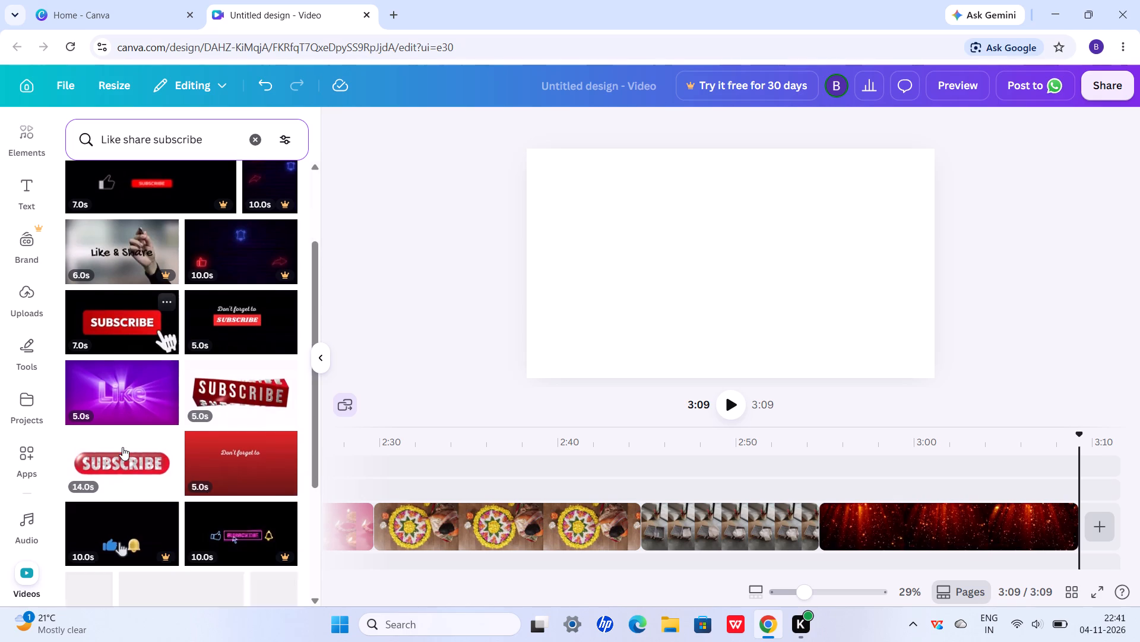
scroll(122, 447, "down", 1)
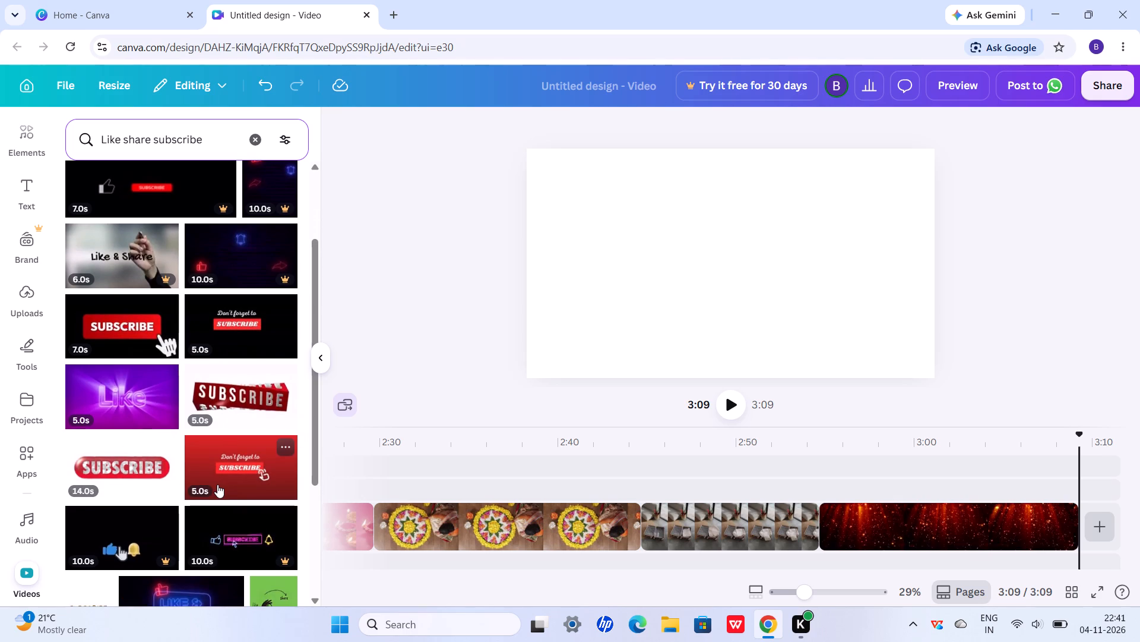
scroll(150, 464, "down", 2)
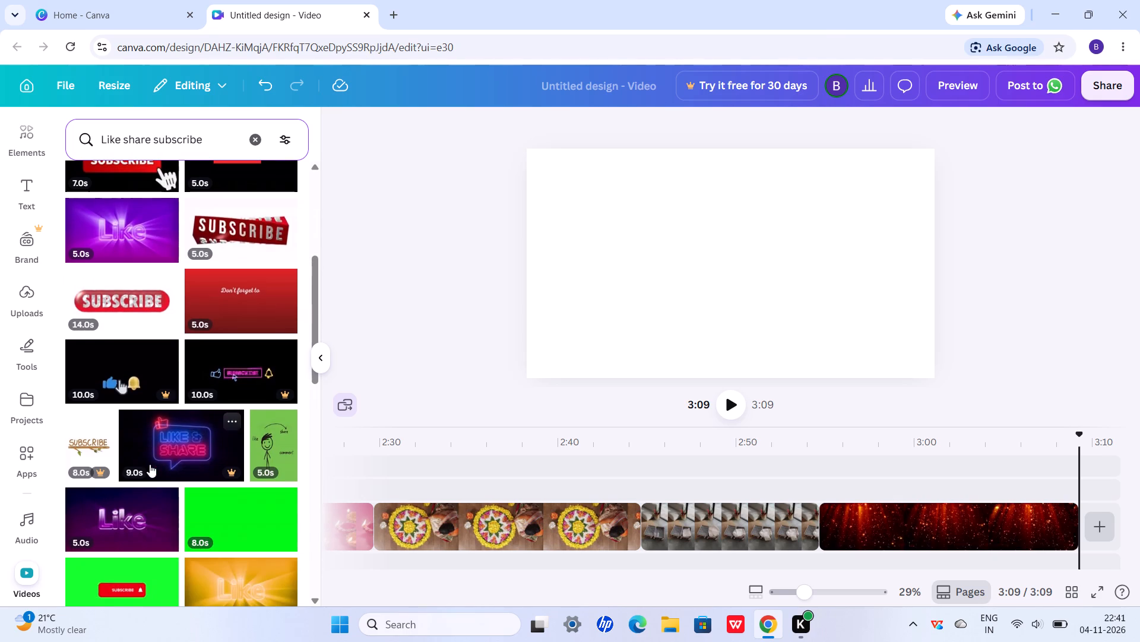
scroll(159, 372, "down", 2)
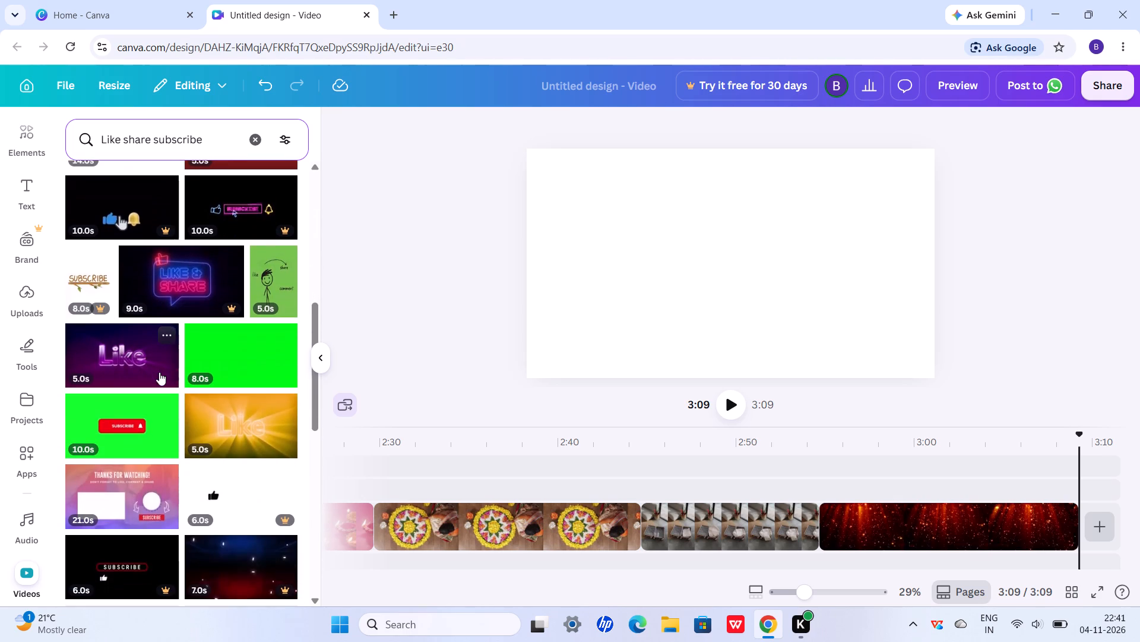
scroll(159, 372, "up", 6)
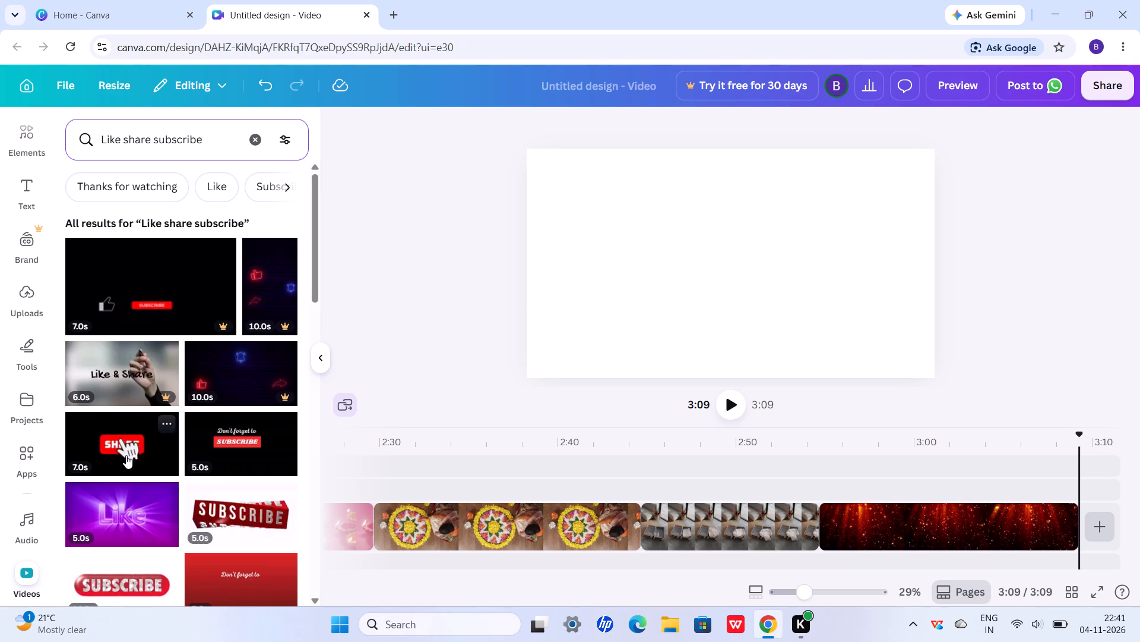
left_click(254, 440)
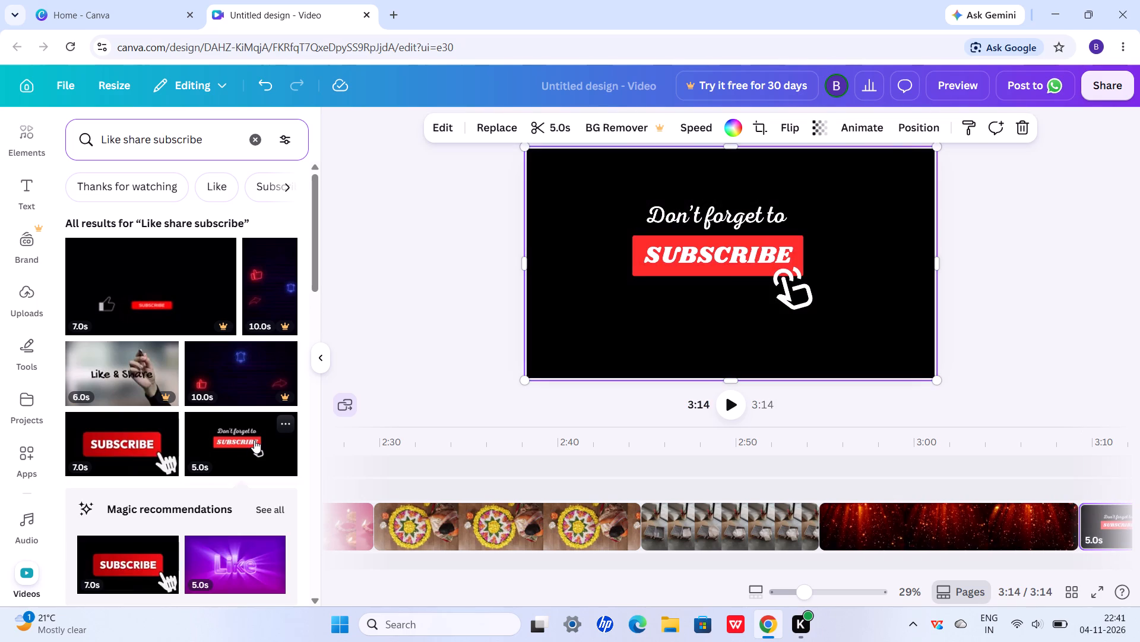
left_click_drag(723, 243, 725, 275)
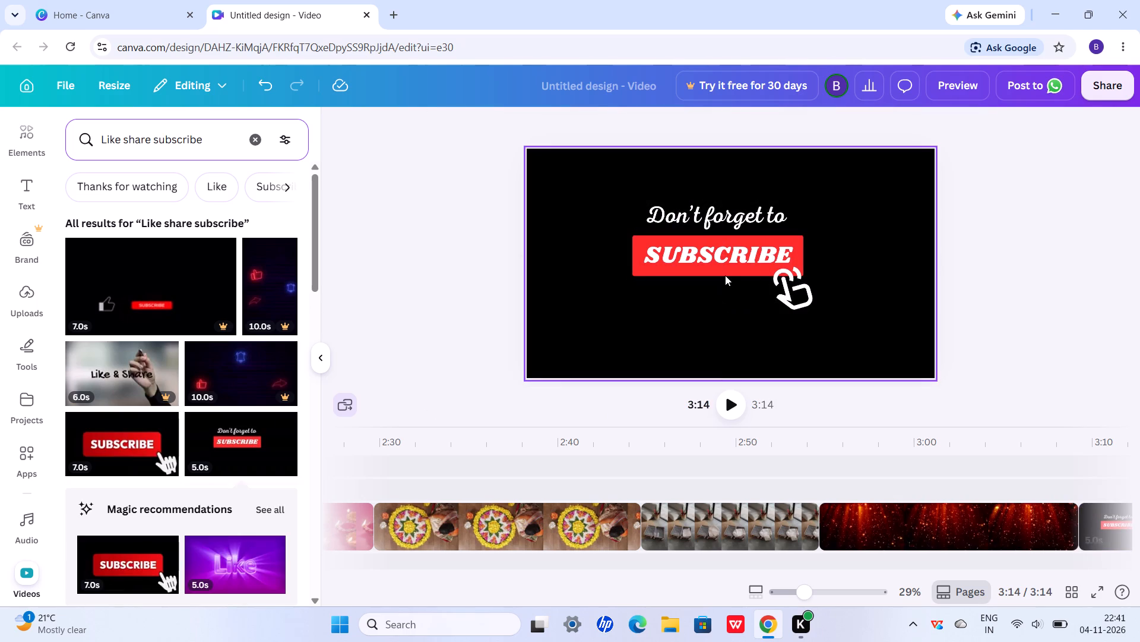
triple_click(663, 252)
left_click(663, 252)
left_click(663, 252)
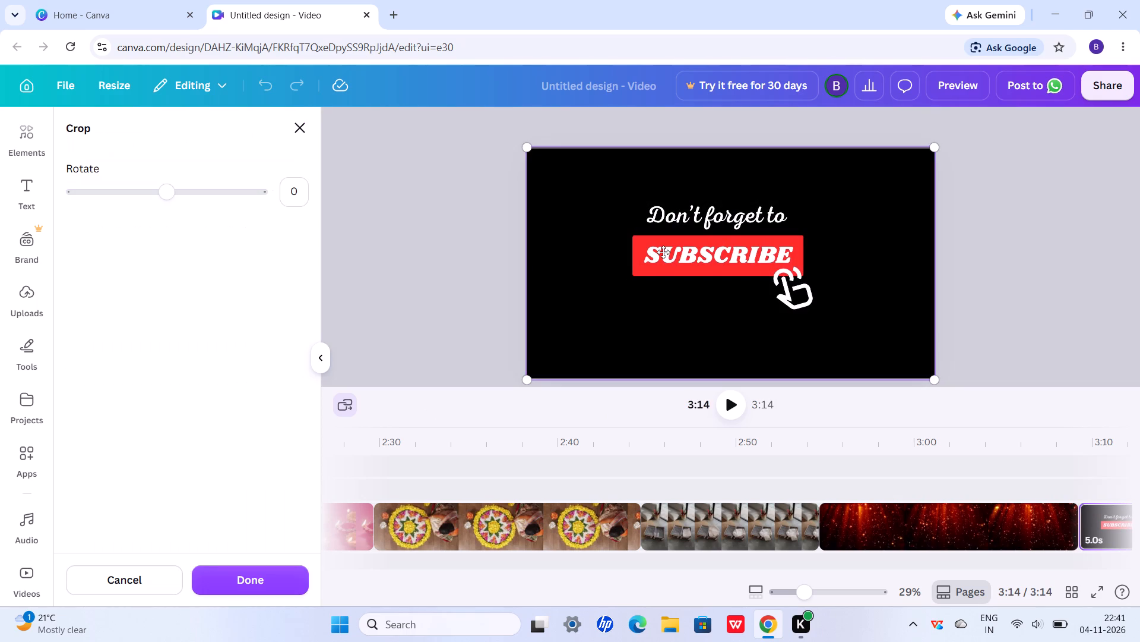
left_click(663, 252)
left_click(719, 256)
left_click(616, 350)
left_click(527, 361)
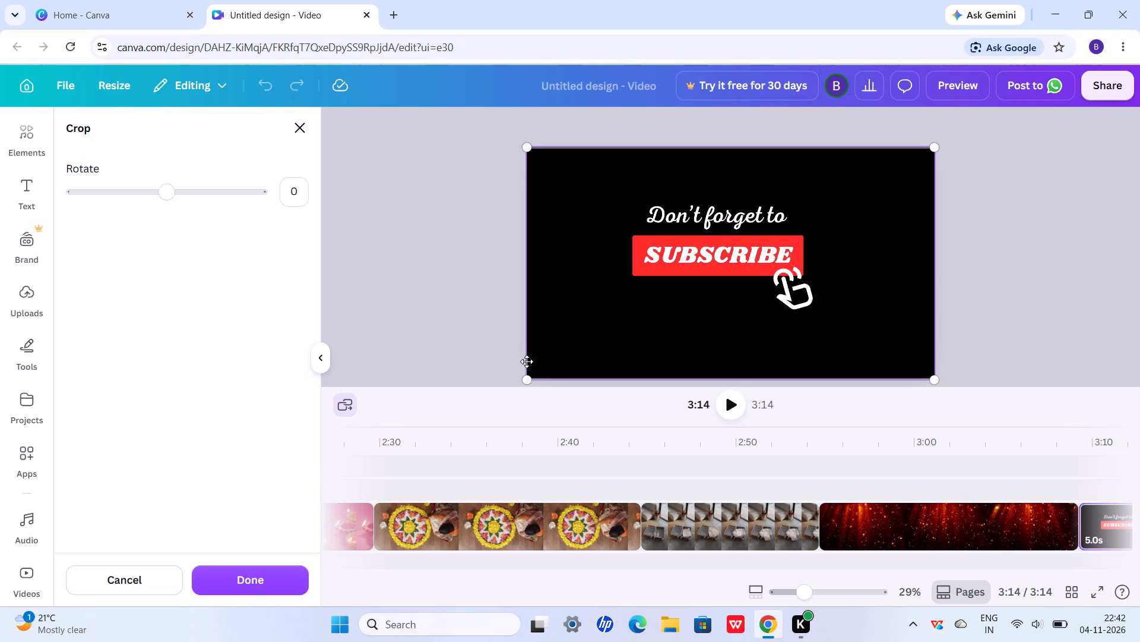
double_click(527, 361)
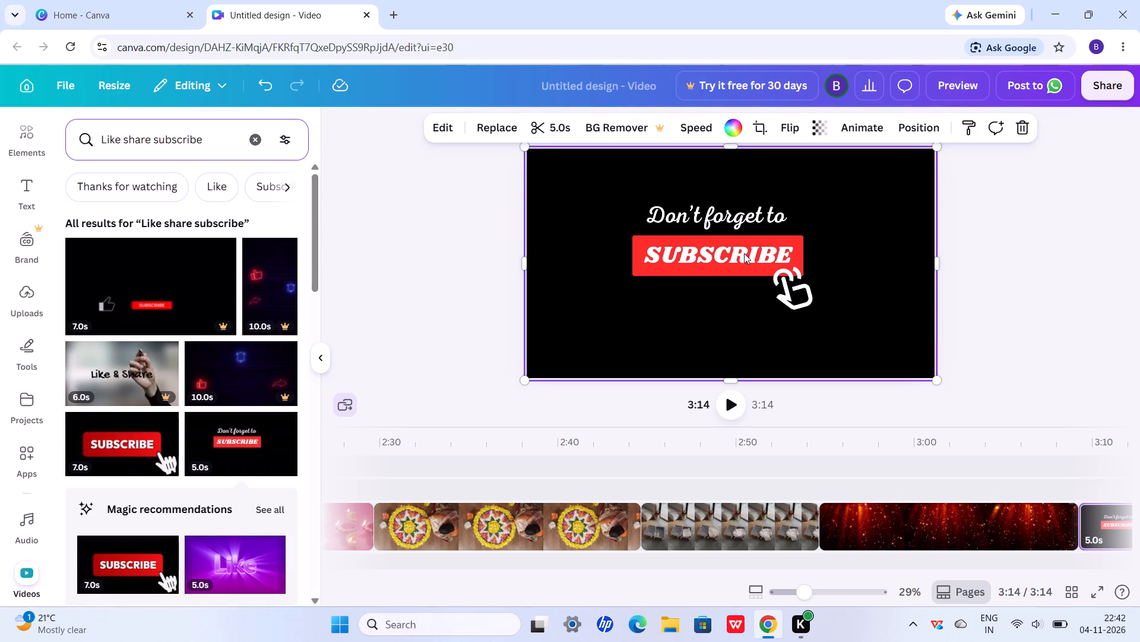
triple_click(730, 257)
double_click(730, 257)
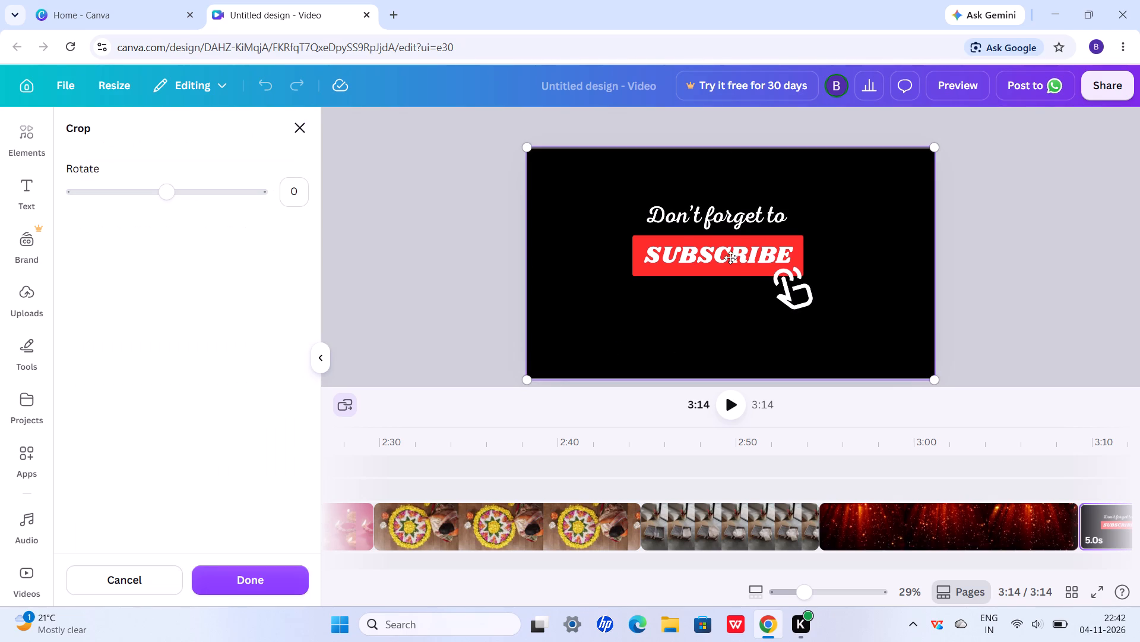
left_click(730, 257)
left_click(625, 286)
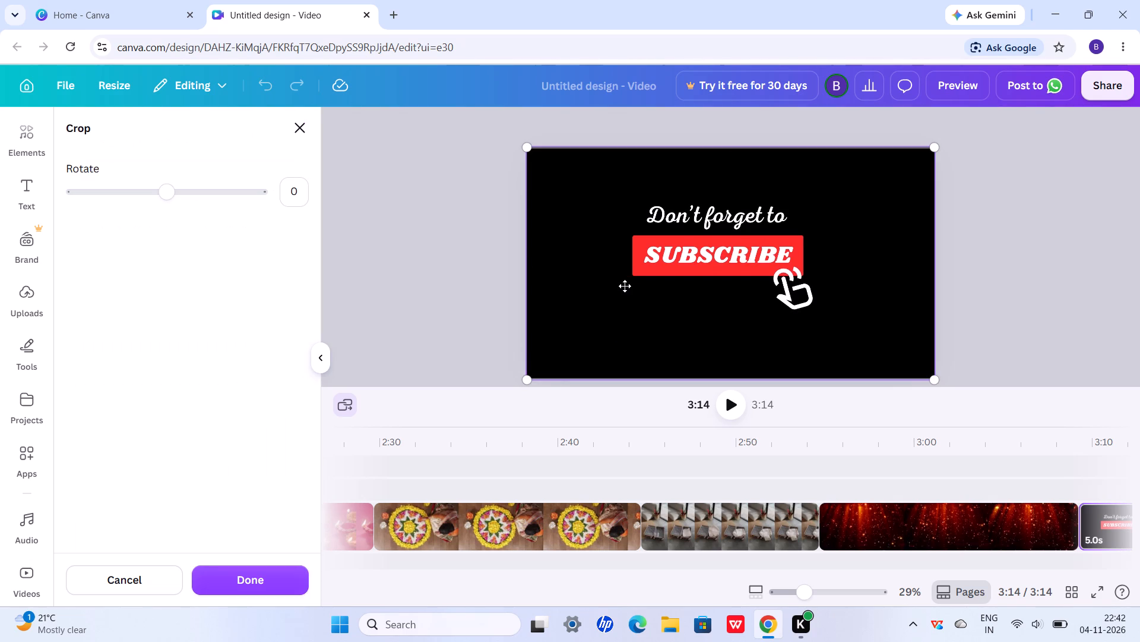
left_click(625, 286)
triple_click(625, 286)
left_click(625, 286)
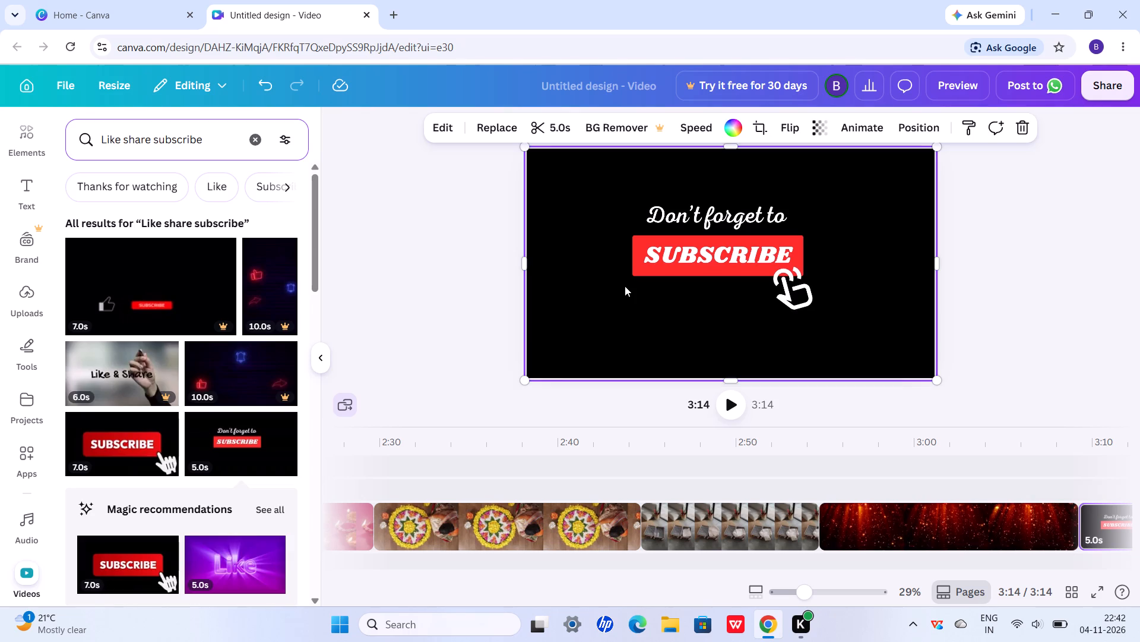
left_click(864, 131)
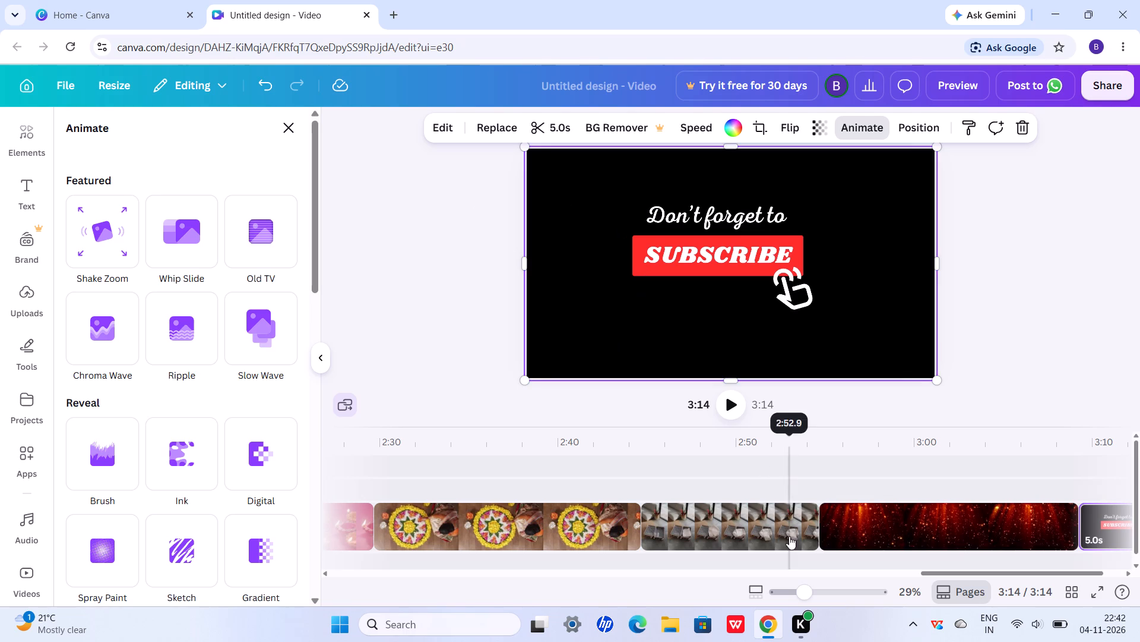
Play the 10-second open suitcase clip between the flower rangoli and red glitter clips, and delete it from the timeline.
left_click(762, 512)
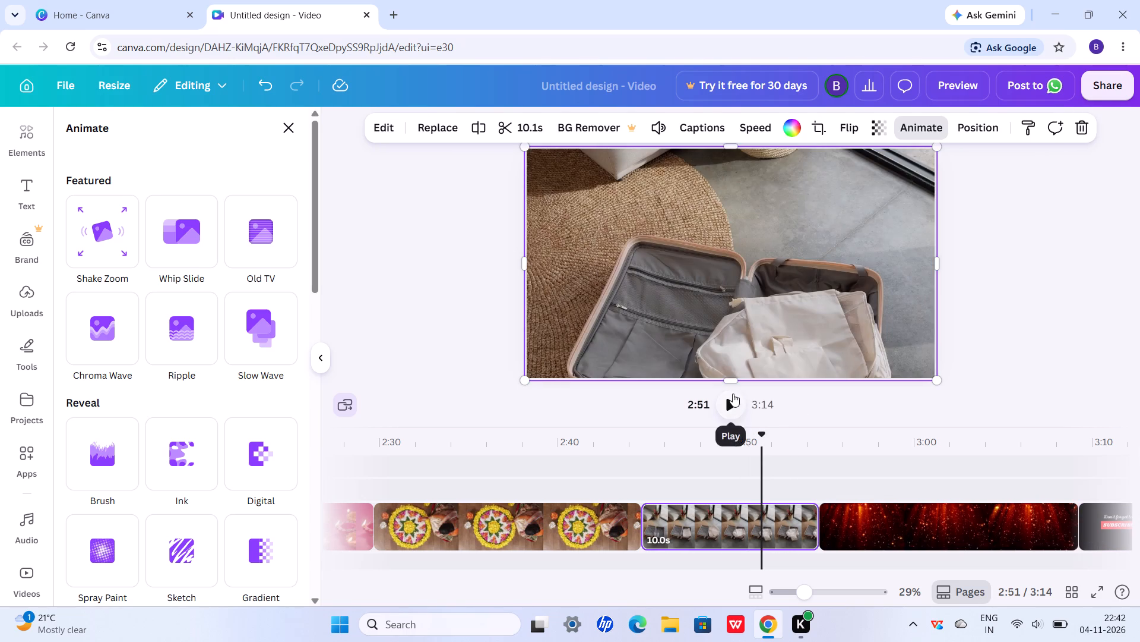
left_click(733, 394)
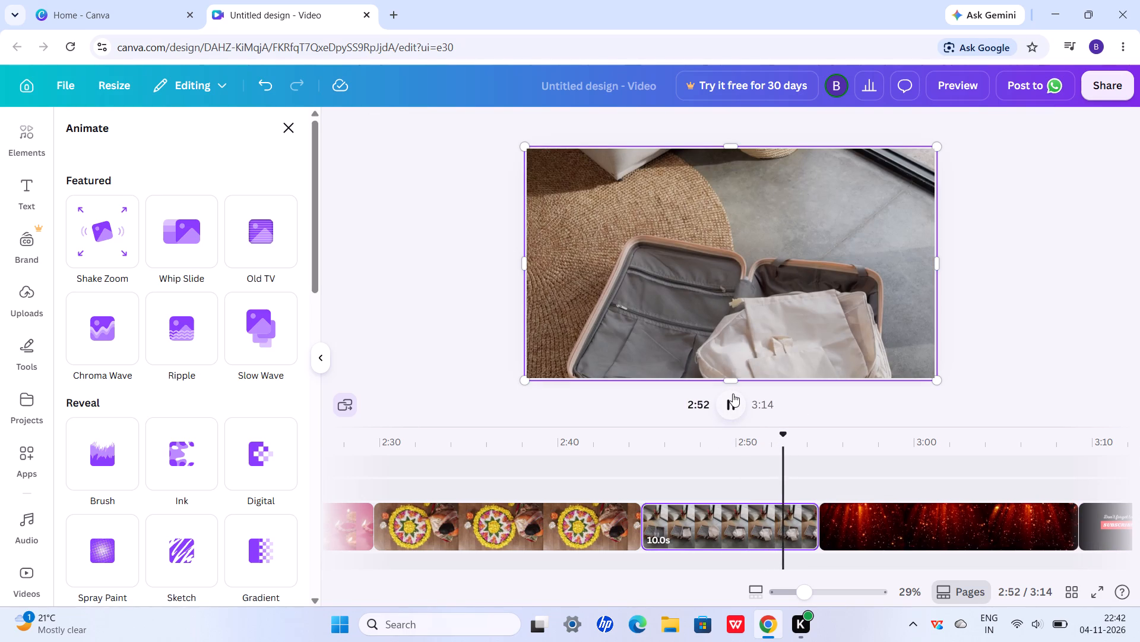
left_click(688, 523)
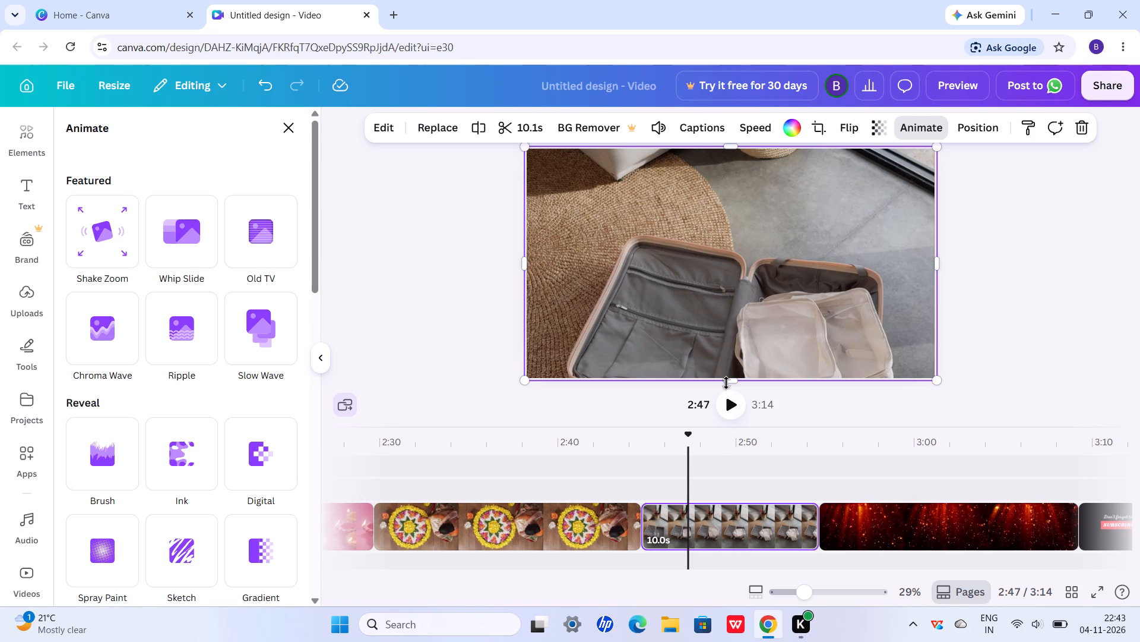
left_click(730, 398)
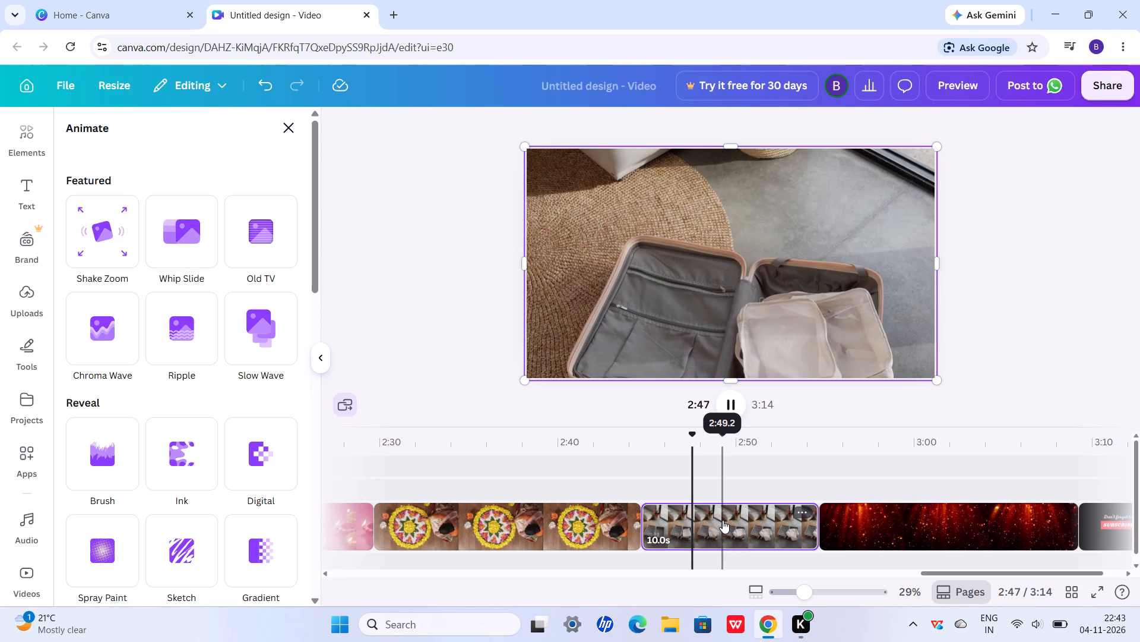
left_click(723, 521)
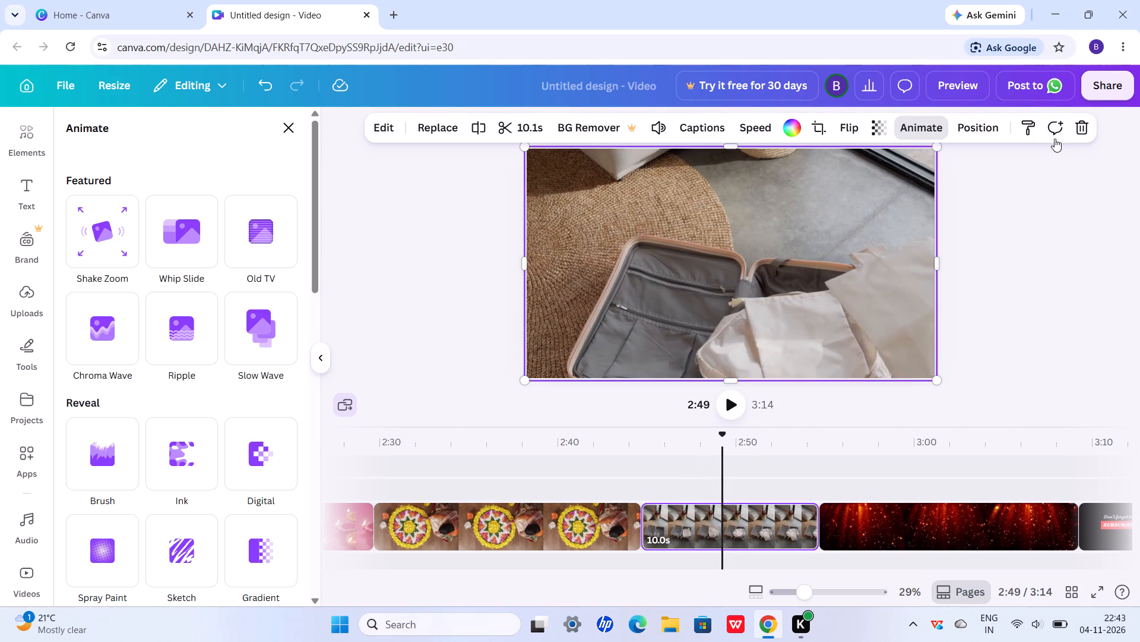
left_click(1084, 124)
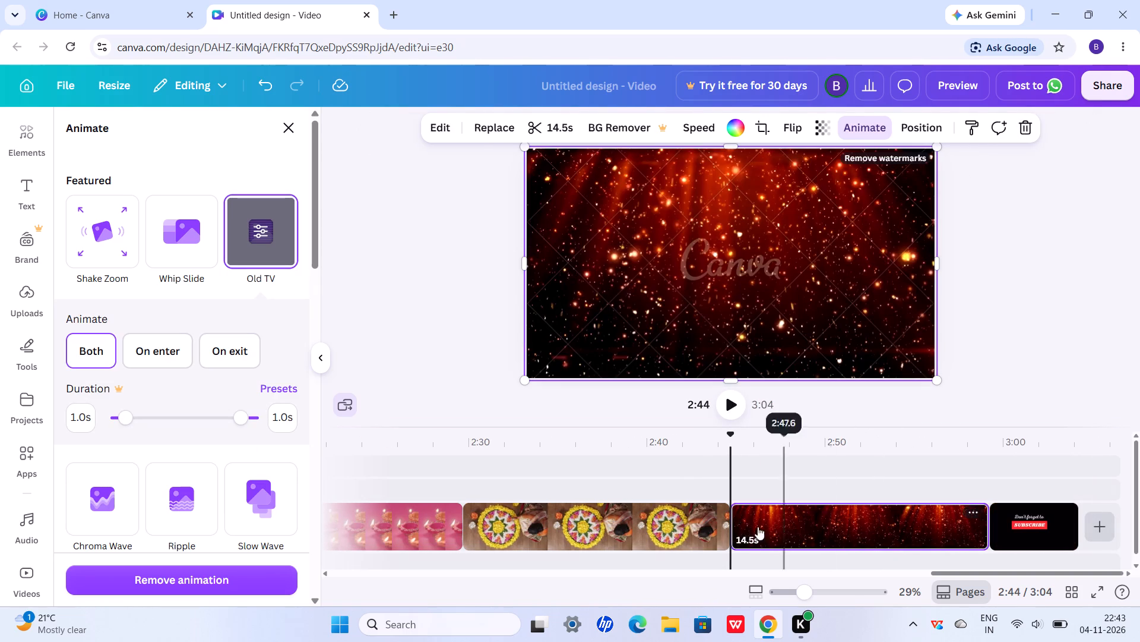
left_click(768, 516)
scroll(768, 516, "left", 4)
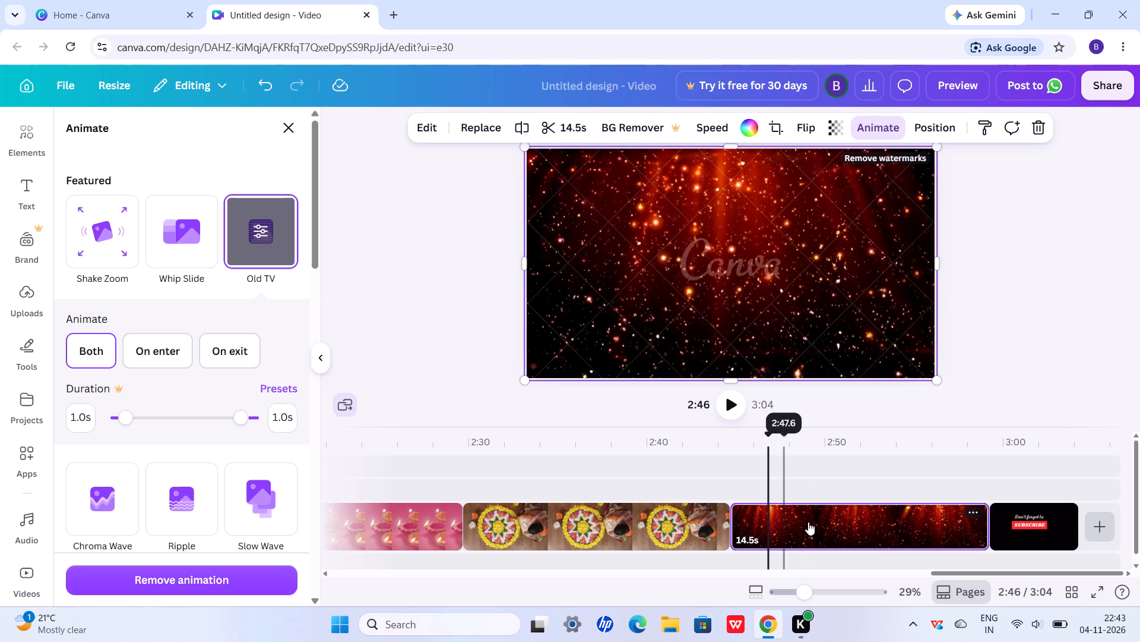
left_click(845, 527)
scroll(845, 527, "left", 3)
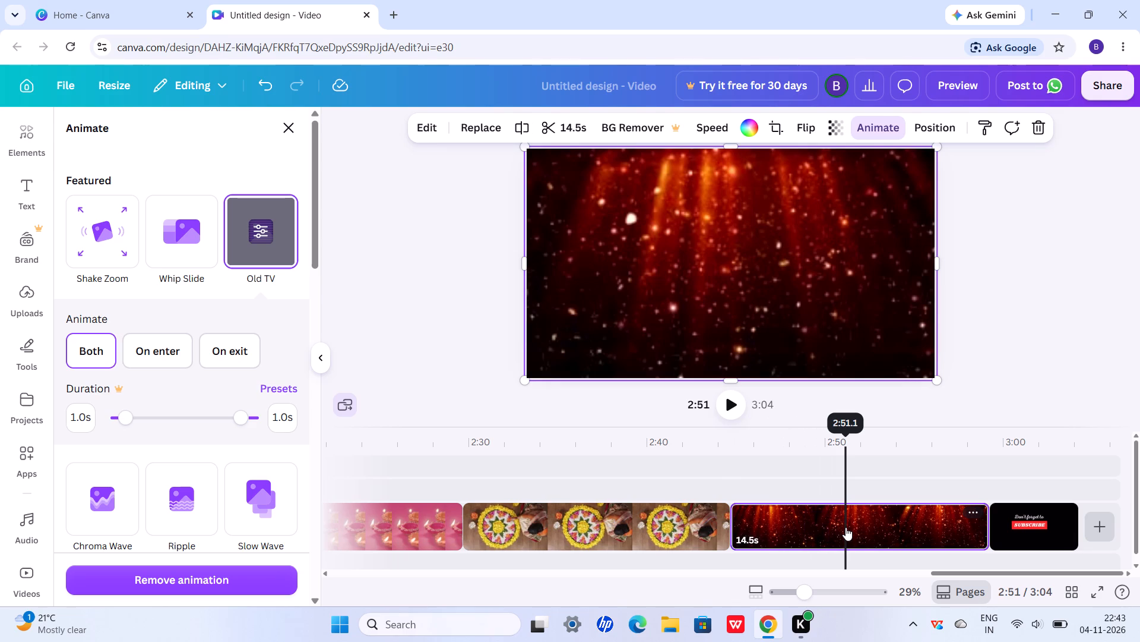
Start a stock video scene after the black subscribe clip and look through the recently used videos for another clip.
left_click(1102, 524)
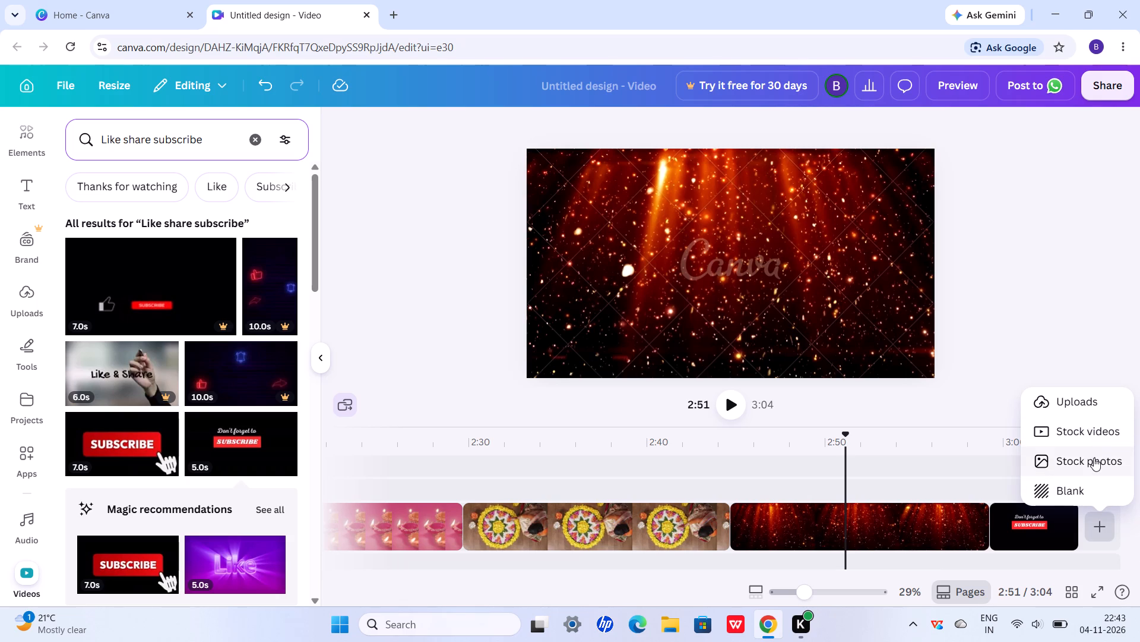
left_click(1091, 435)
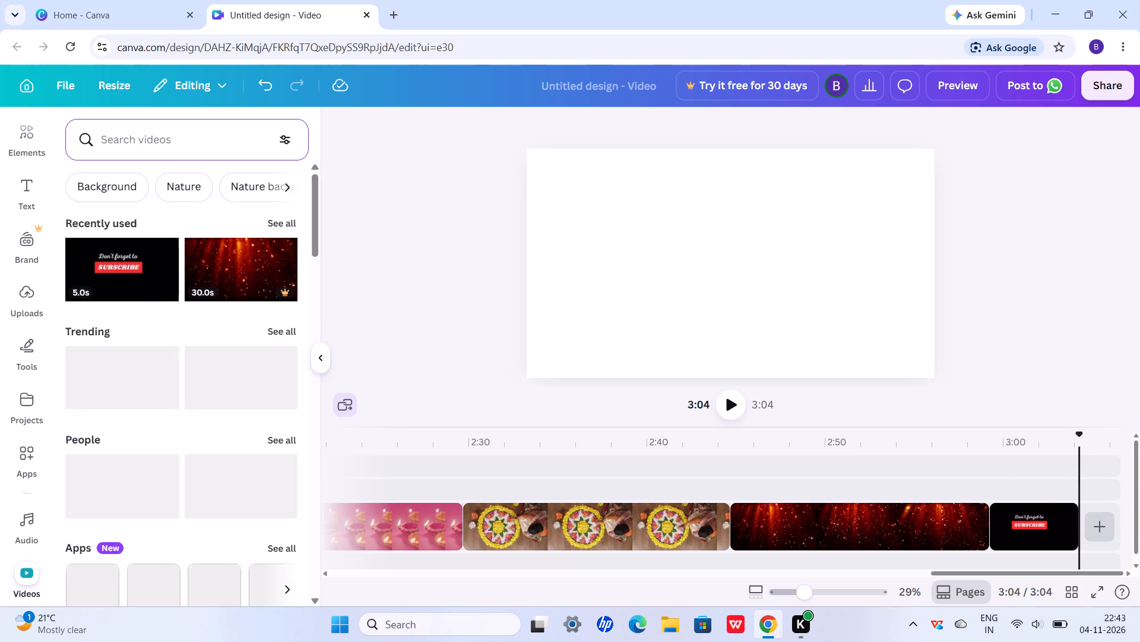
left_click(266, 218)
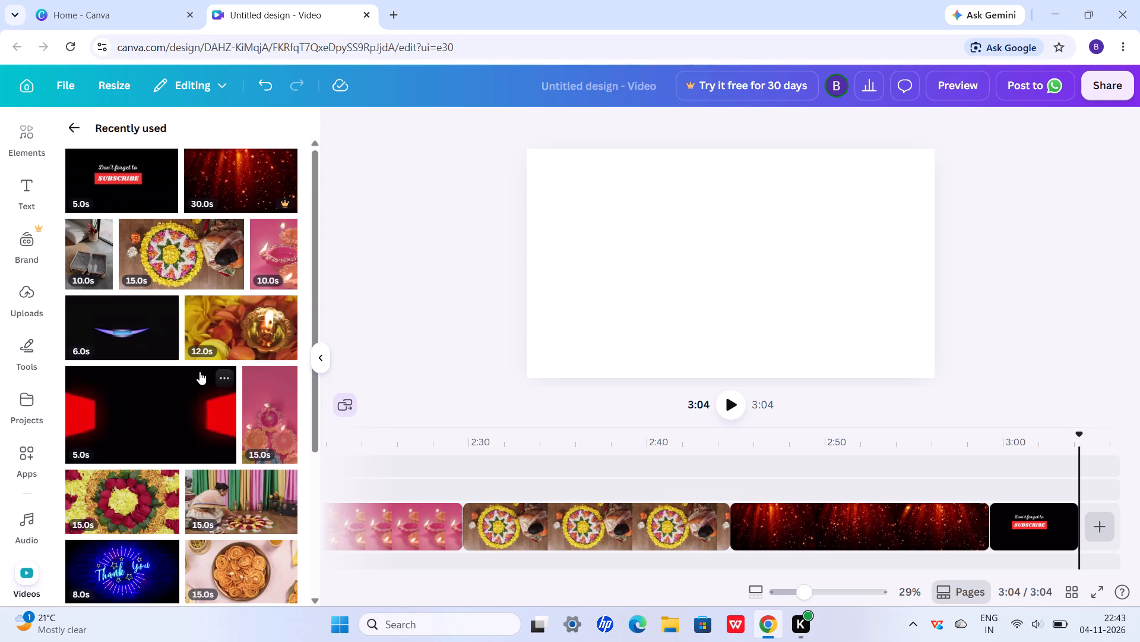
scroll(180, 424, "down", 7)
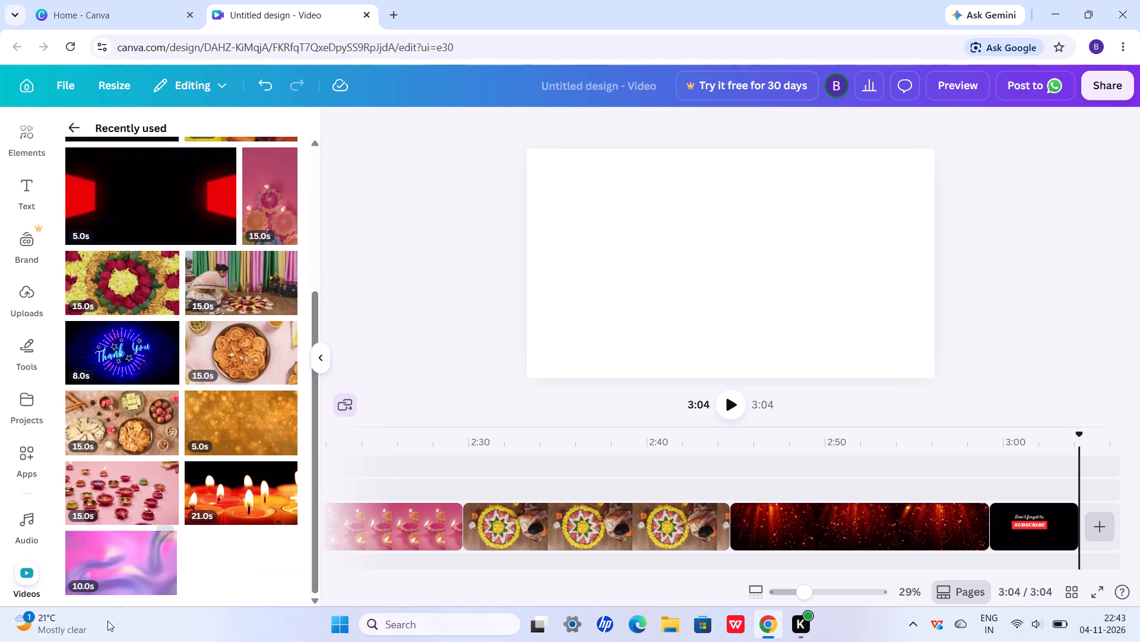
scroll(142, 477, "down", 5)
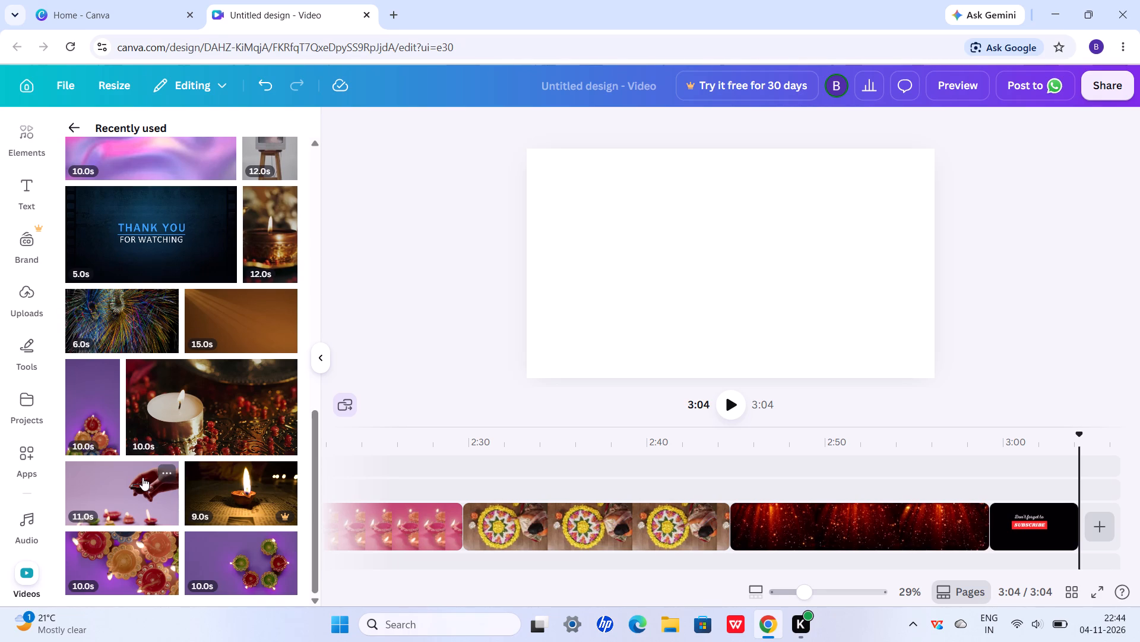
scroll(184, 374, "down", 6)
scroll(176, 347, "up", 3)
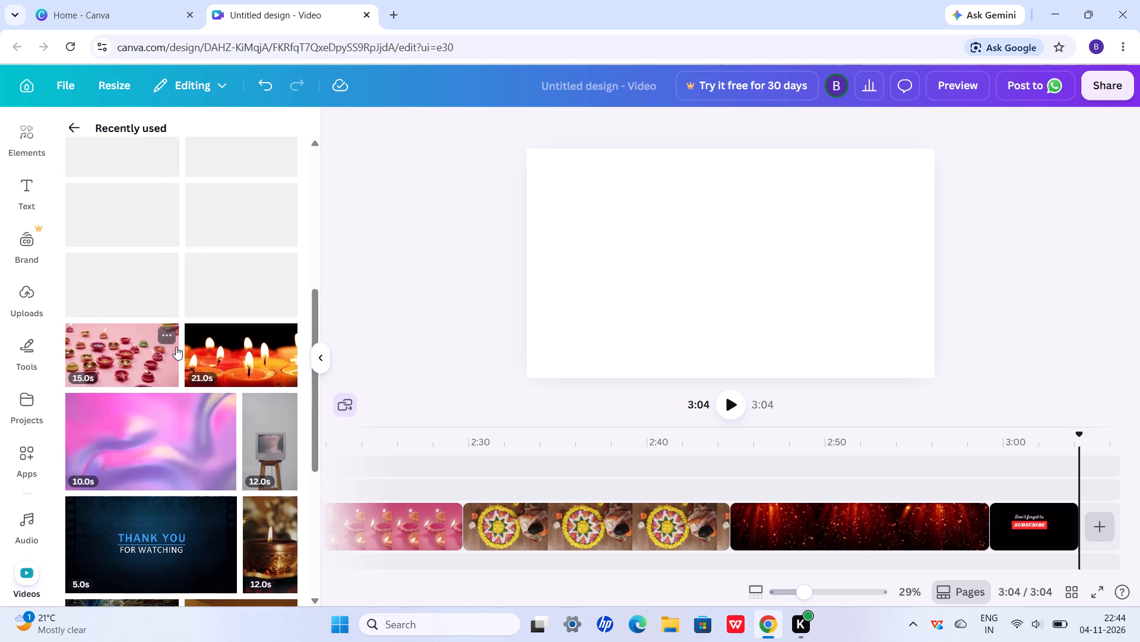
scroll(176, 347, "up", 1)
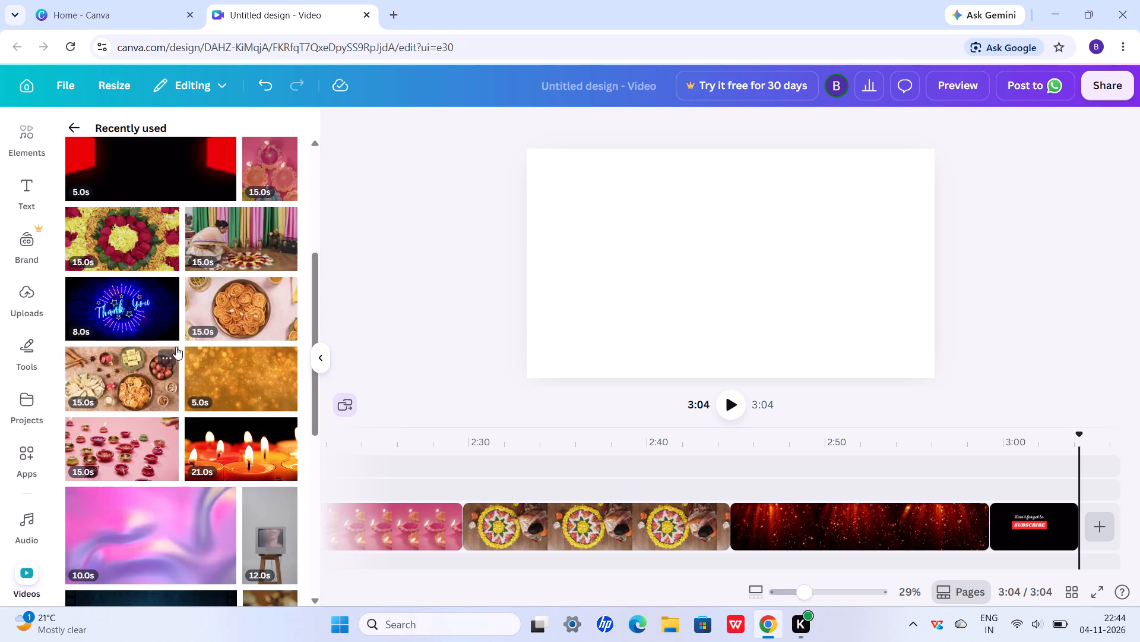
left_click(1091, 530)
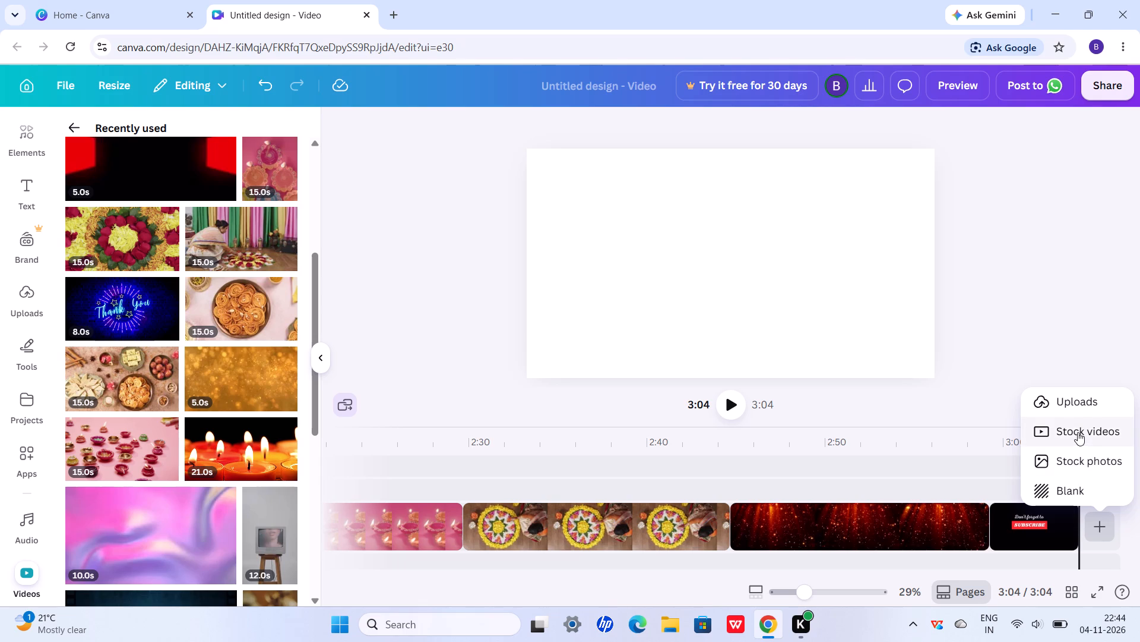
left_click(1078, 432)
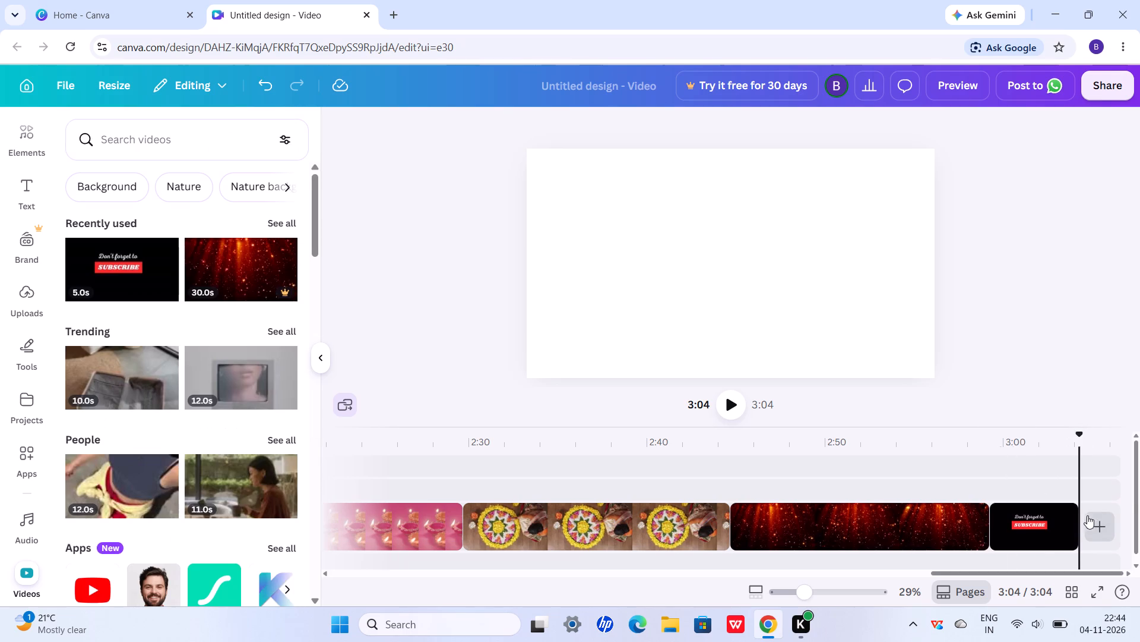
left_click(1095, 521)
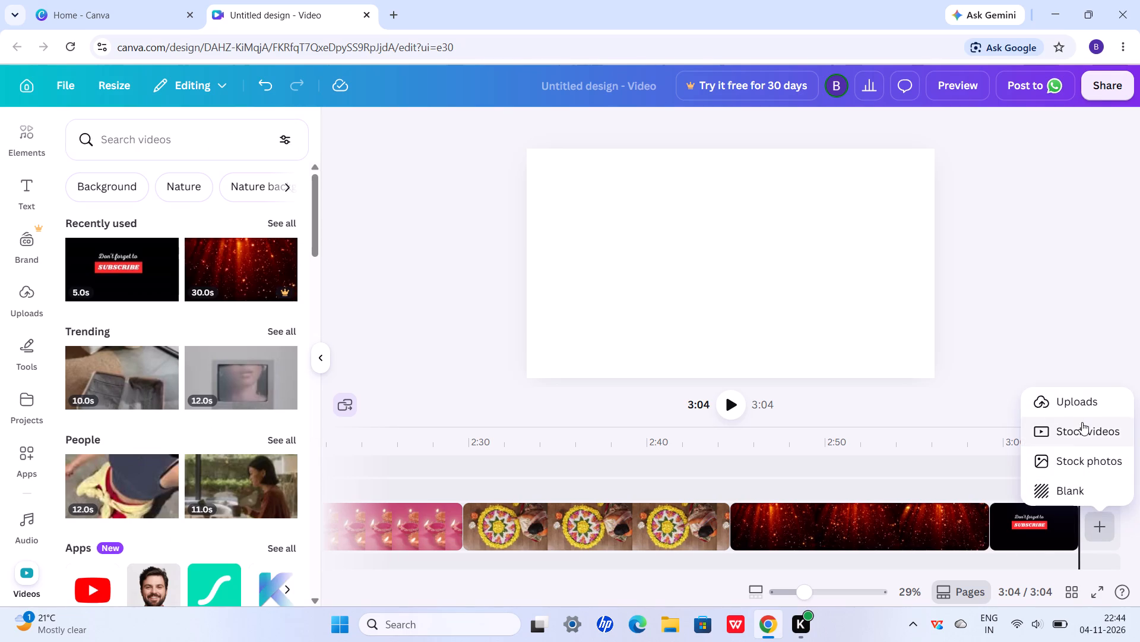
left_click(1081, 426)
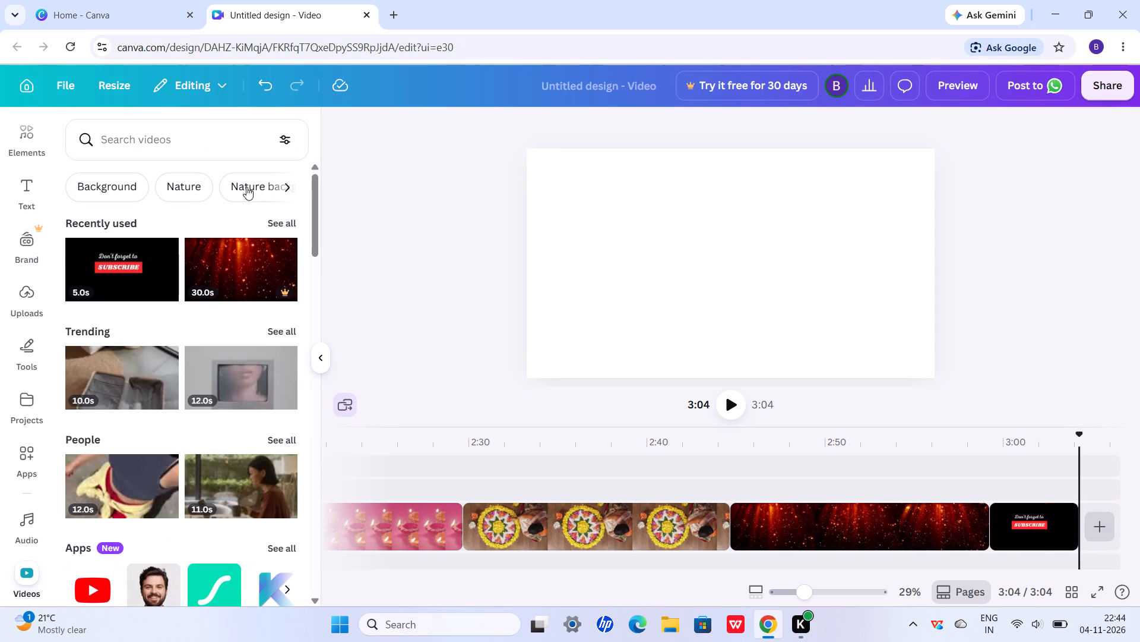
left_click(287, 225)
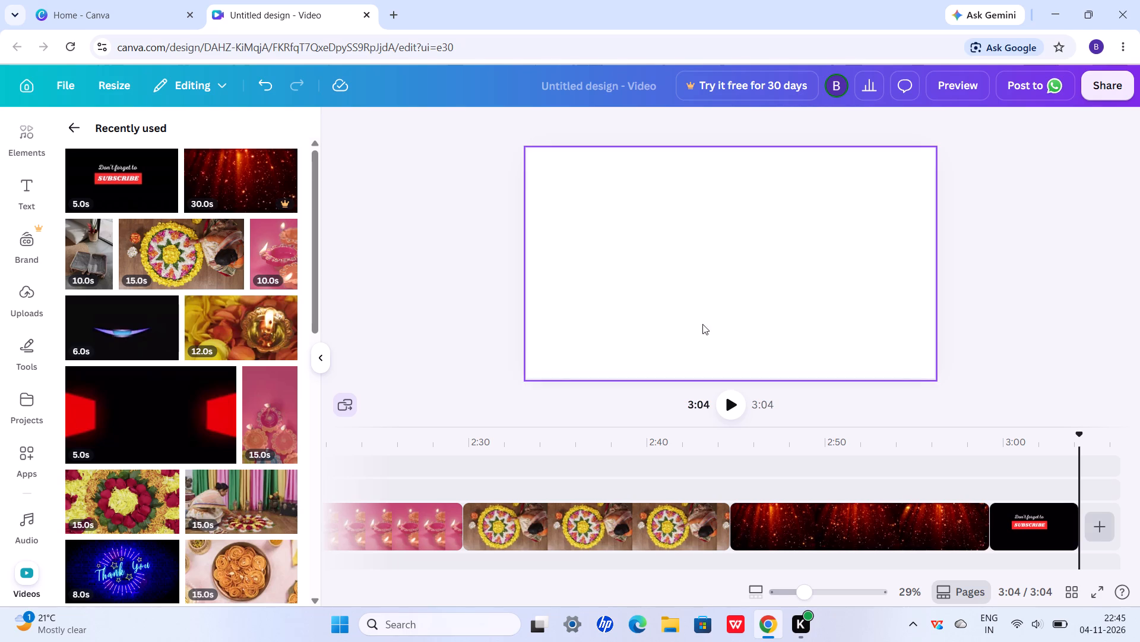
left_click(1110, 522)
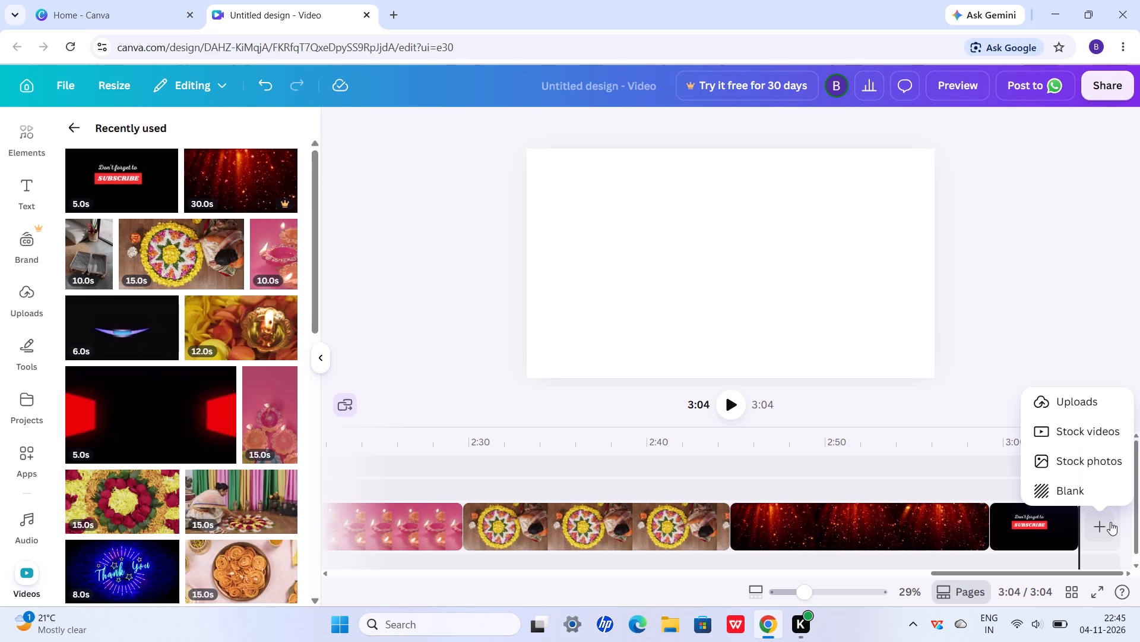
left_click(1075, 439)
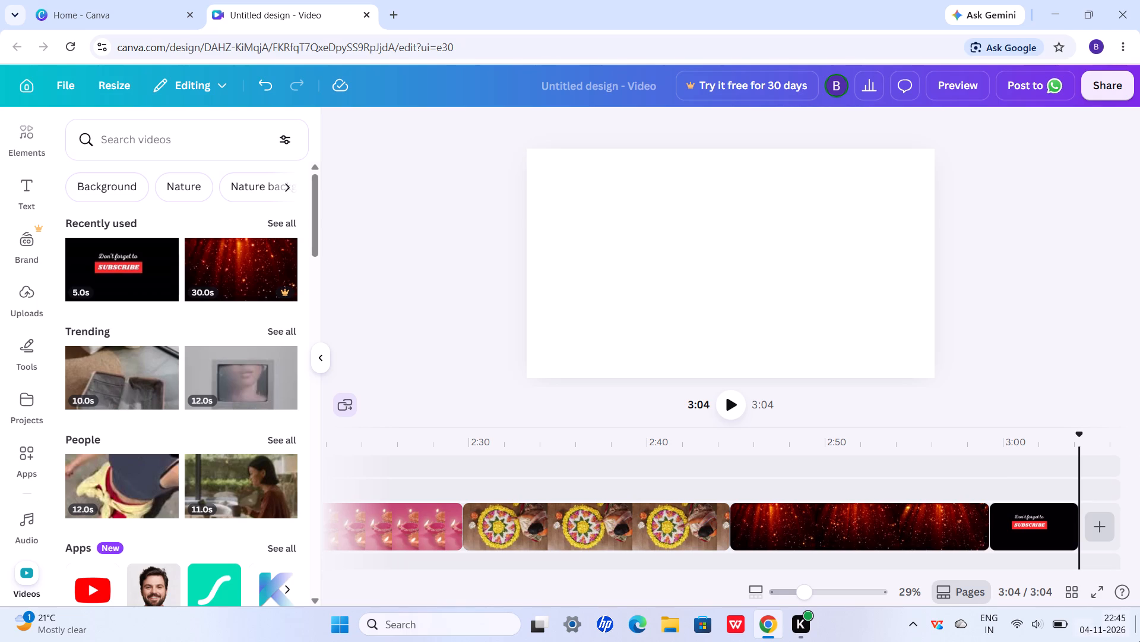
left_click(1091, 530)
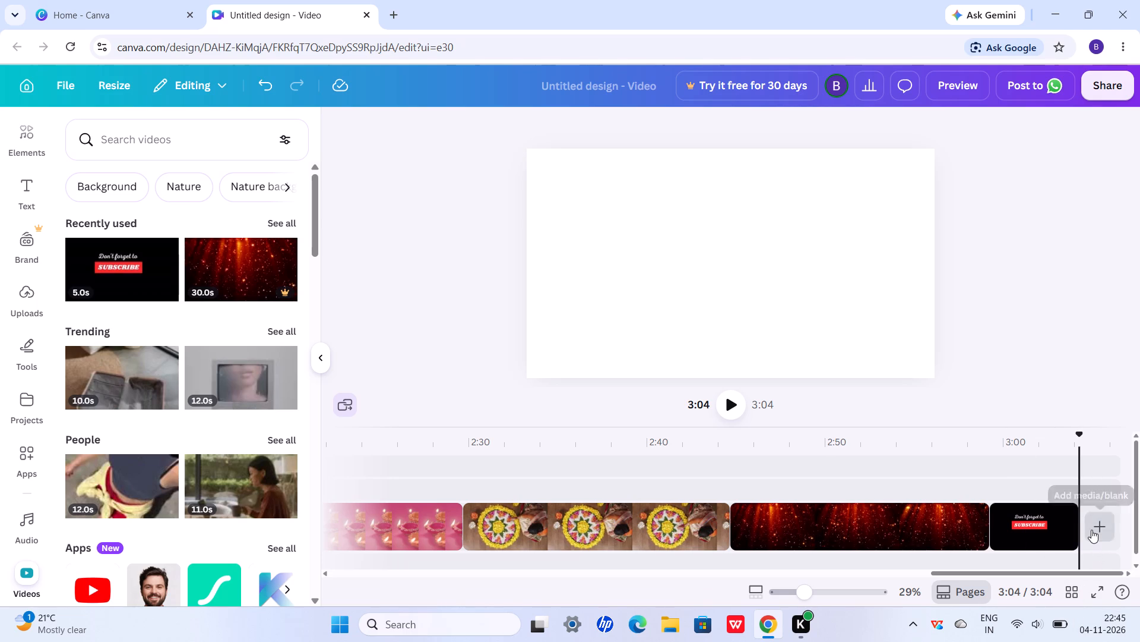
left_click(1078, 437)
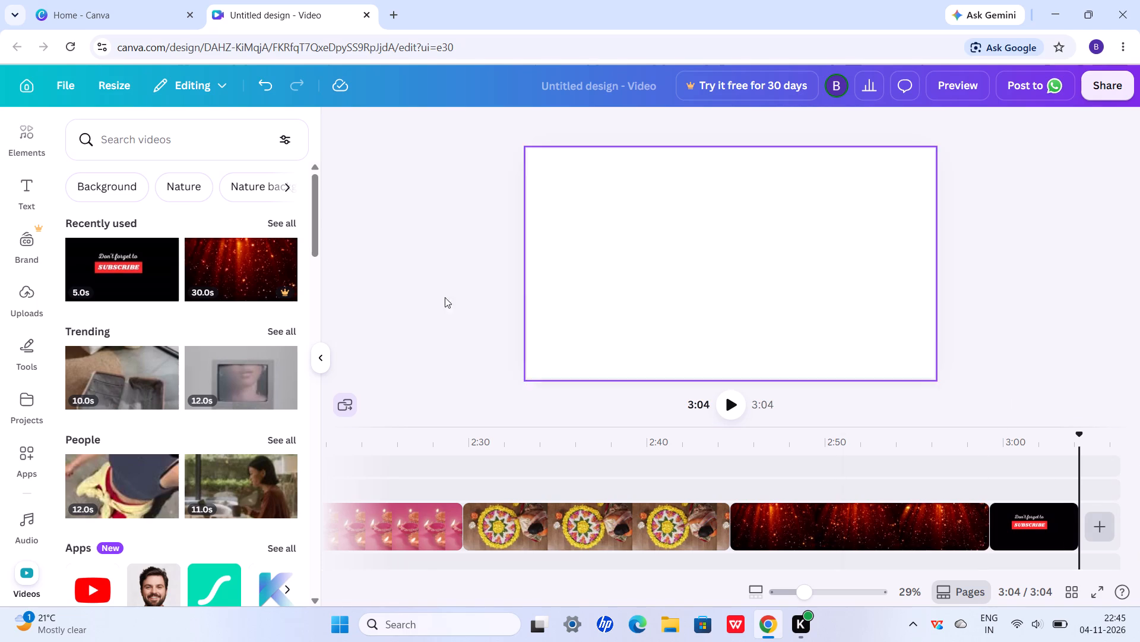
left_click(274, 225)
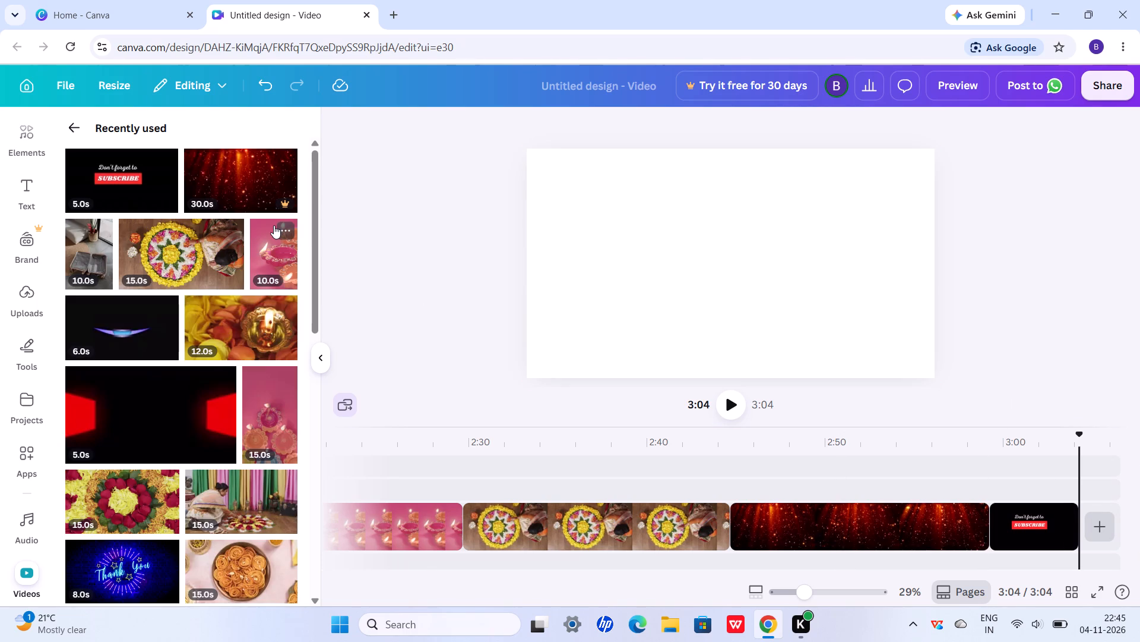
Search the stock videos for "happy diwali" and add the 11-second clip of brass diyas on a pink background after the subscribe clip.
left_click(71, 122)
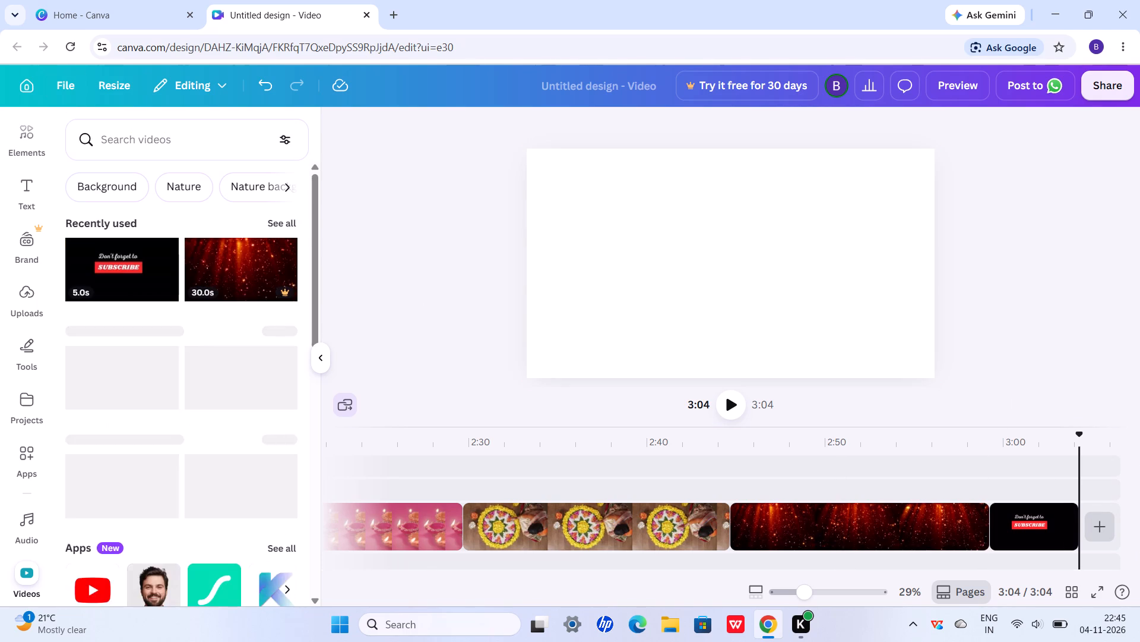
left_click(126, 140)
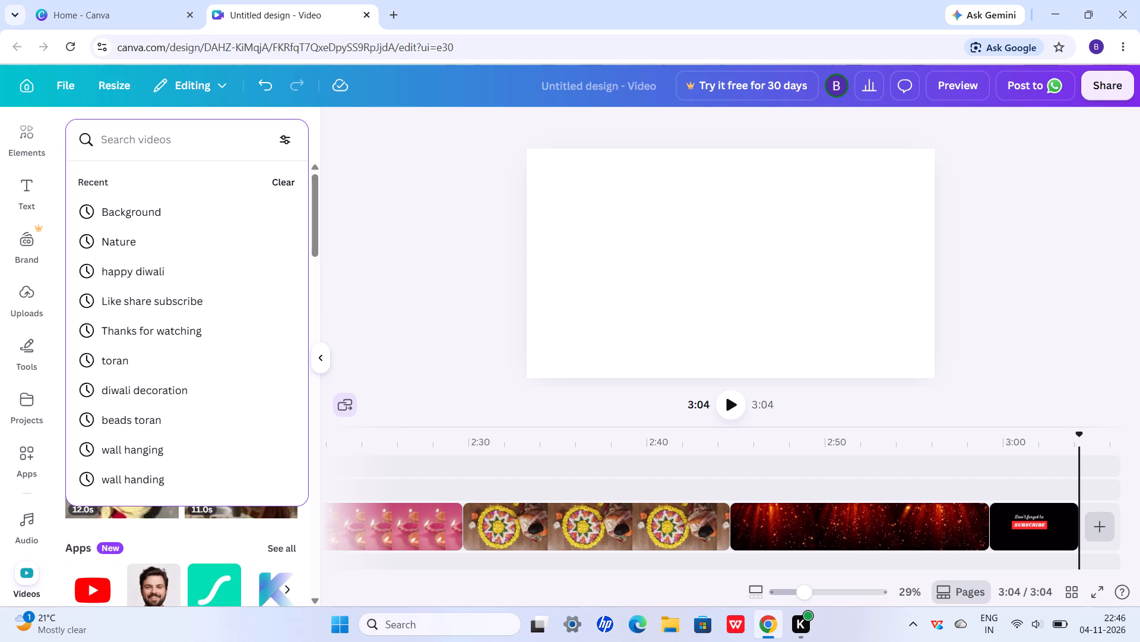
scroll(123, 247, "down", 1)
left_click(135, 266)
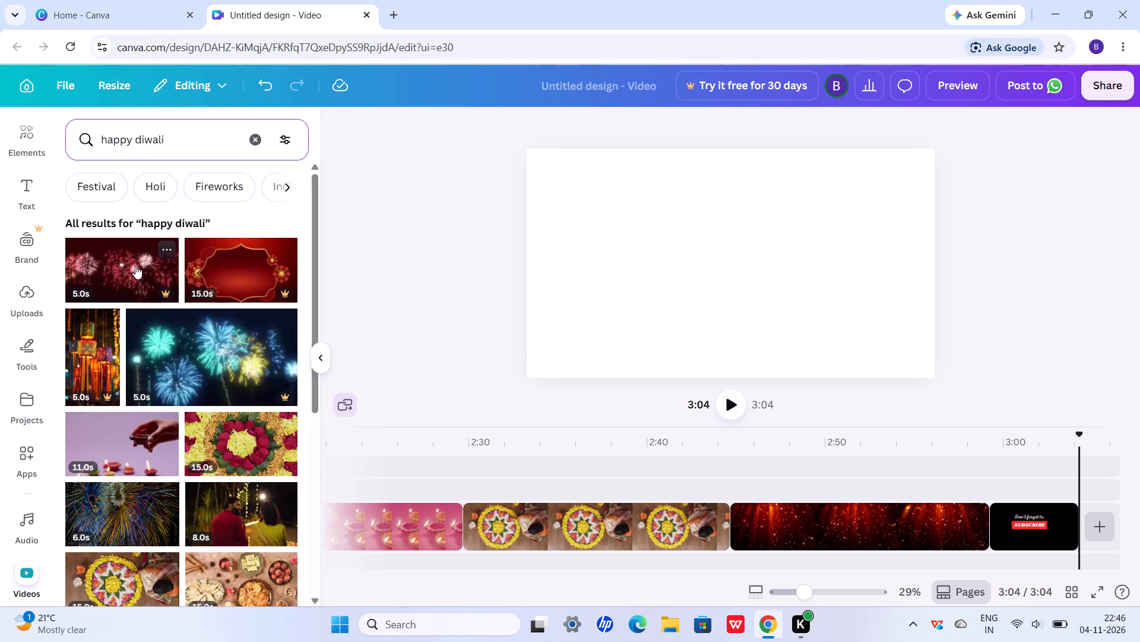
scroll(161, 459, "down", 2)
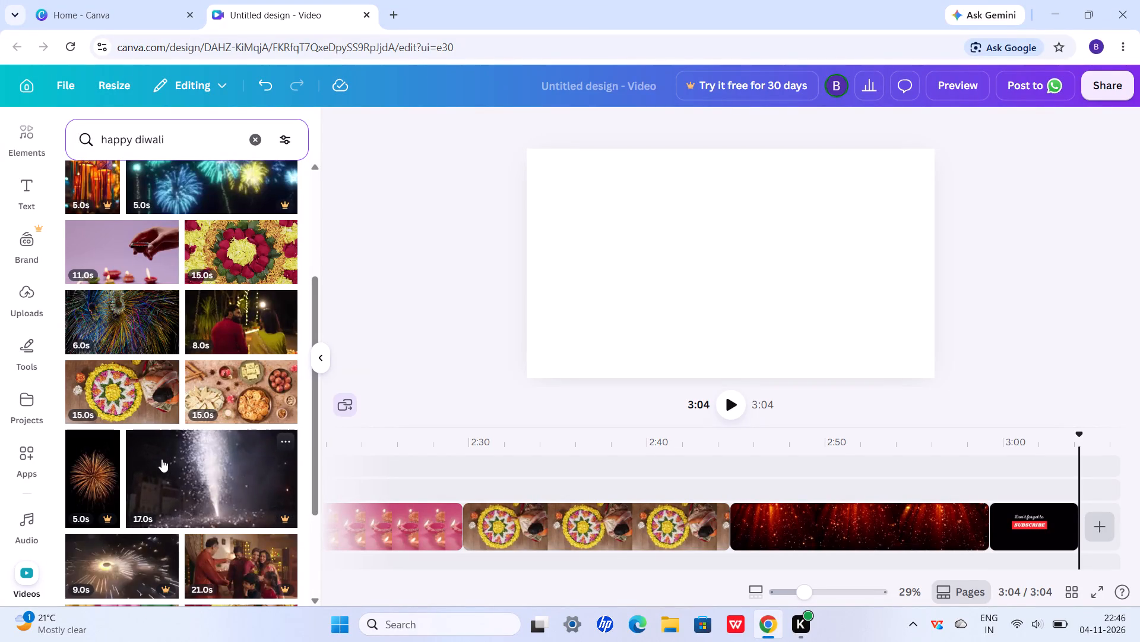
scroll(161, 459, "down", 2)
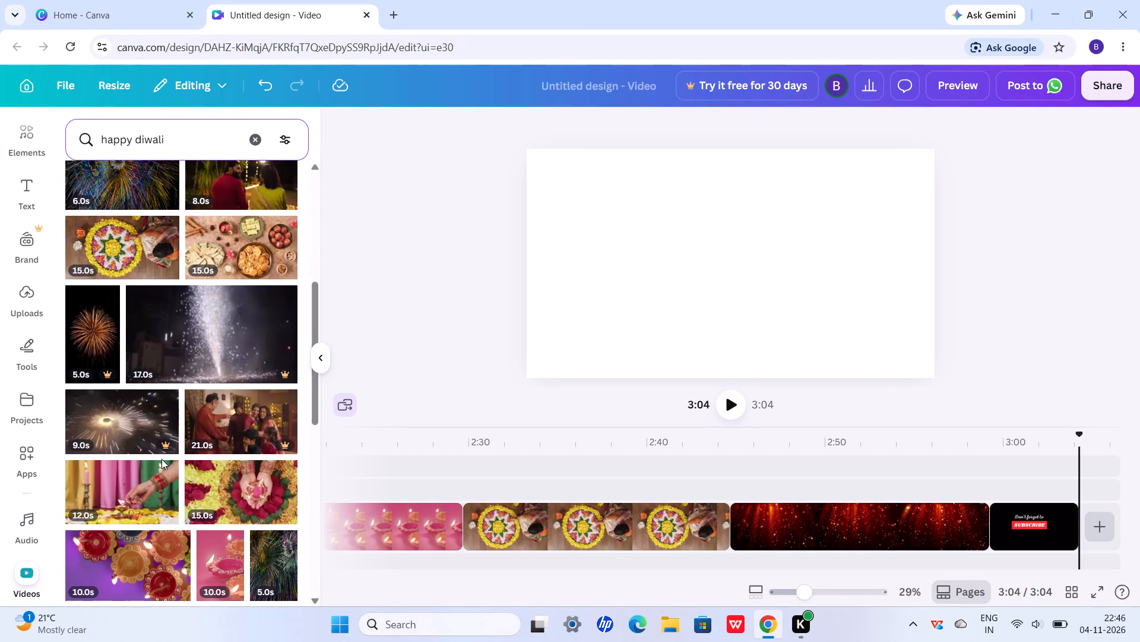
scroll(161, 459, "down", 3)
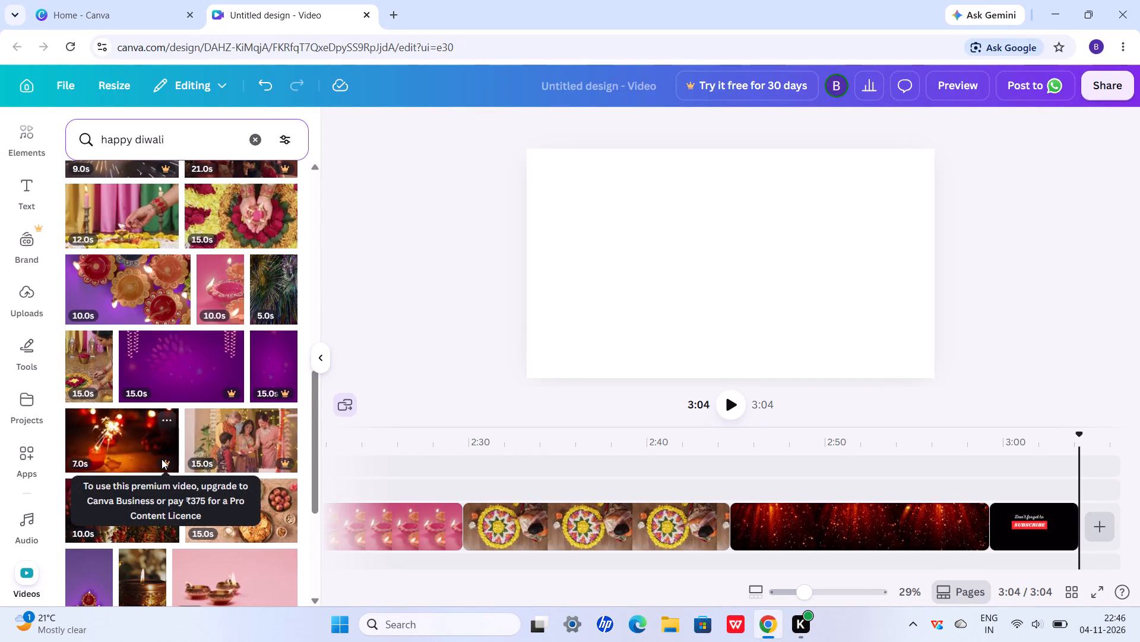
scroll(161, 459, "down", 1)
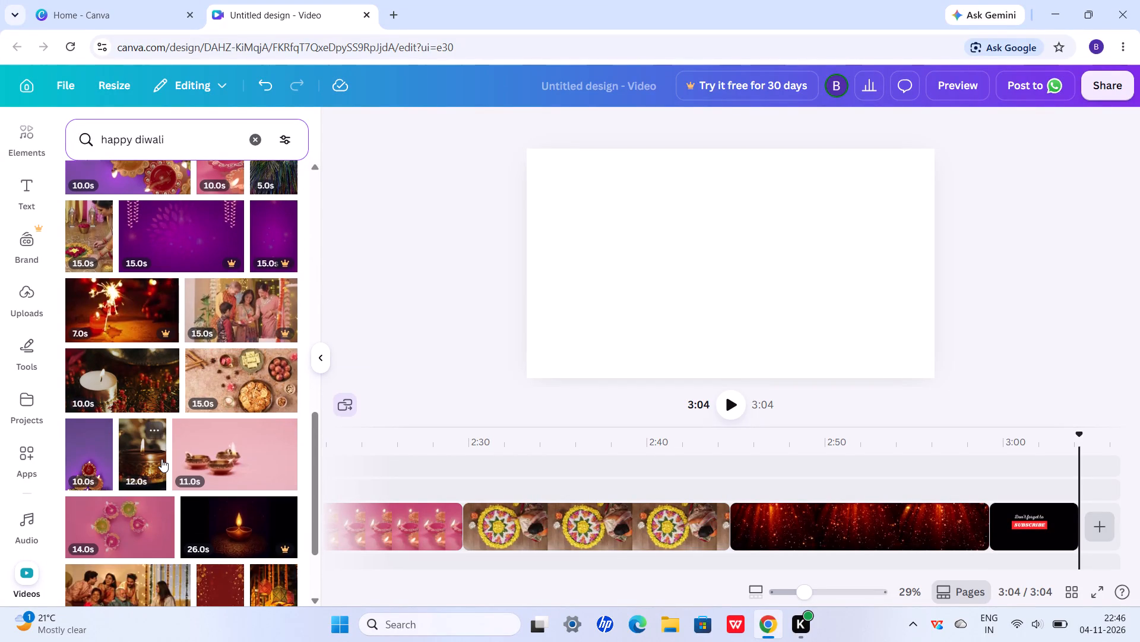
left_click(236, 451)
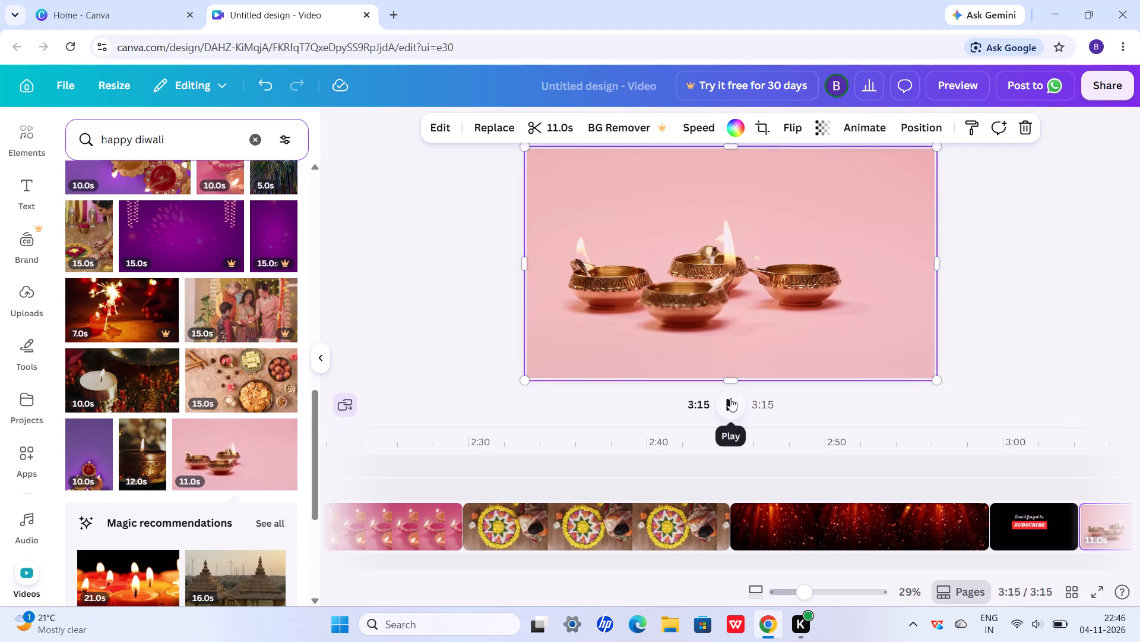
Play the video from the "Don't forget to SUBSCRIBE" clip through the brass diyas clip to check the ending.
left_click(730, 398)
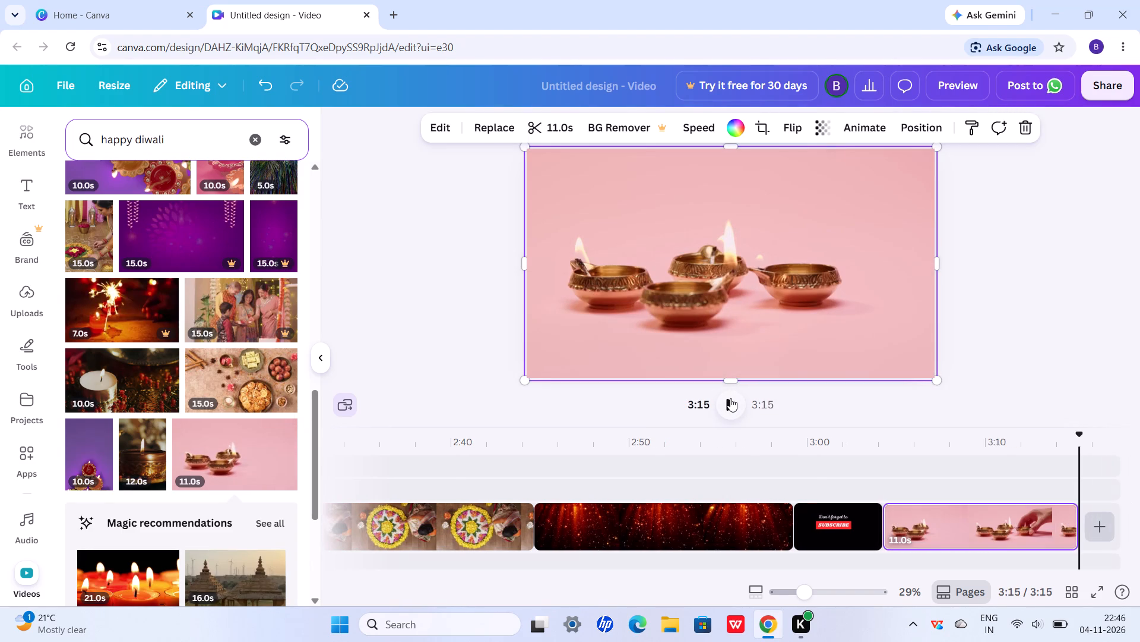
left_click(806, 505)
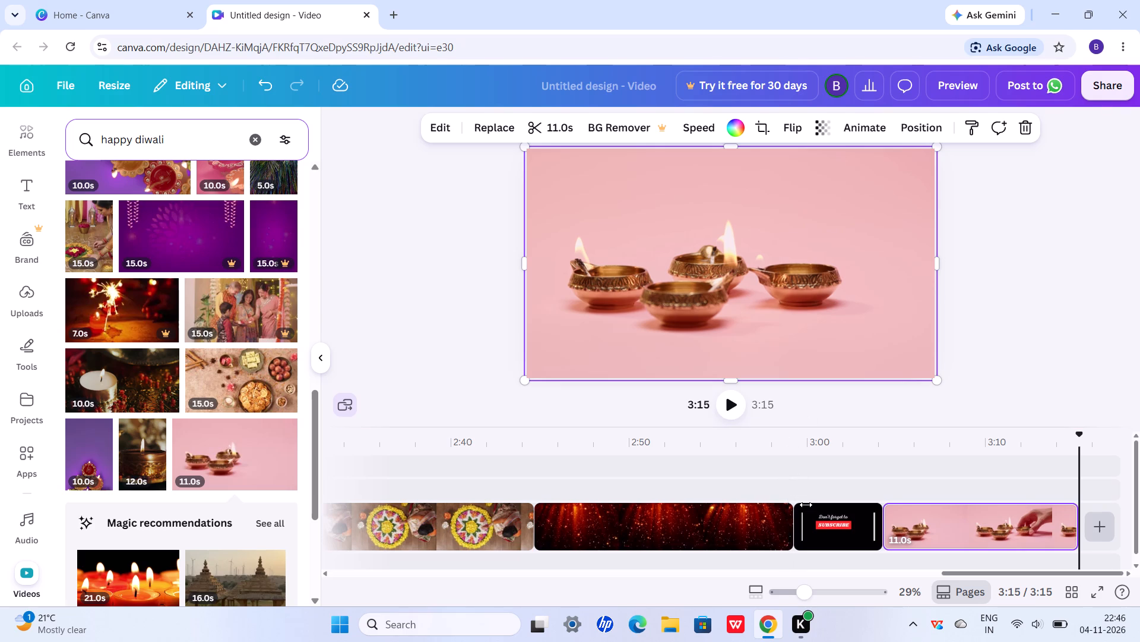
left_click(806, 513)
scroll(806, 513, "left", 4)
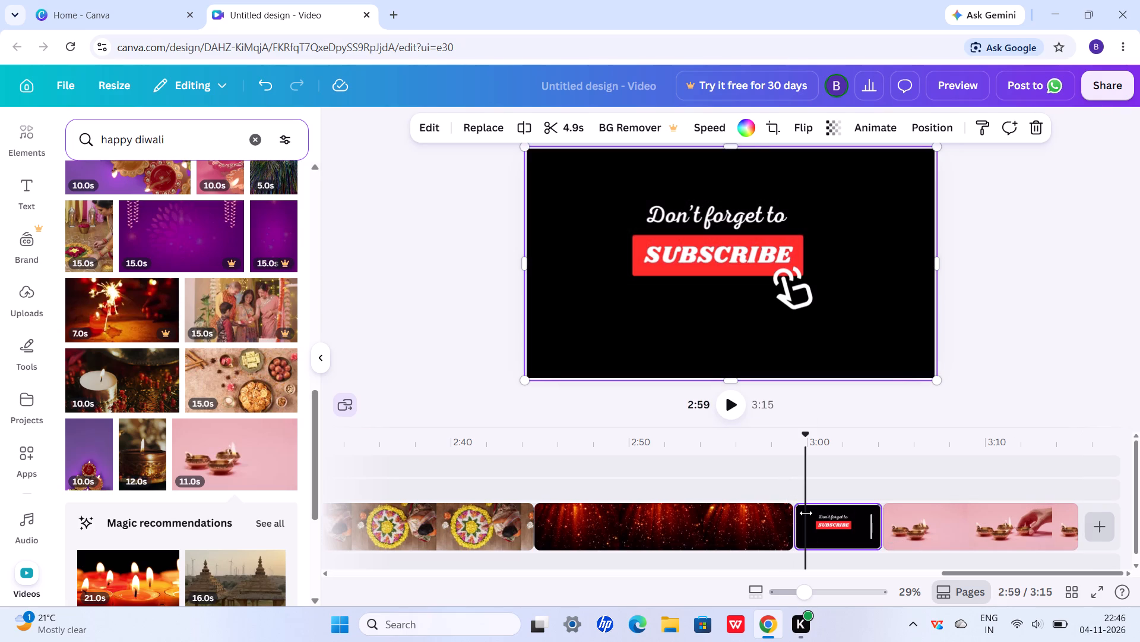
left_click(729, 405)
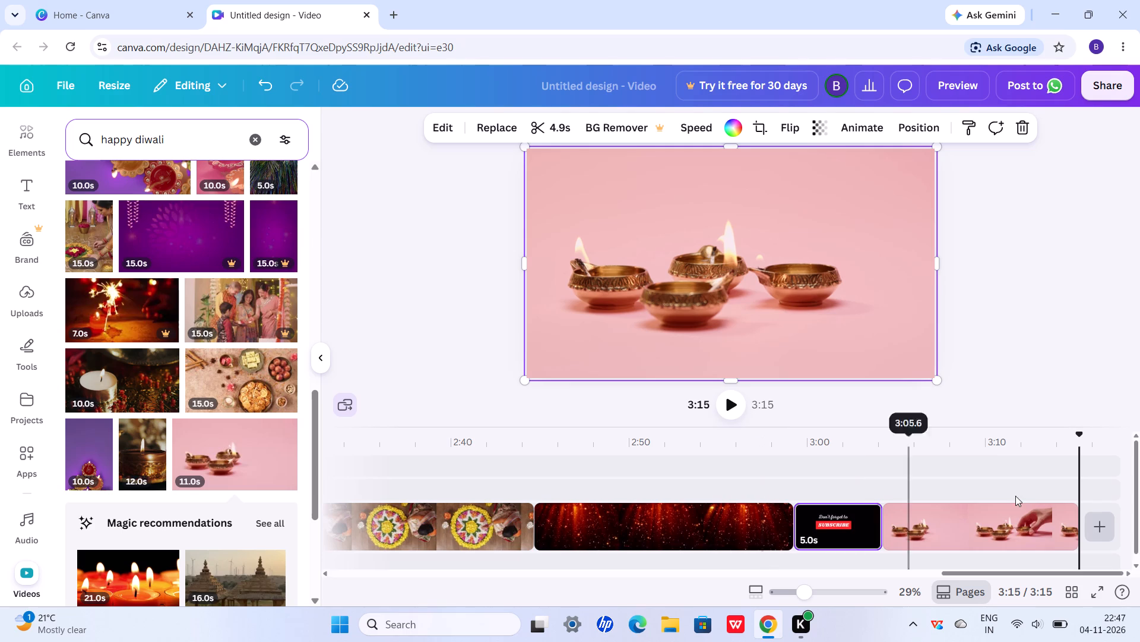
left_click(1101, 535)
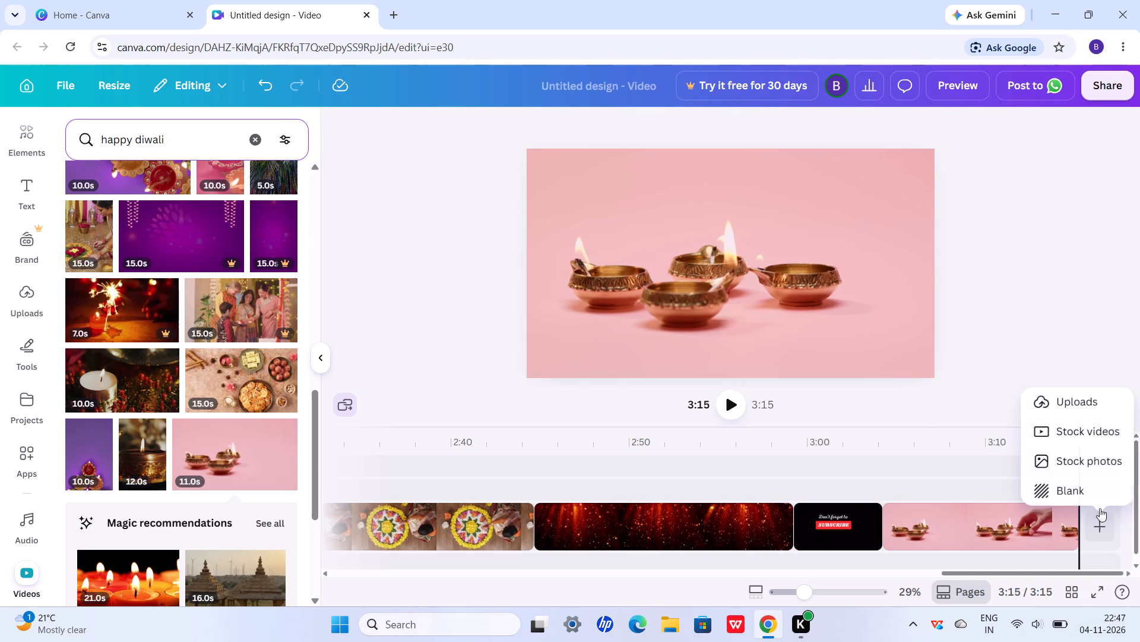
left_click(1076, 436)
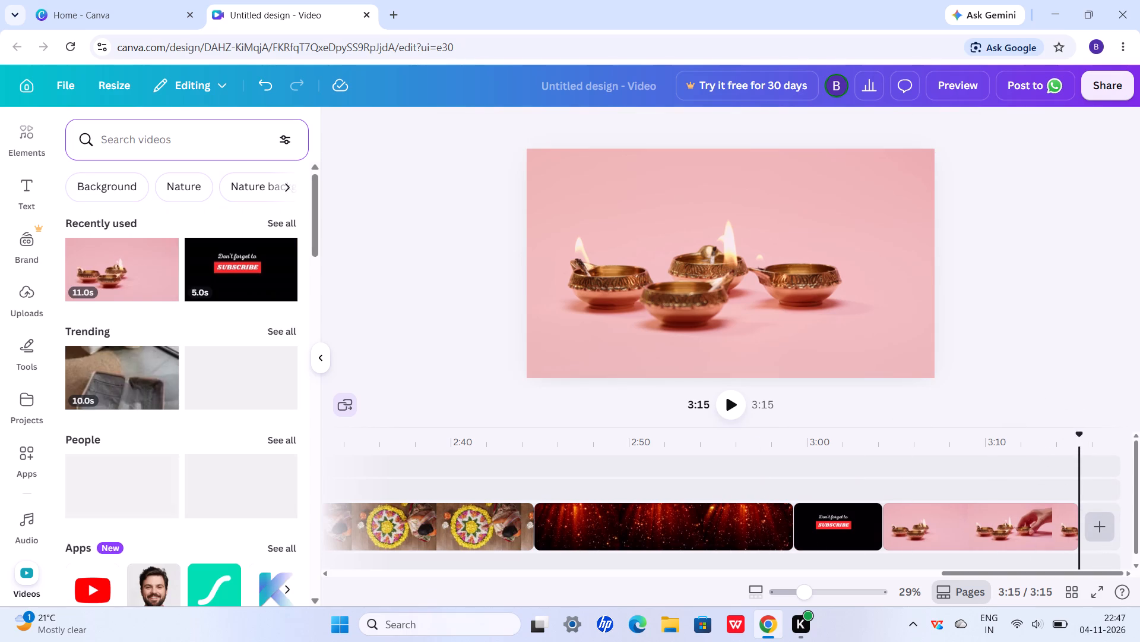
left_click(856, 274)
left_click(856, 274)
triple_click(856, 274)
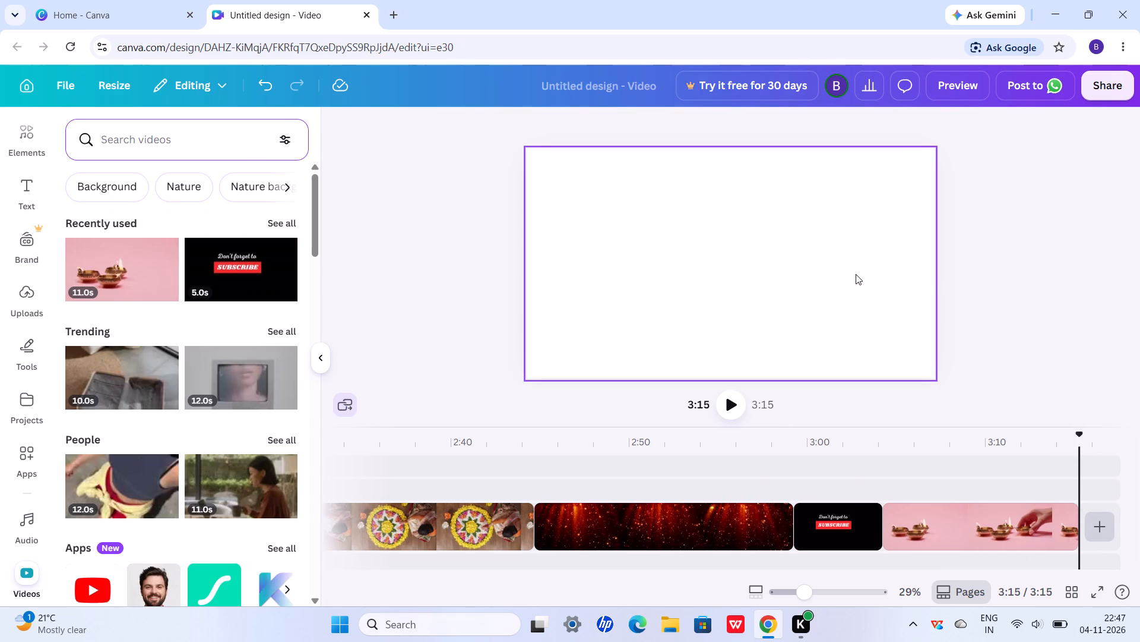
Browse the animation effects available for the brass diyas clip after the subscribe clip.
left_click(978, 515)
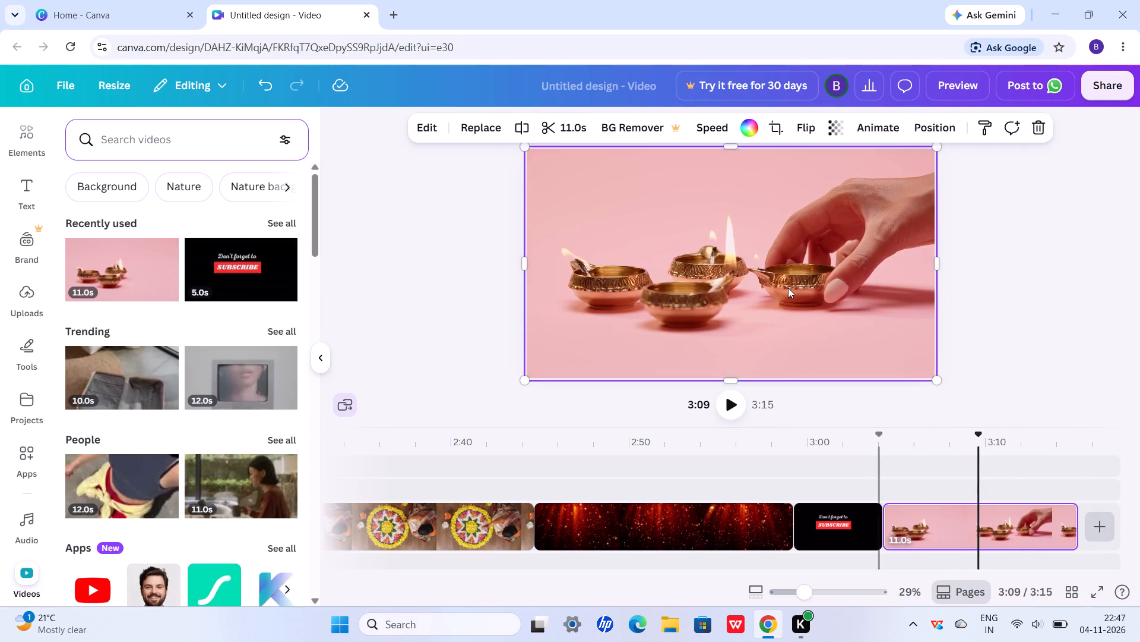
left_click(875, 129)
scroll(239, 429, "down", 1)
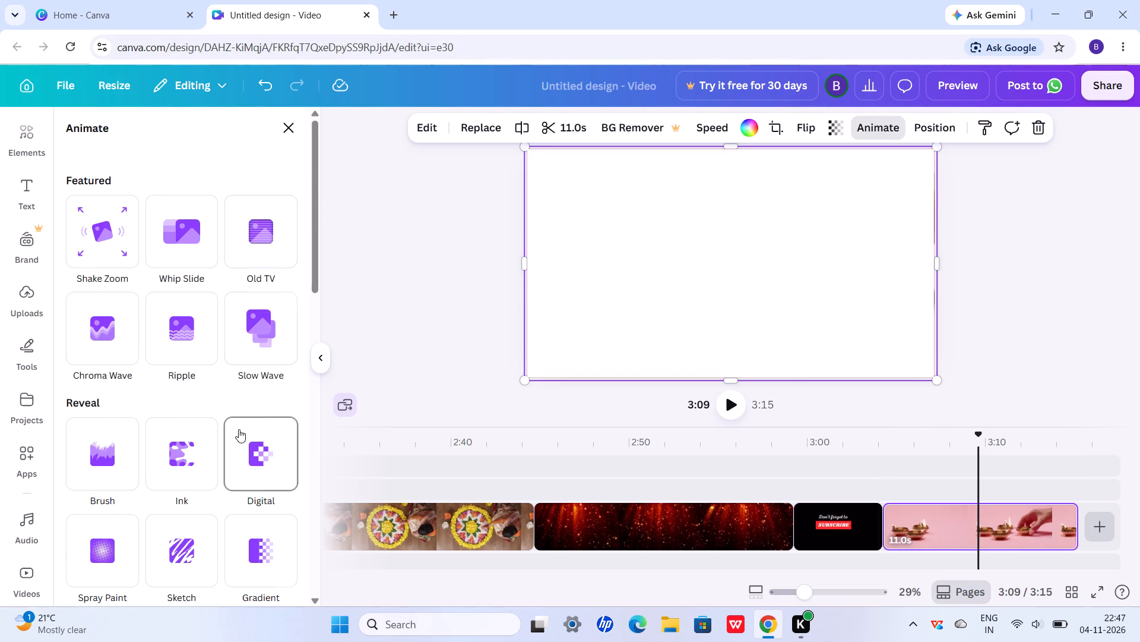
scroll(239, 429, "down", 1)
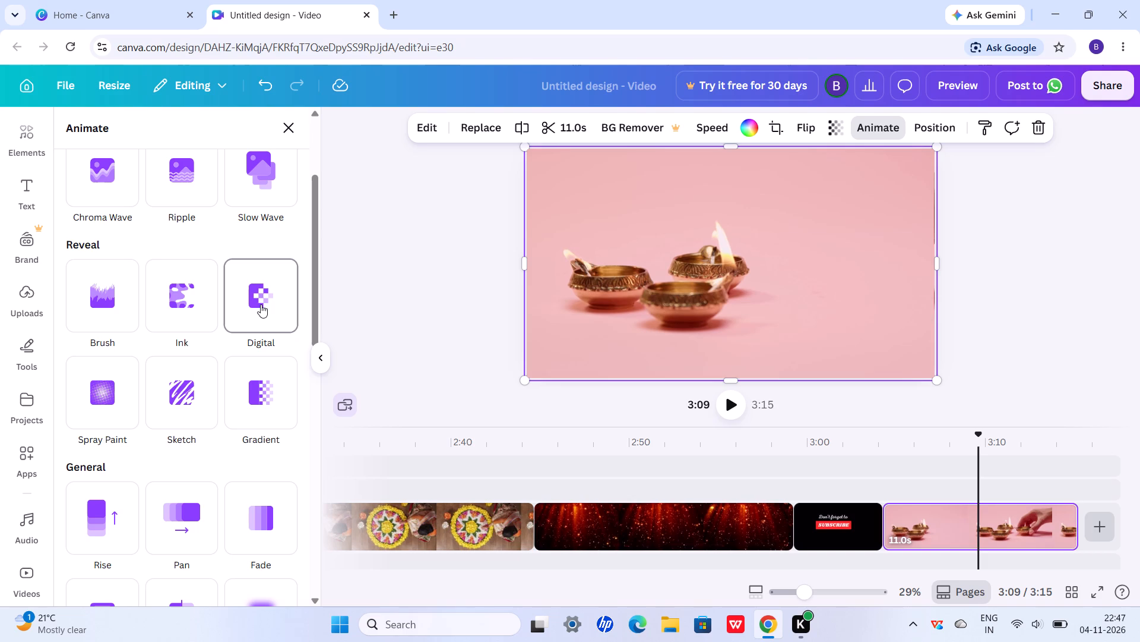
Start a stock video scene after the brass diyas clip and look through the recently used videos for another clip.
left_click(1095, 518)
left_click(1069, 430)
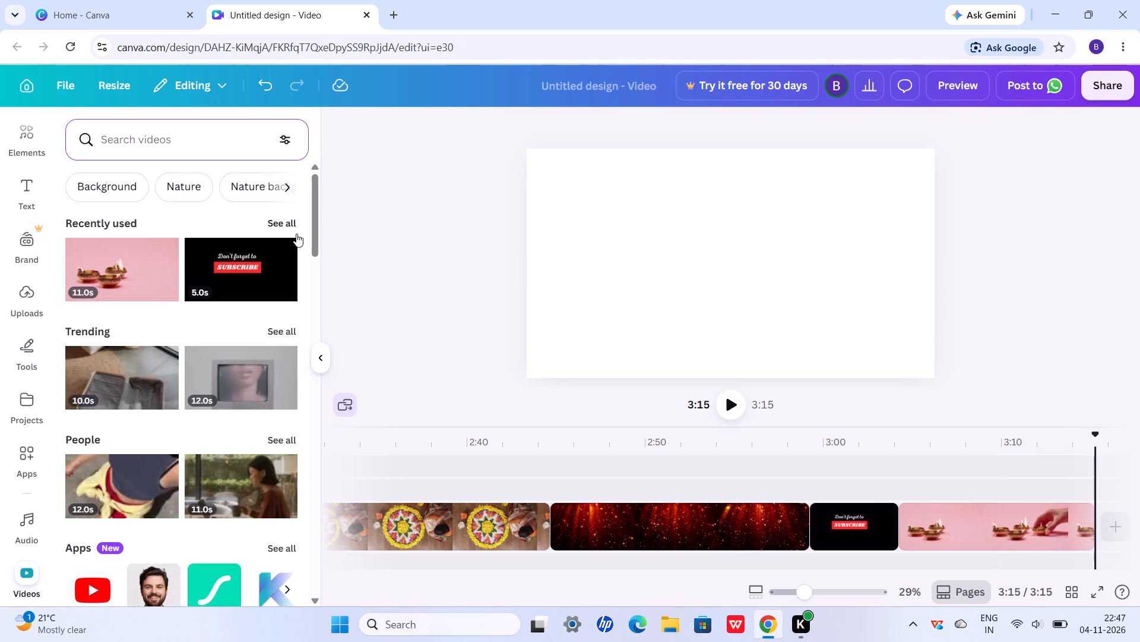
left_click(286, 222)
scroll(197, 429, "down", 3)
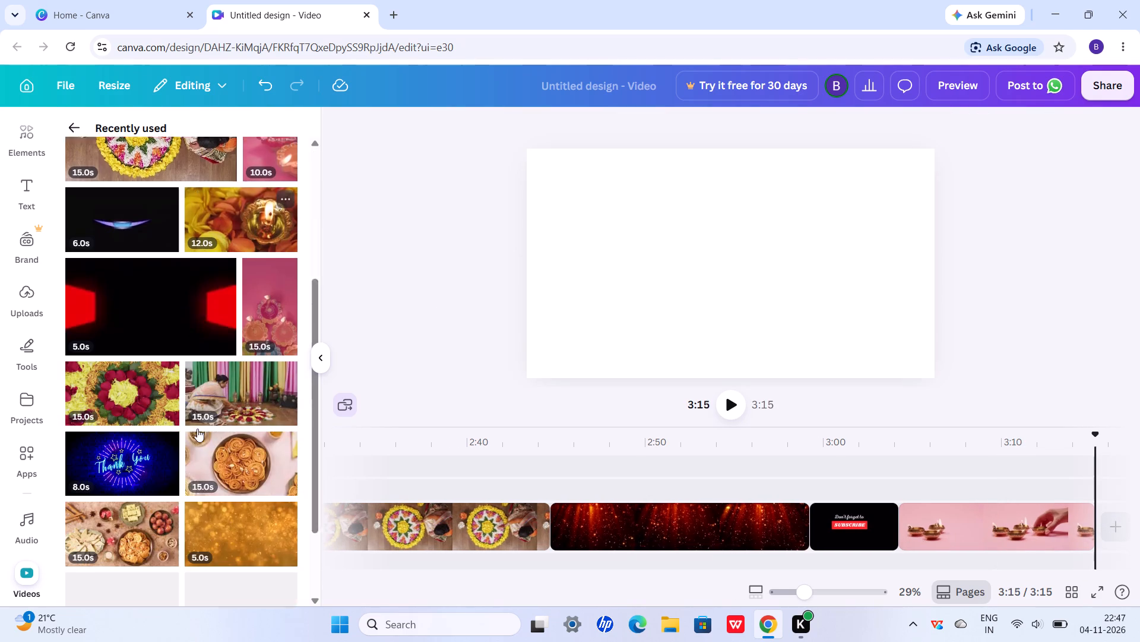
scroll(197, 429, "down", 7)
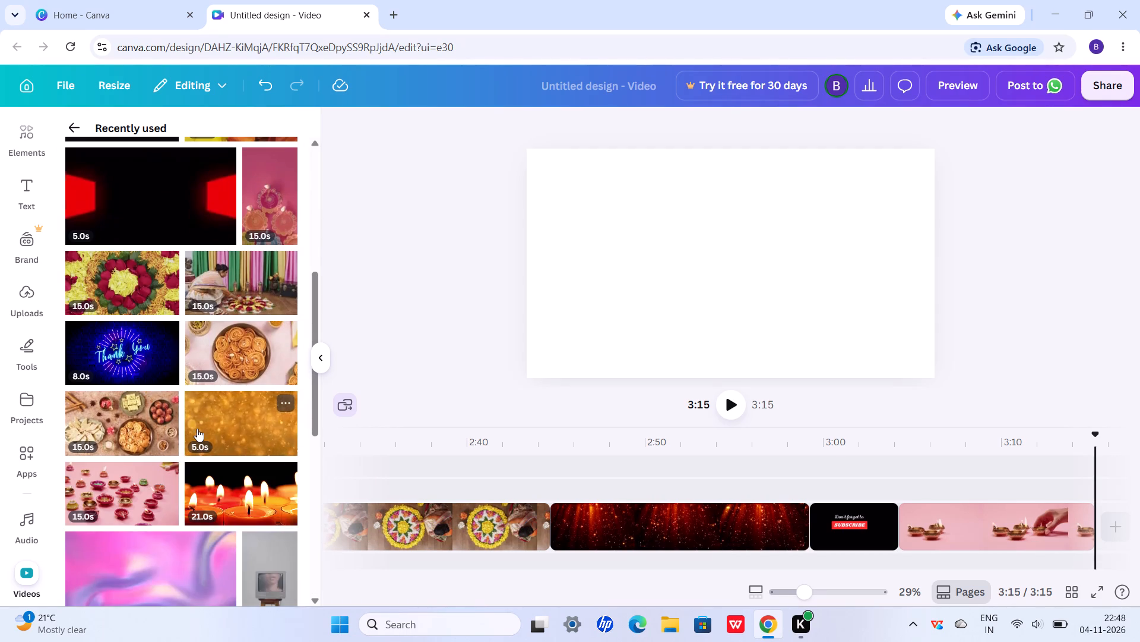
scroll(197, 429, "down", 6)
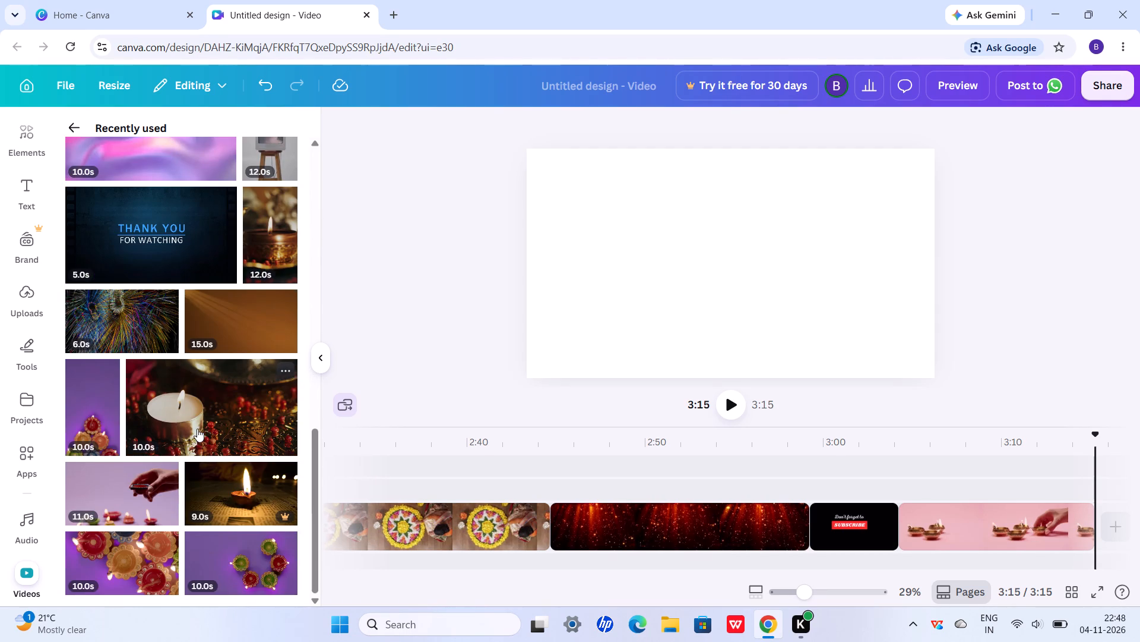
scroll(197, 429, "down", 4)
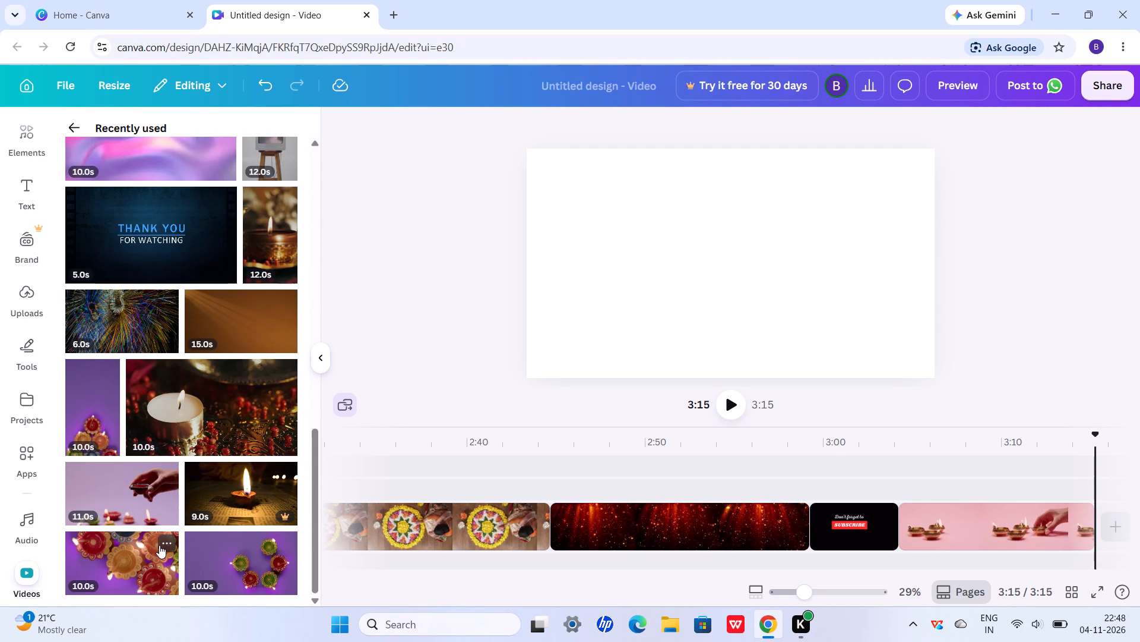
scroll(159, 545, "up", 6)
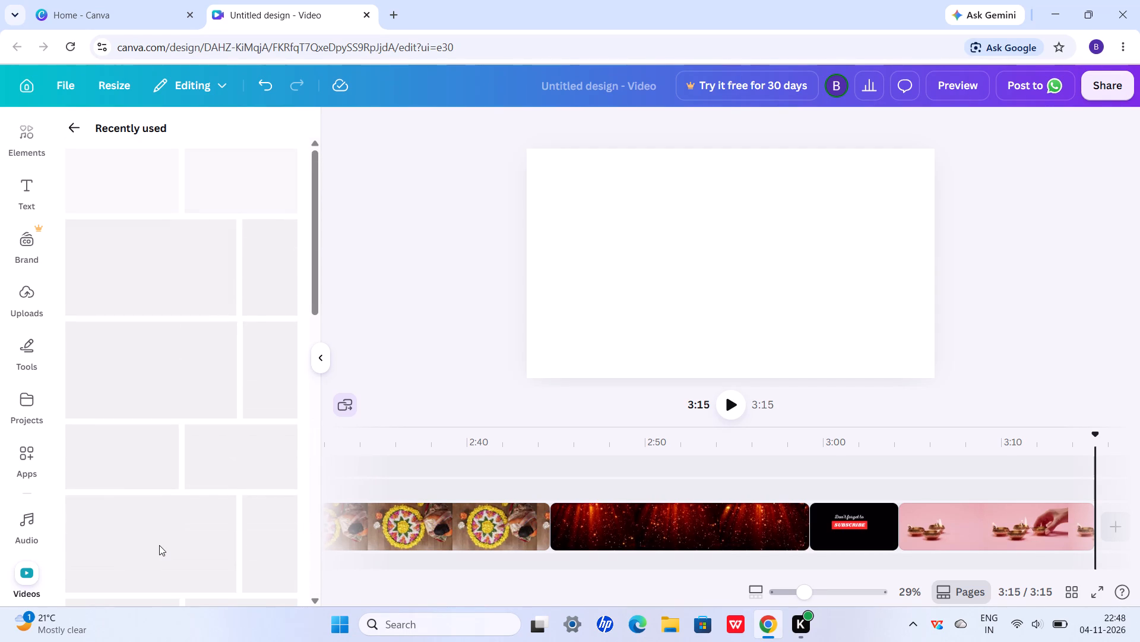
scroll(159, 545, "up", 6)
left_click(71, 124)
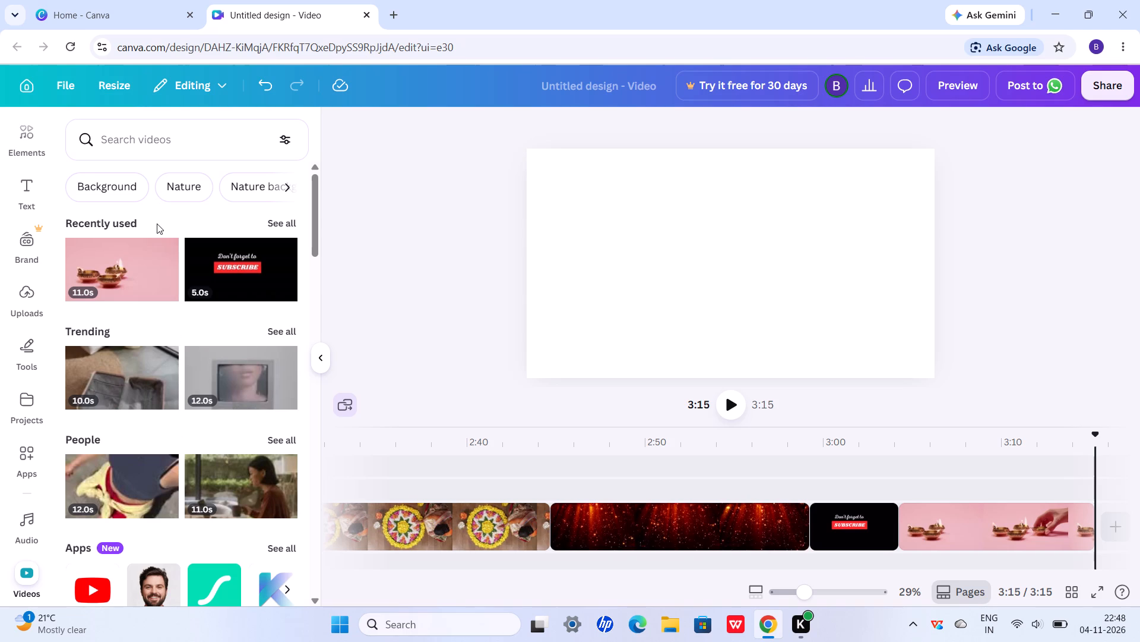
Search the stock videos for "happy diwali" and add the 15-second clip of assorted Indian sweets after the brass diyas clip.
left_click(163, 136)
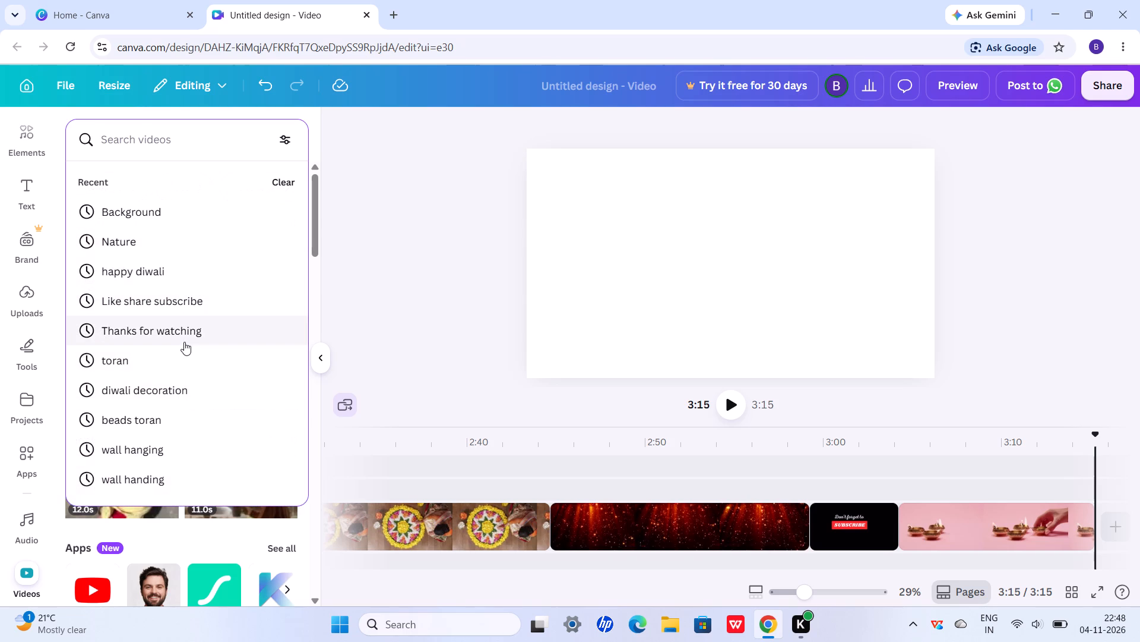
left_click(179, 269)
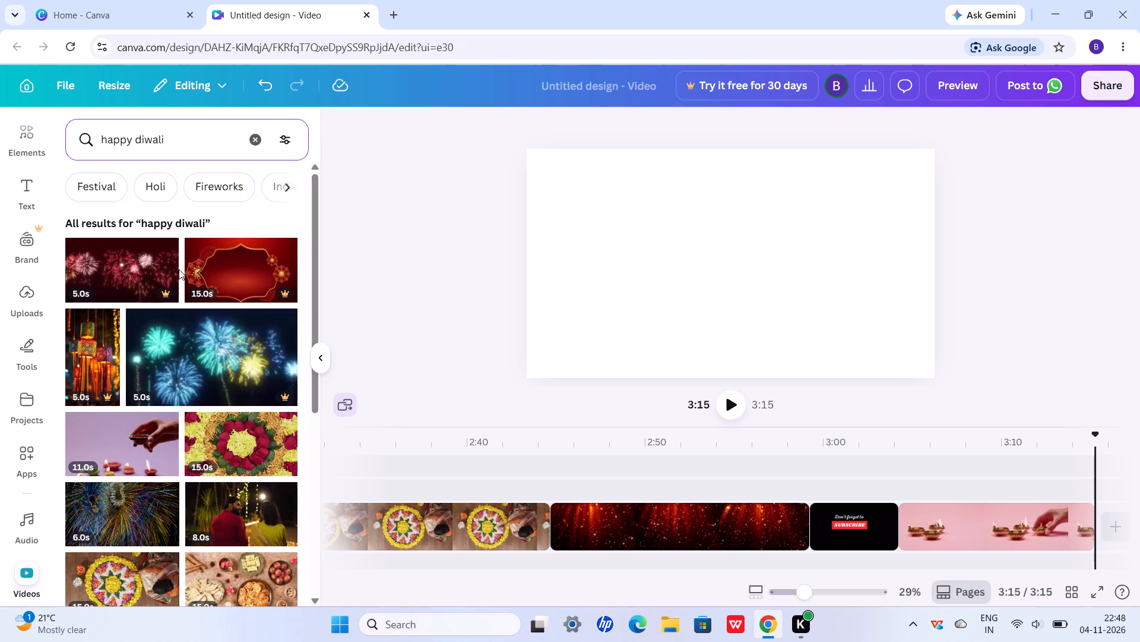
scroll(179, 269, "down", 3)
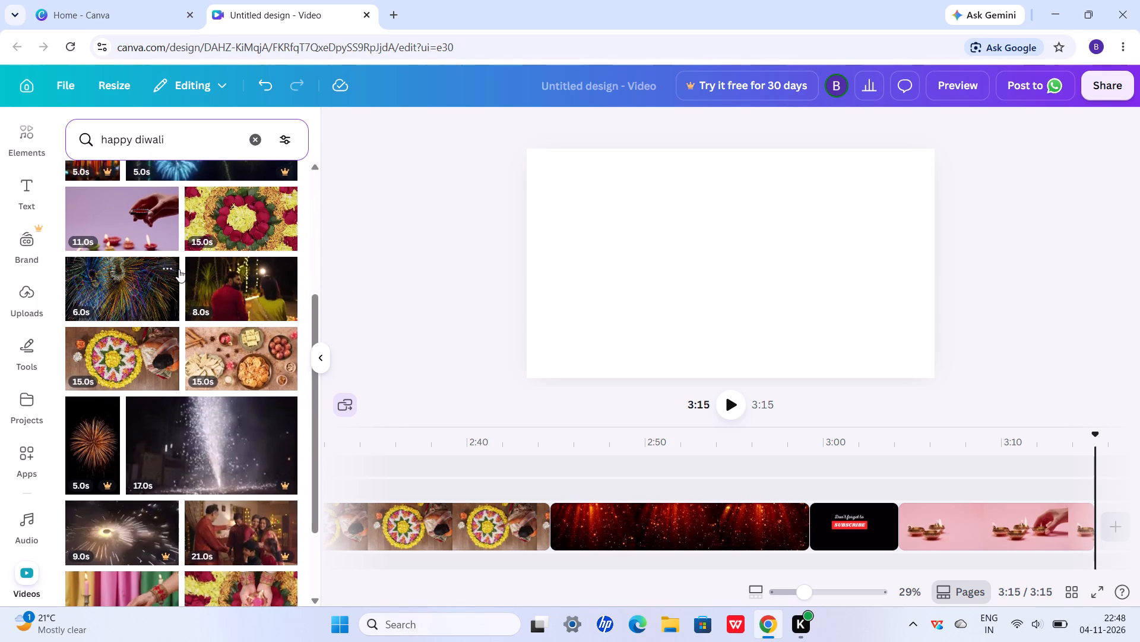
left_click(250, 365)
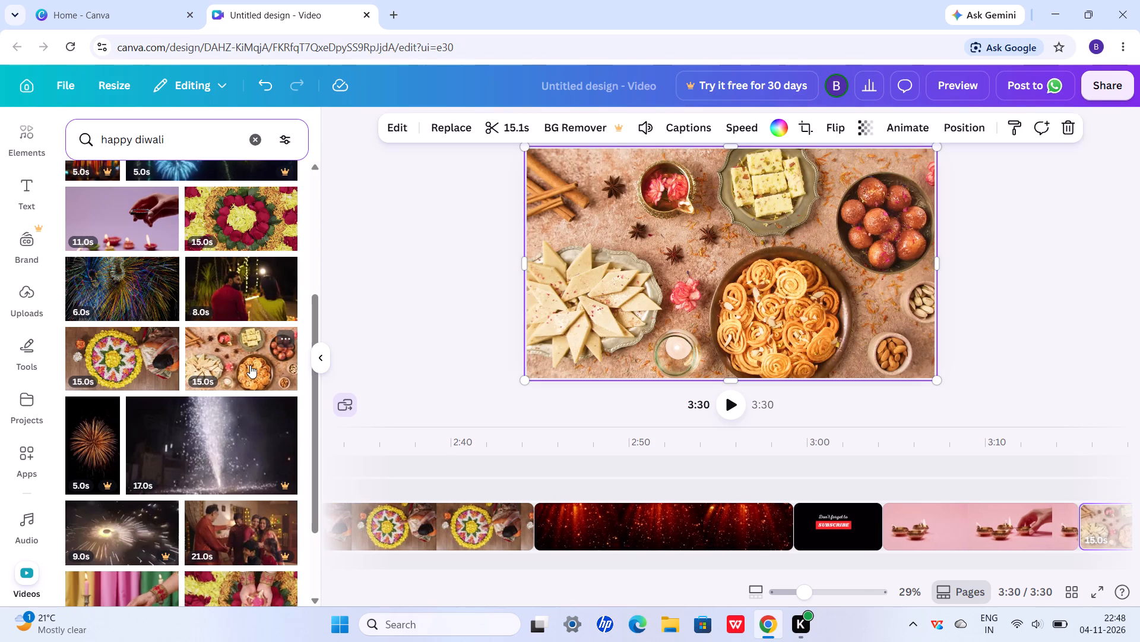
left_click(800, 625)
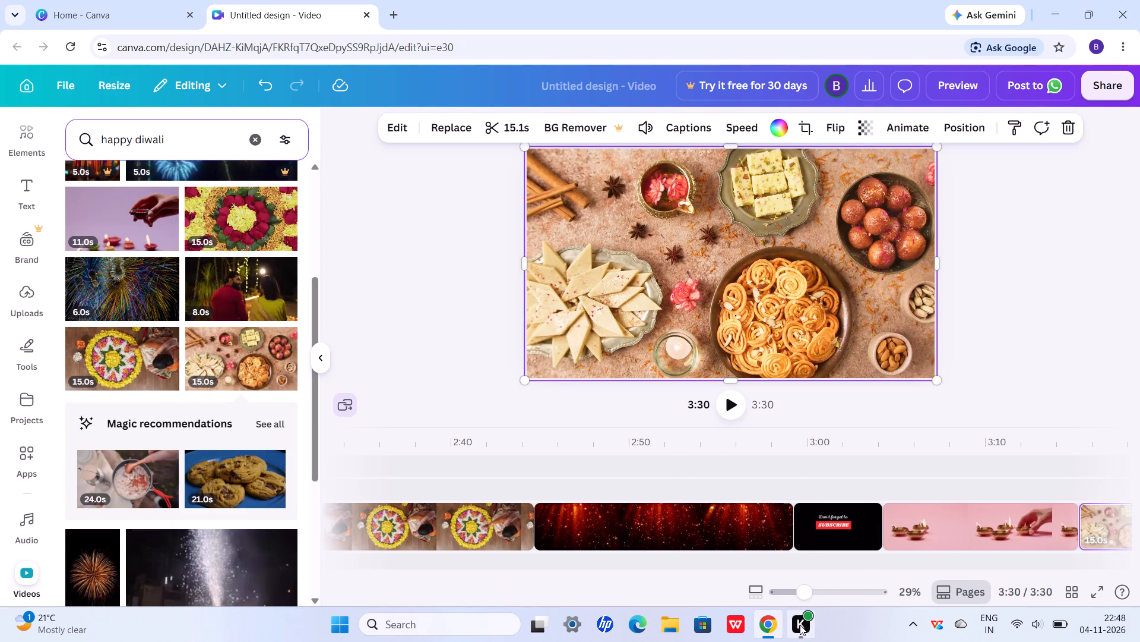
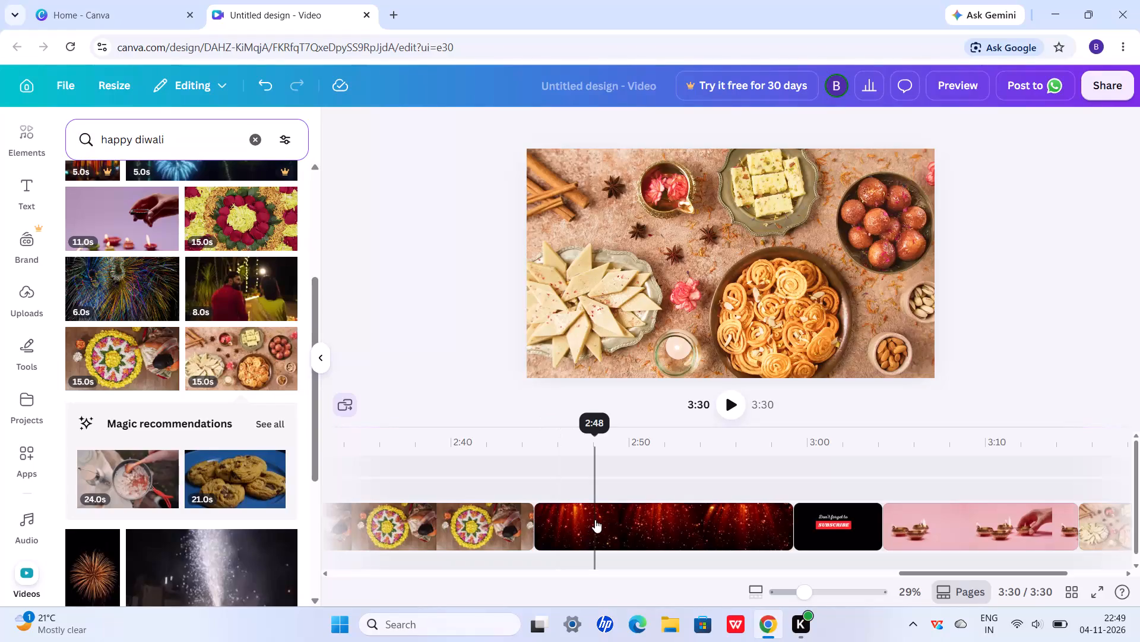
Play the video from the beginning through the diya and candle clips while reviewing the timeline's clips through to the final sweets clip.
left_click(720, 410)
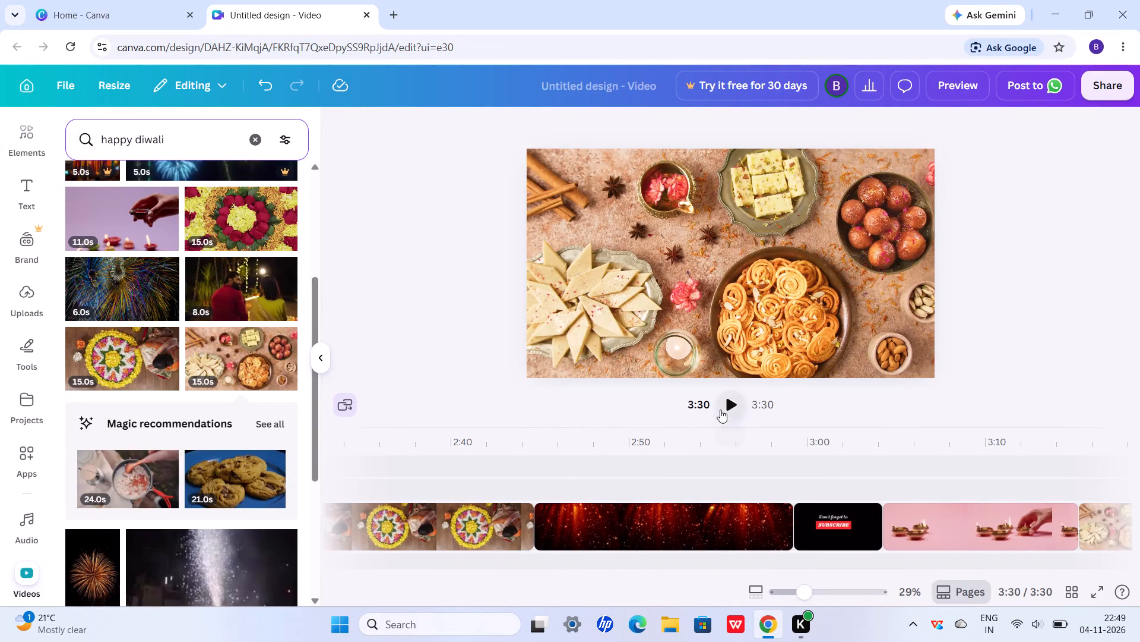
left_click(729, 403)
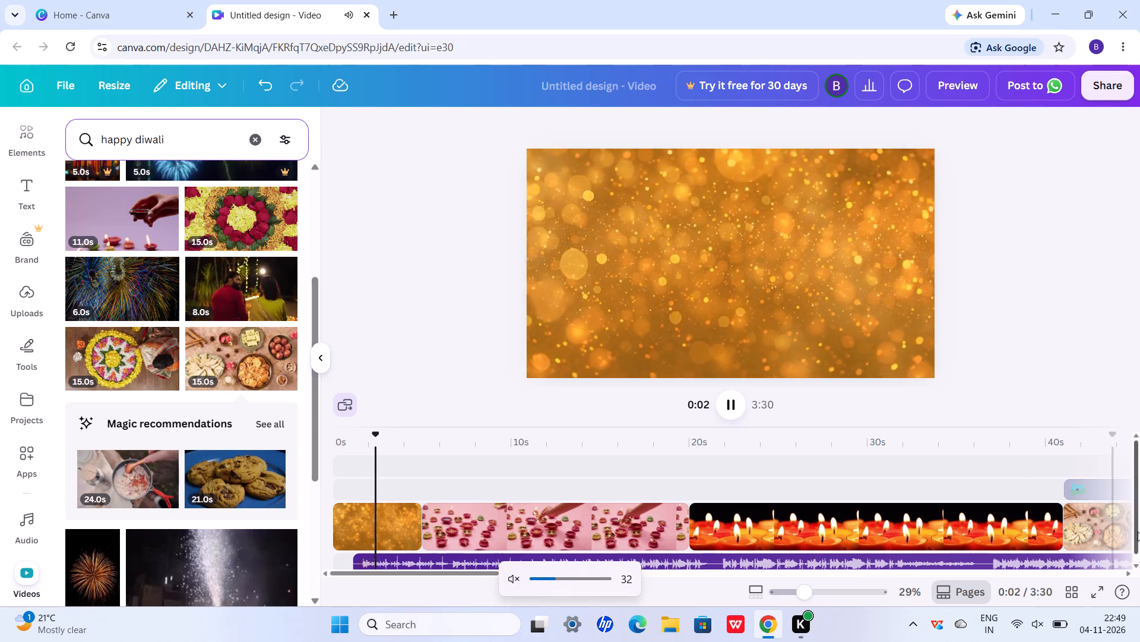
scroll(985, 522, "left", 12)
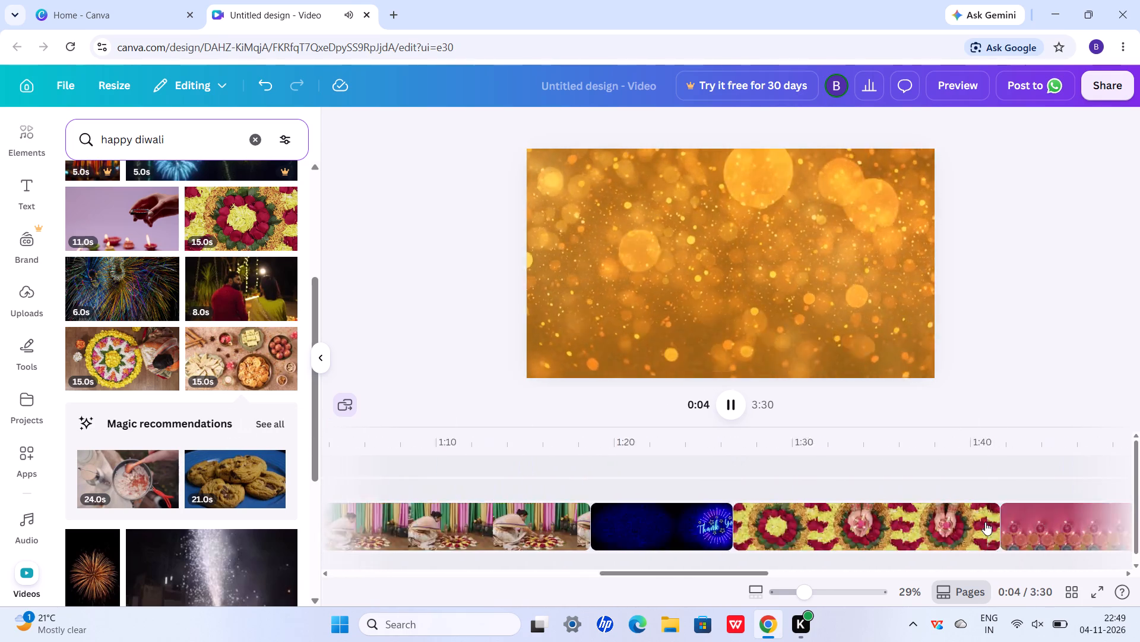
scroll(985, 522, "left", 7)
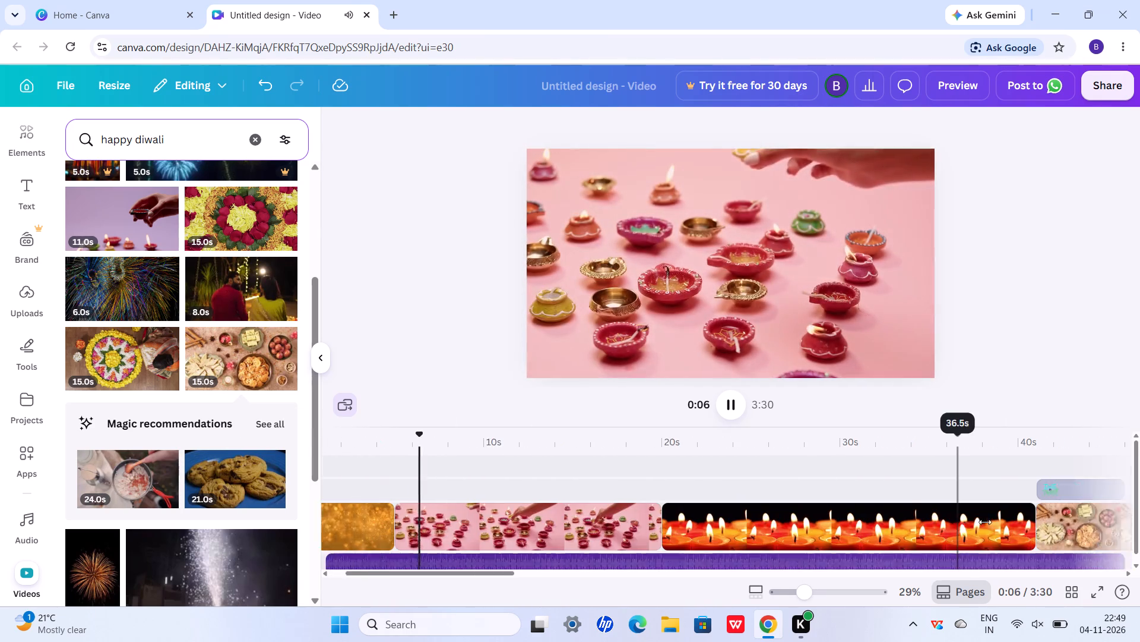
scroll(985, 522, "left", 11)
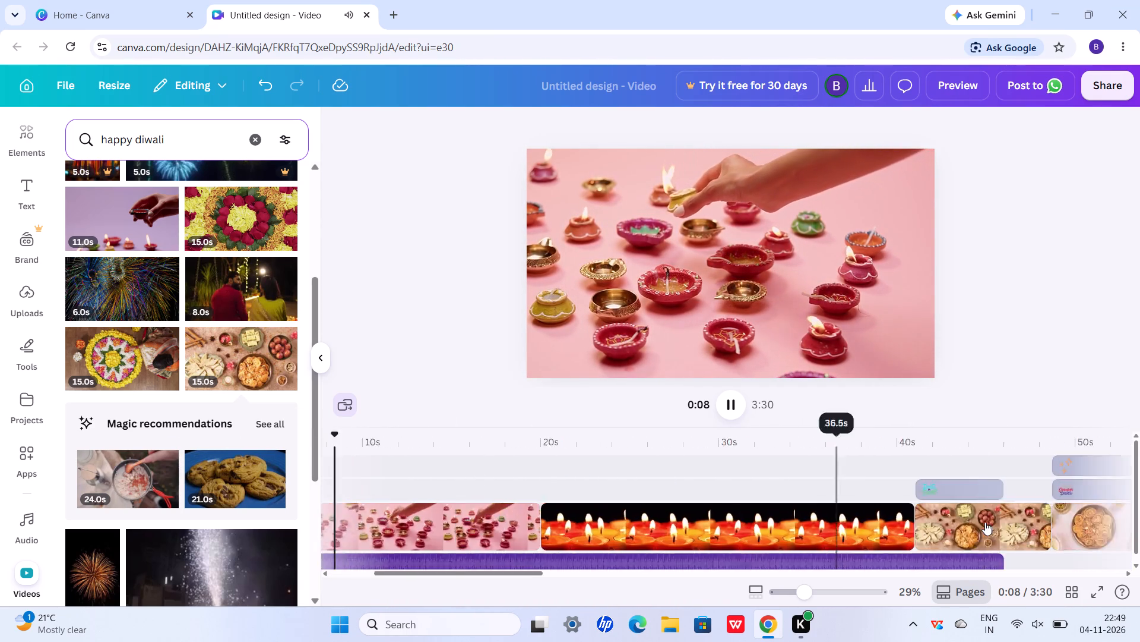
scroll(985, 522, "left", 7)
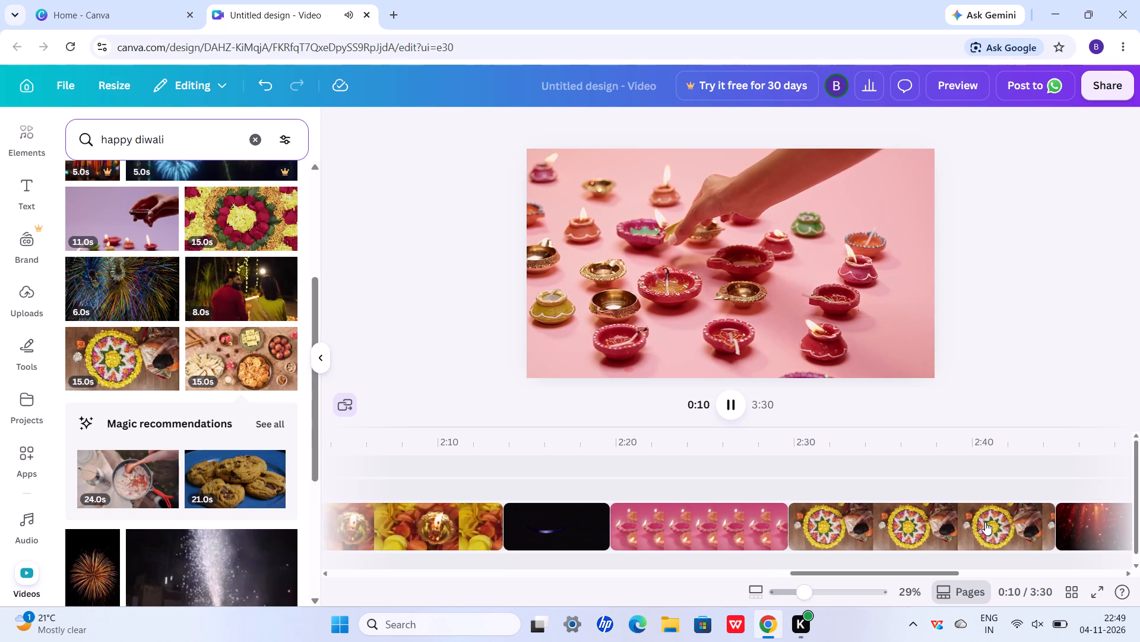
scroll(985, 522, "left", 3)
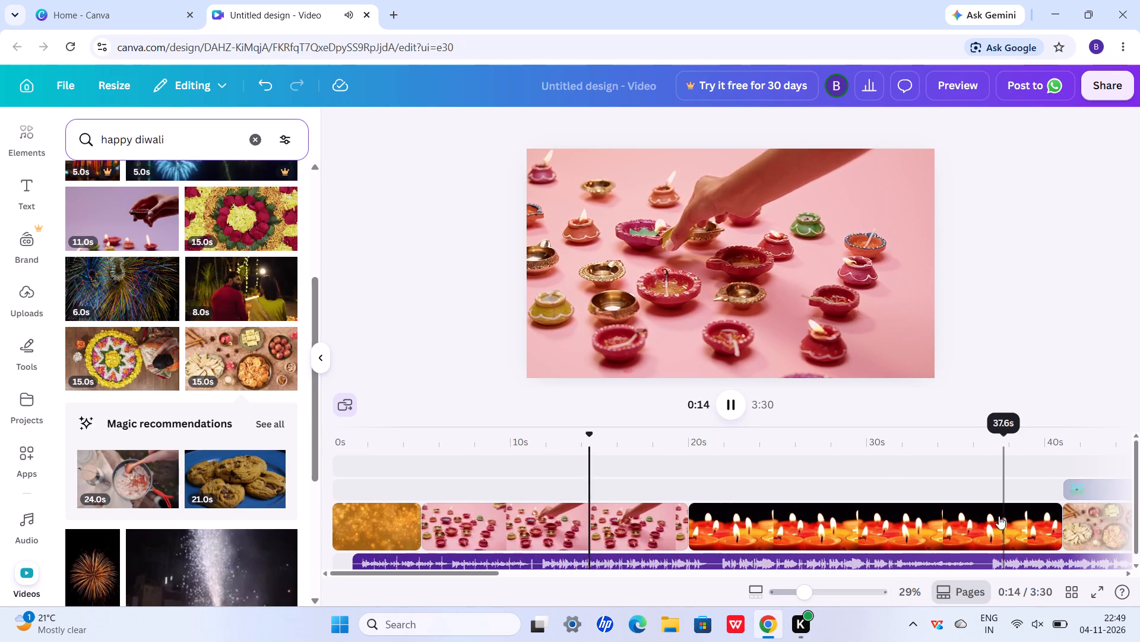
scroll(991, 526, "left", 6)
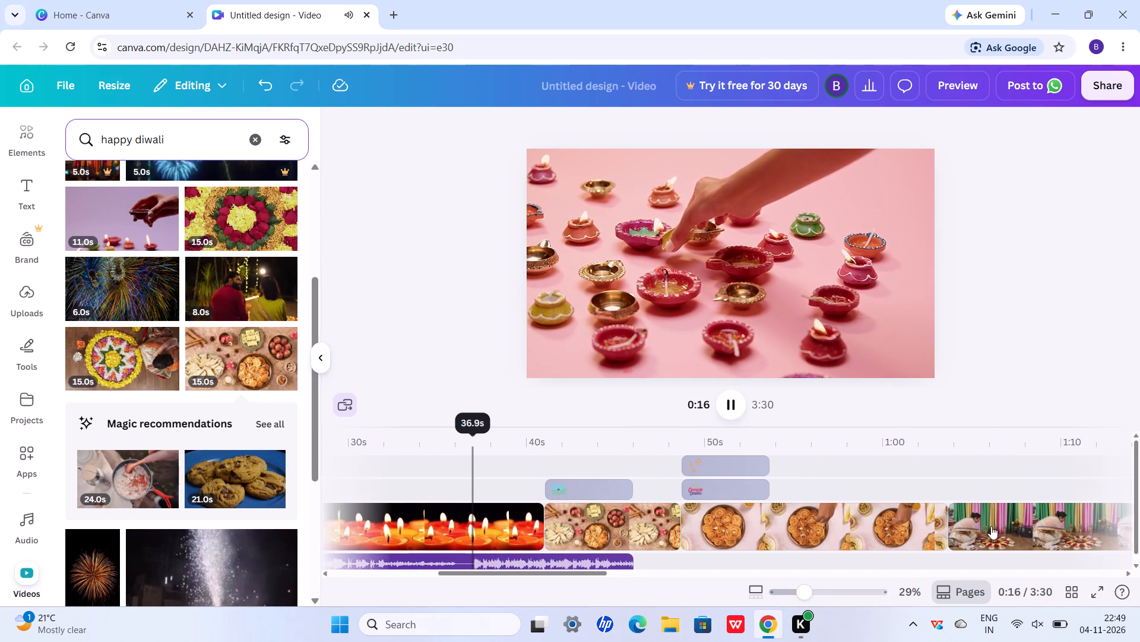
scroll(991, 526, "left", 4)
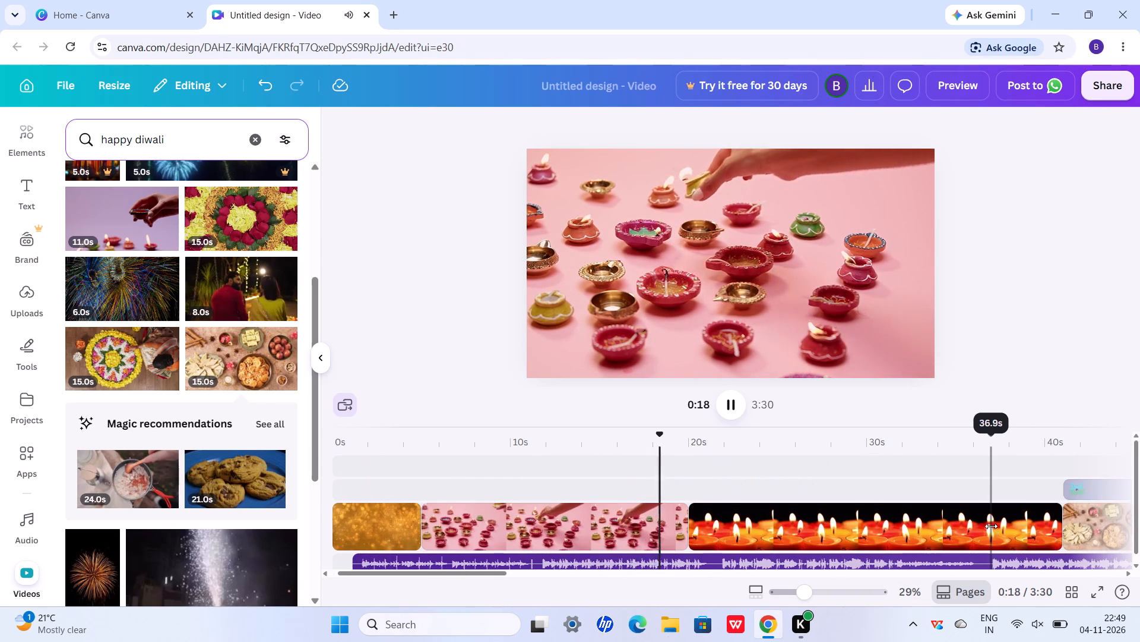
scroll(991, 526, "left", 10)
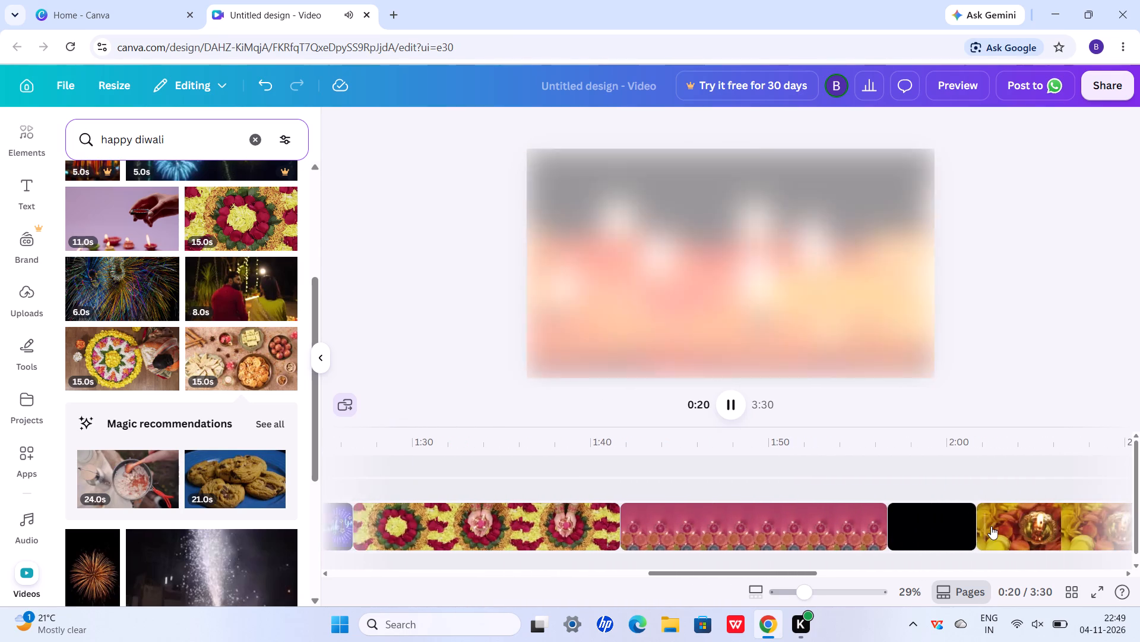
scroll(991, 526, "left", 7)
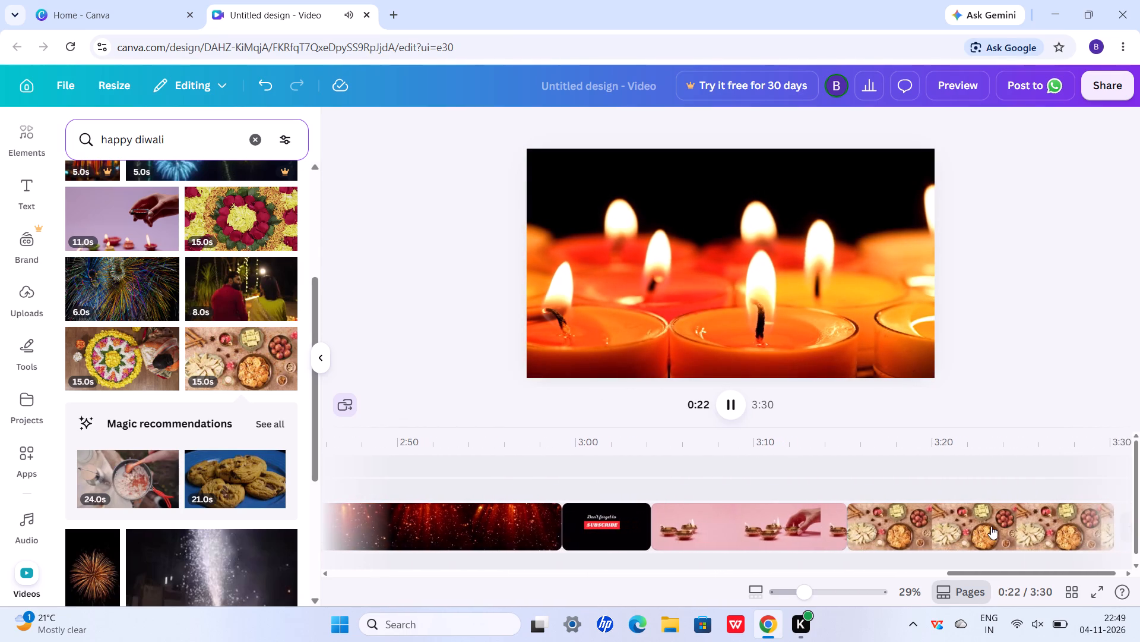
scroll(991, 526, "left", 12)
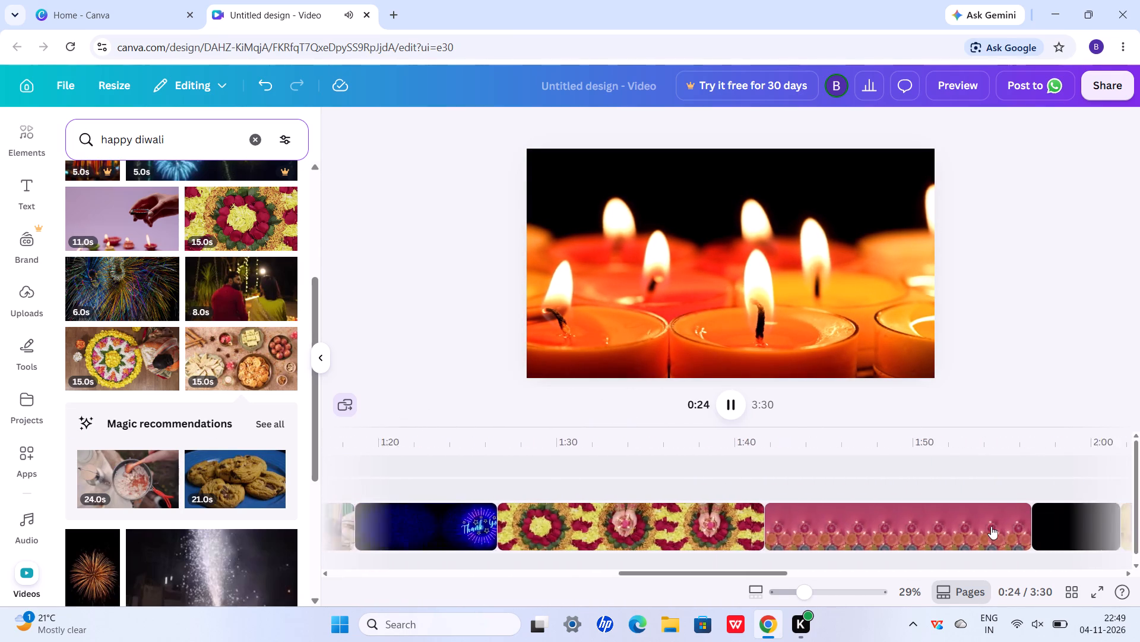
scroll(991, 526, "left", 11)
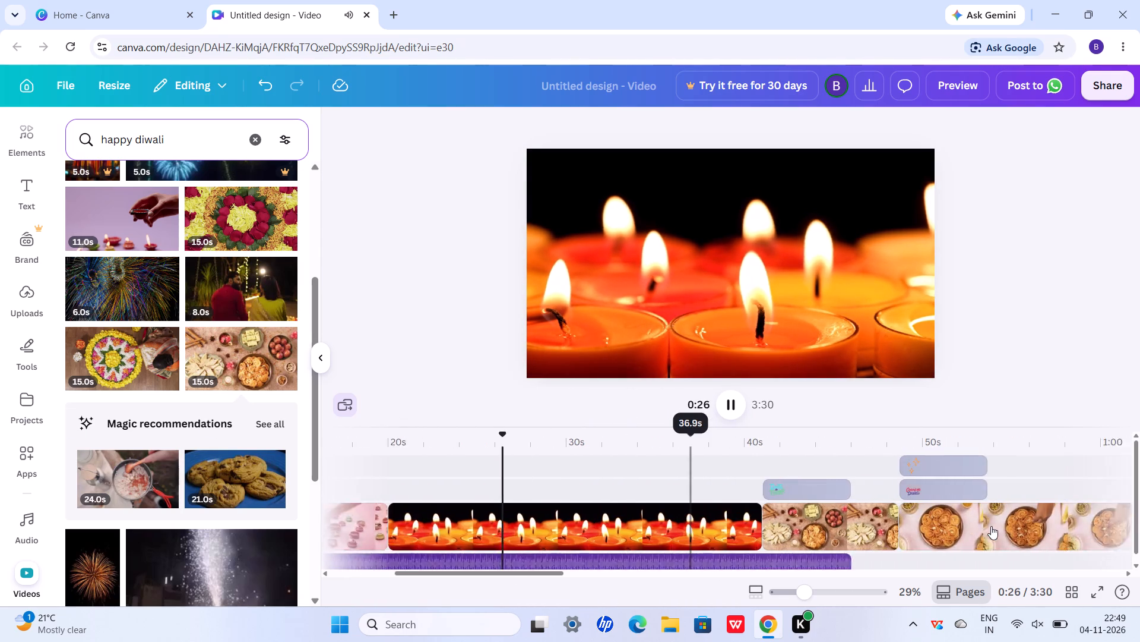
scroll(991, 526, "left", 11)
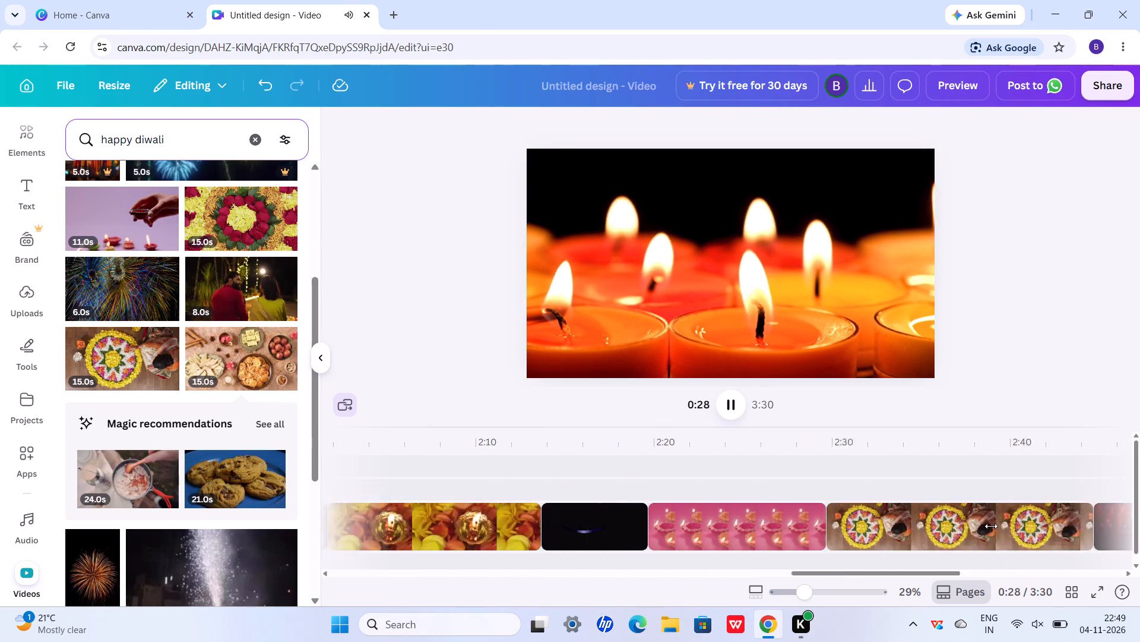
scroll(991, 526, "left", 5)
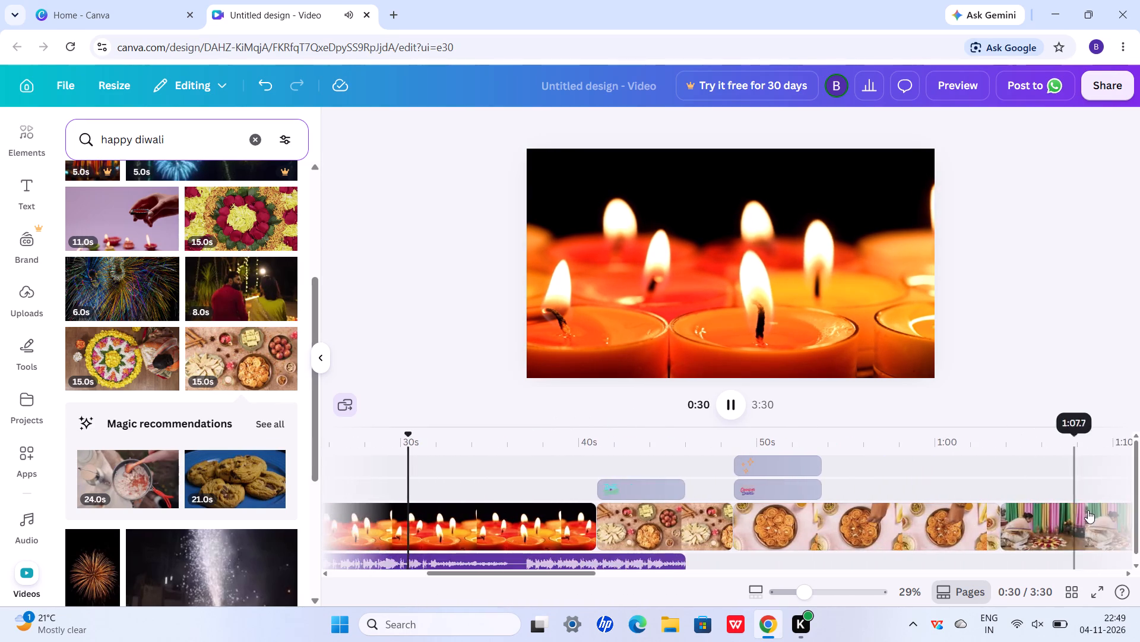
scroll(1010, 559, "left", 5)
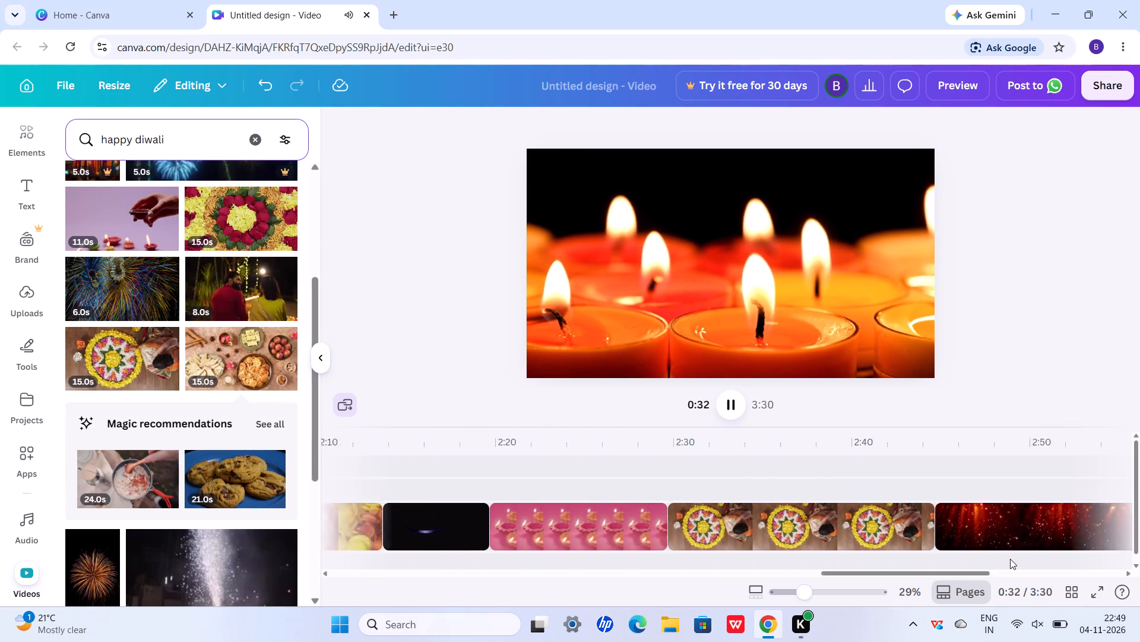
scroll(1010, 559, "left", 3)
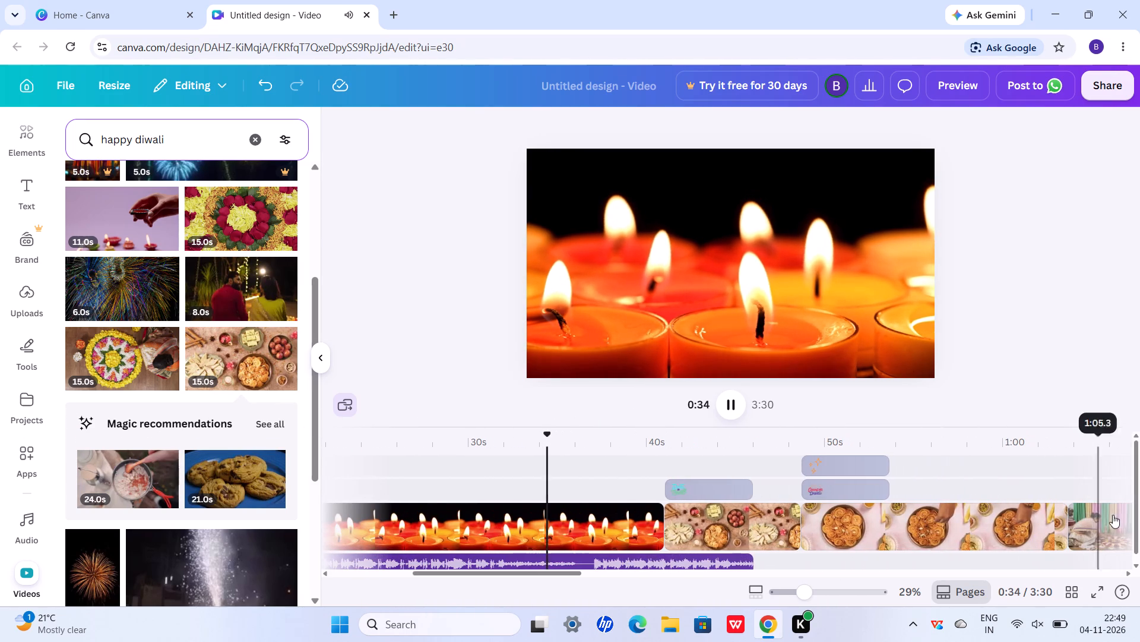
left_click(1072, 517)
Start a stock video scene after the final Indian sweets clip and look through the recently used videos for another clip.
scroll(1072, 517, "left", 12)
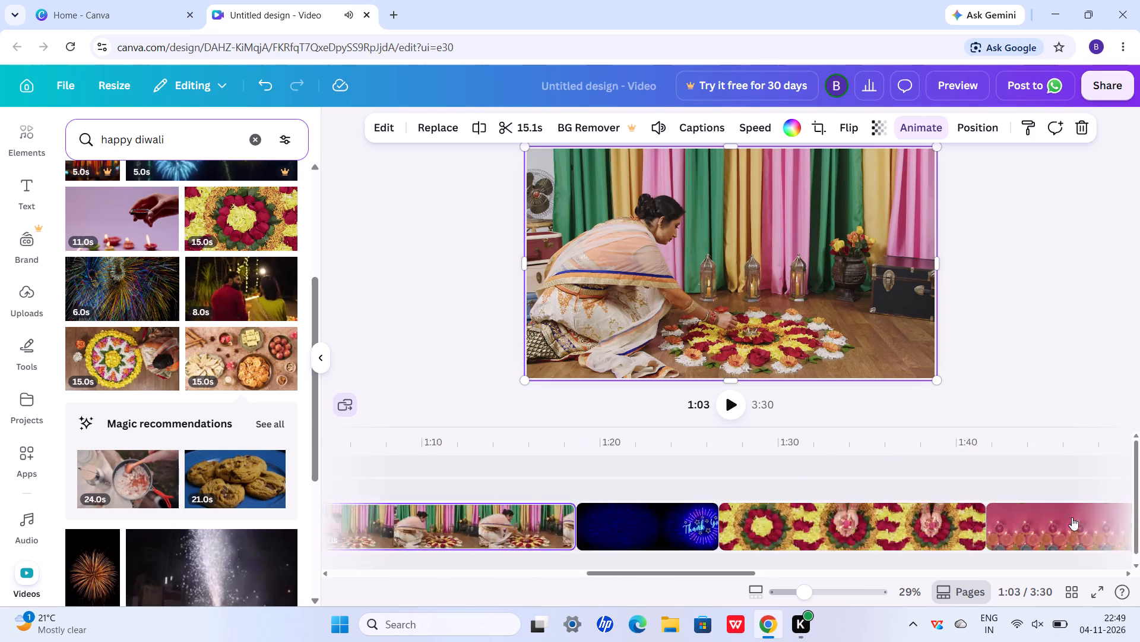
scroll(1072, 517, "left", 6)
left_click(1097, 523)
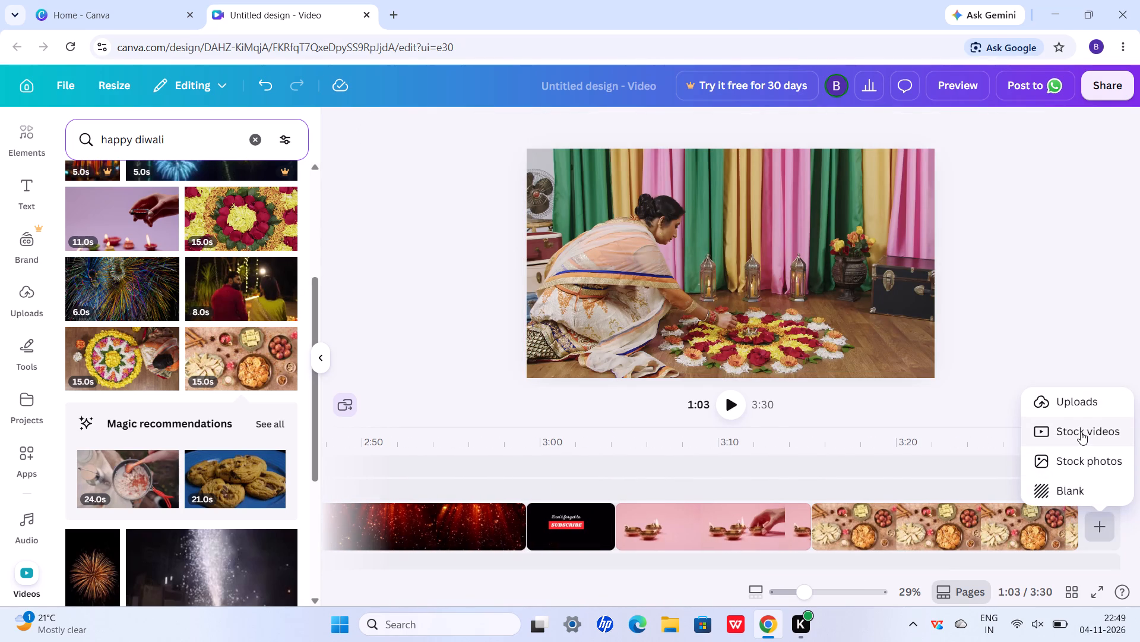
left_click(1081, 432)
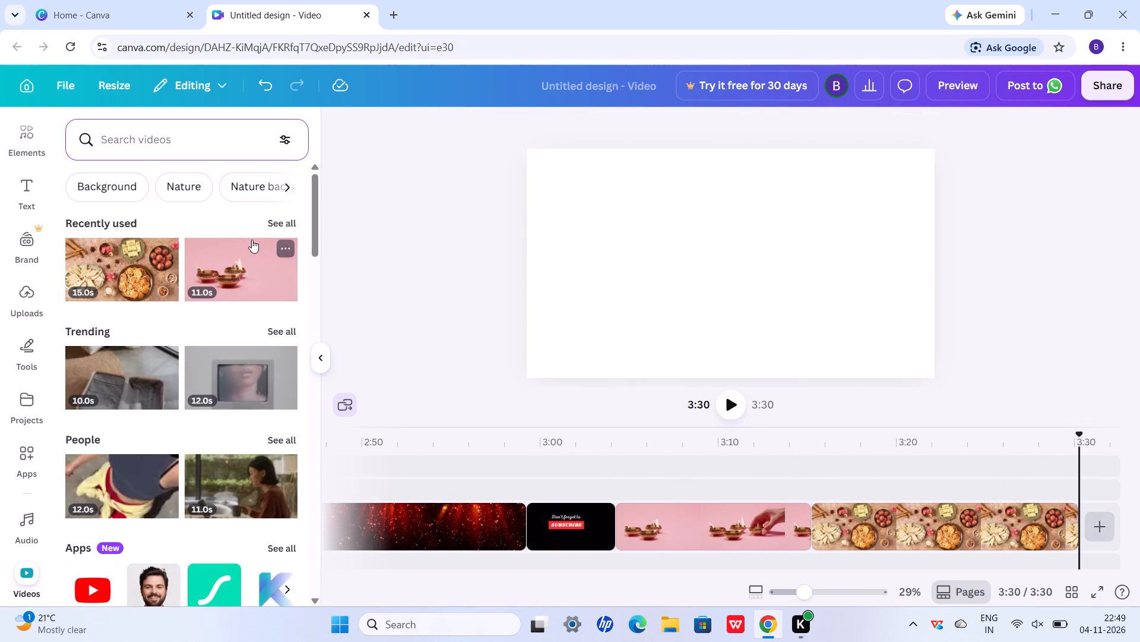
left_click(277, 226)
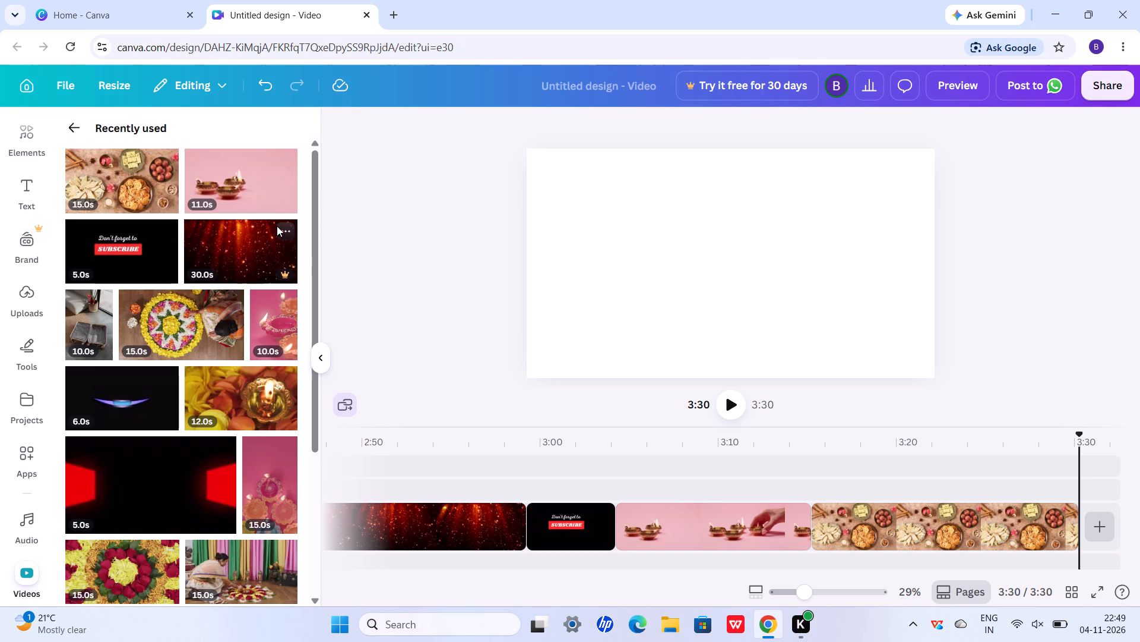
scroll(163, 372, "down", 2)
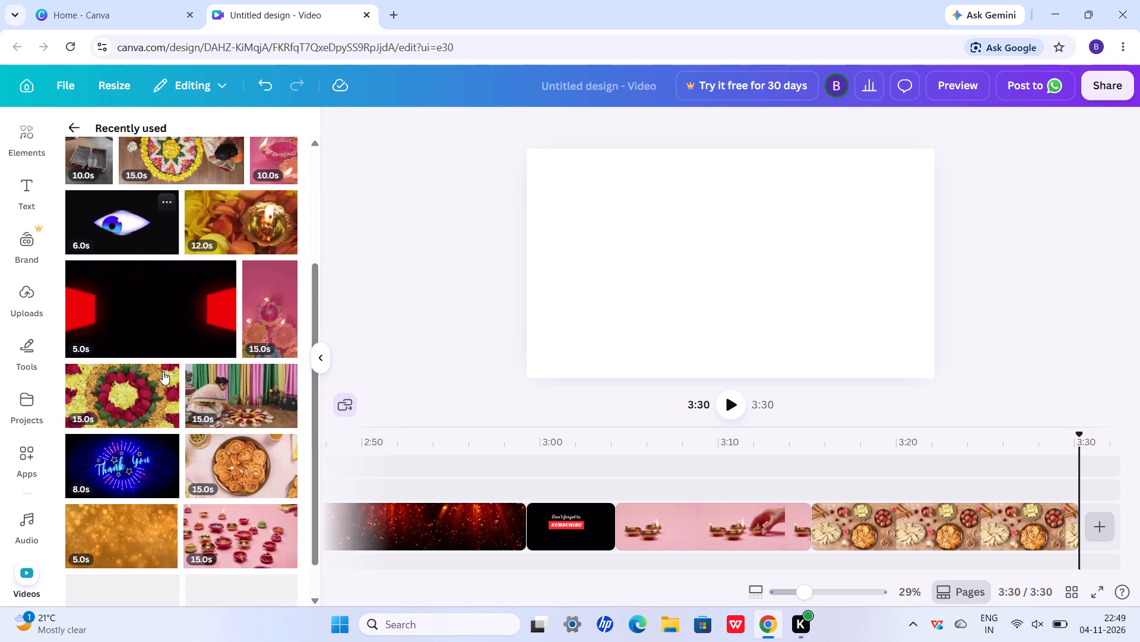
scroll(163, 372, "down", 2)
left_click(72, 133)
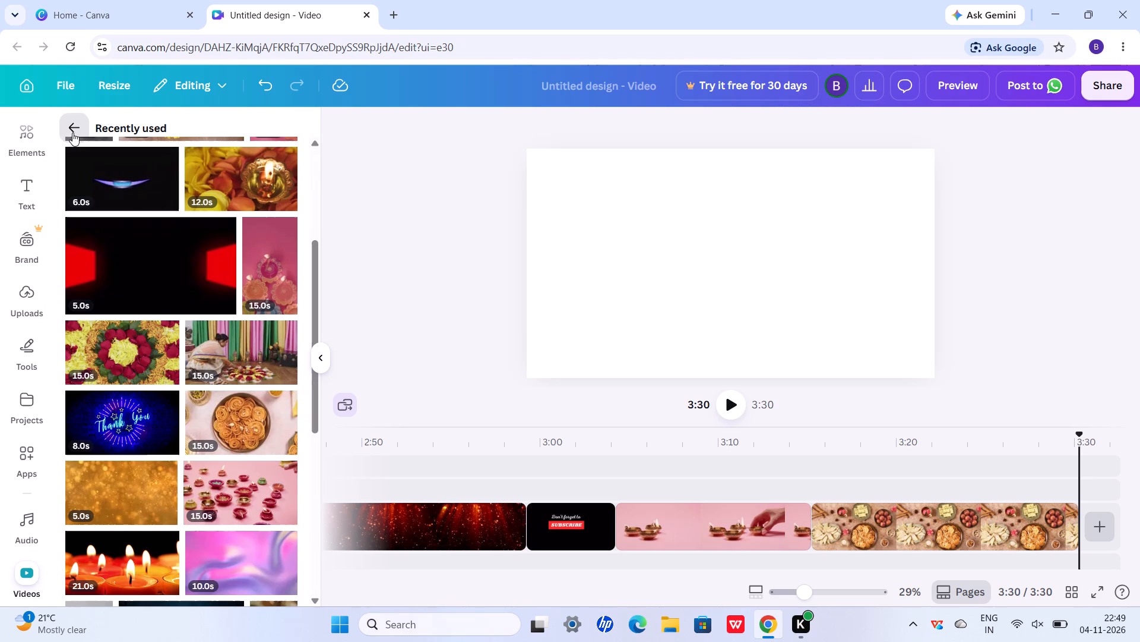
Search the stock videos for "diwali decoration" and add the 10-second clip of ornate diyas on purple after the sweets clip.
left_click(126, 147)
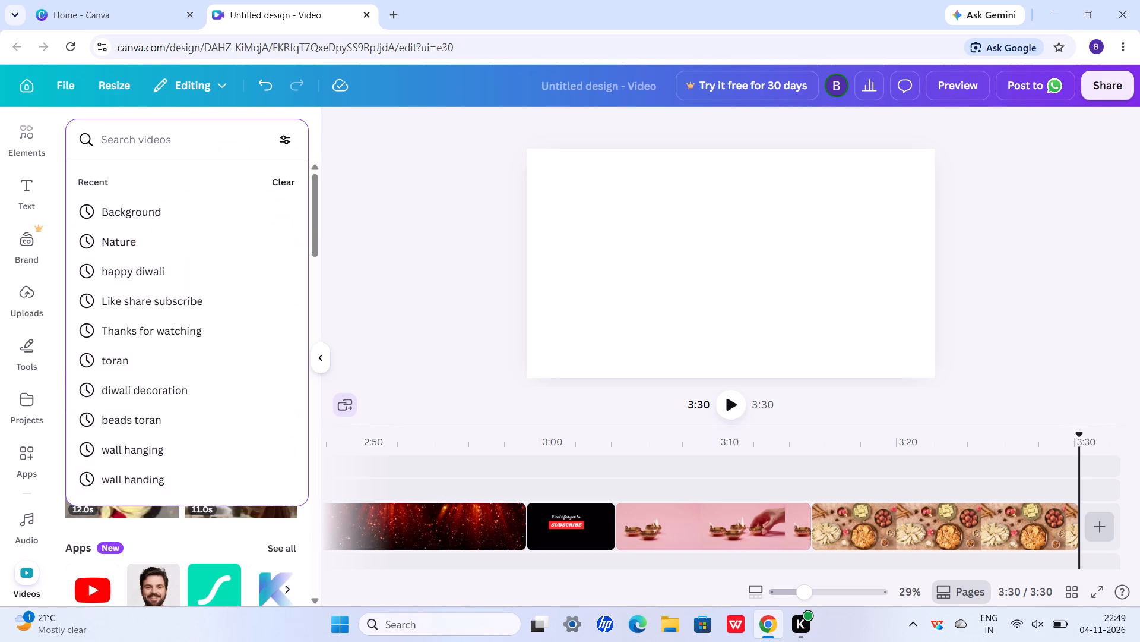
left_click(160, 387)
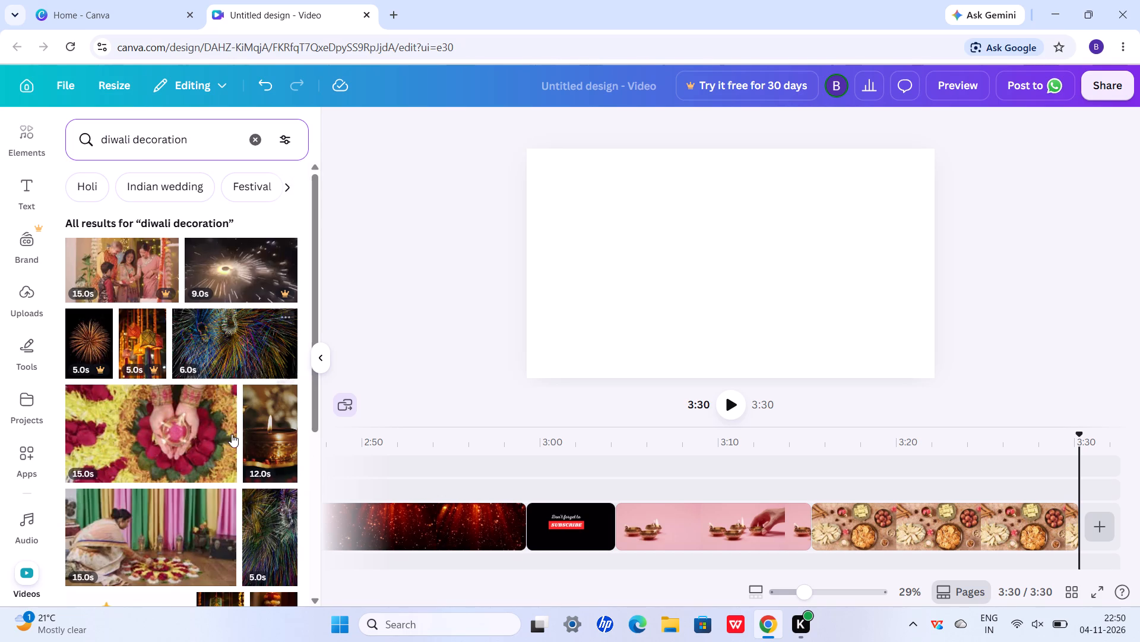
scroll(232, 434, "down", 4)
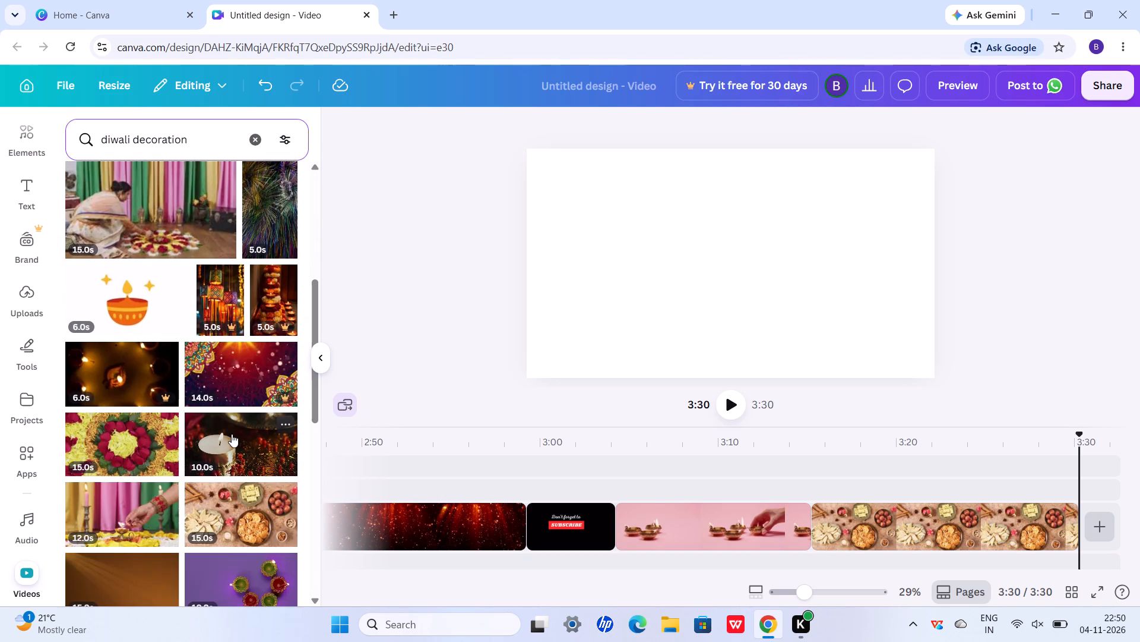
scroll(232, 434, "down", 3)
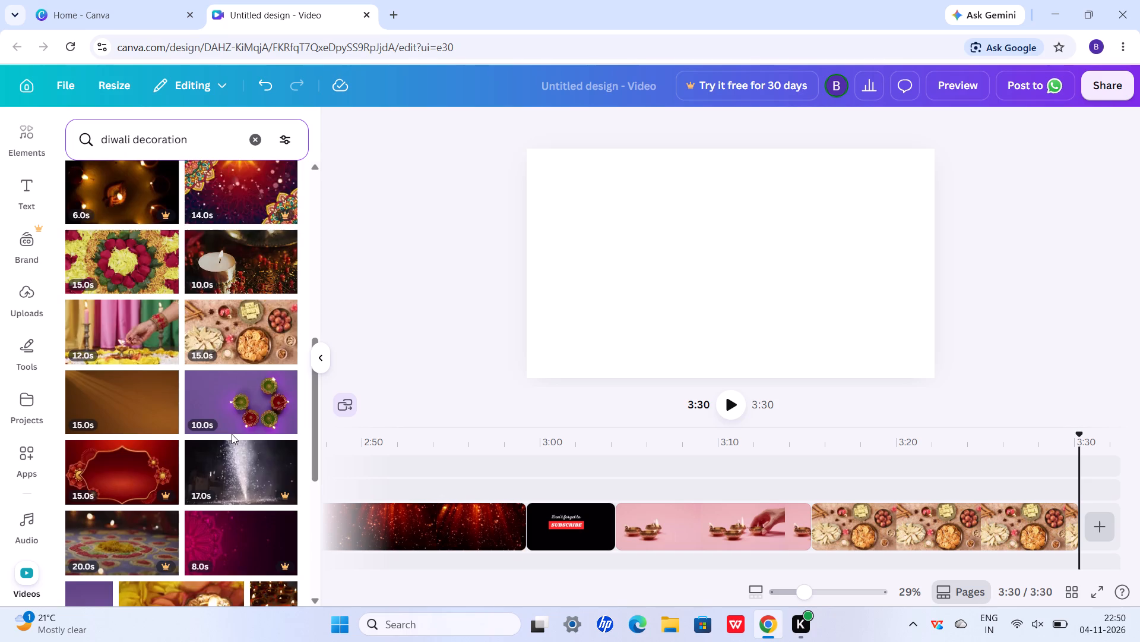
scroll(232, 434, "down", 1)
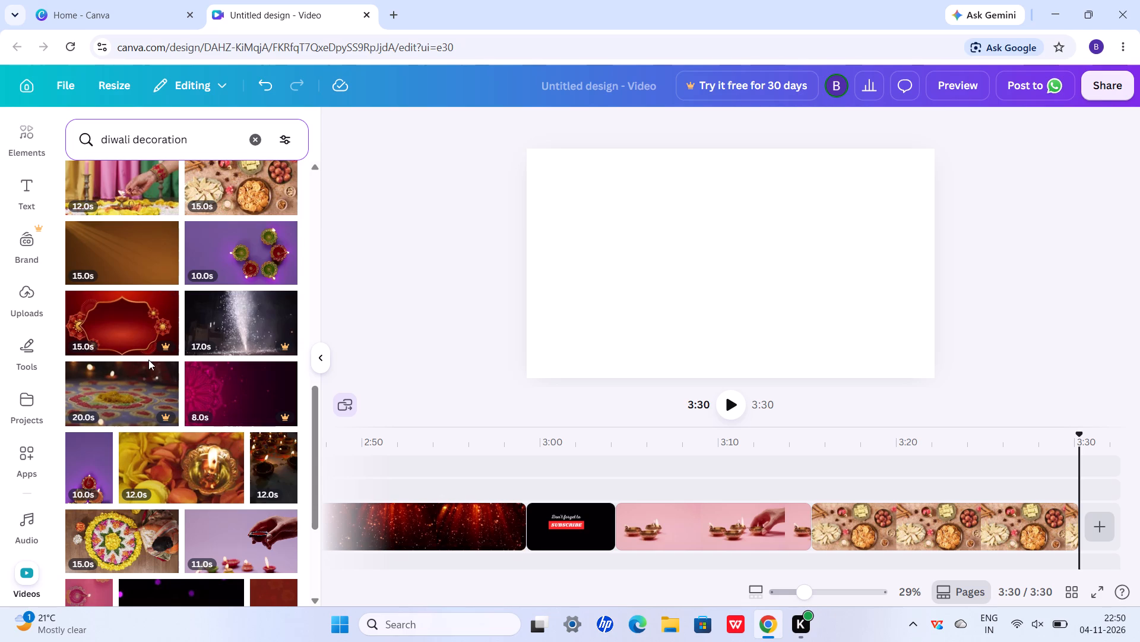
scroll(148, 360, "down", 4)
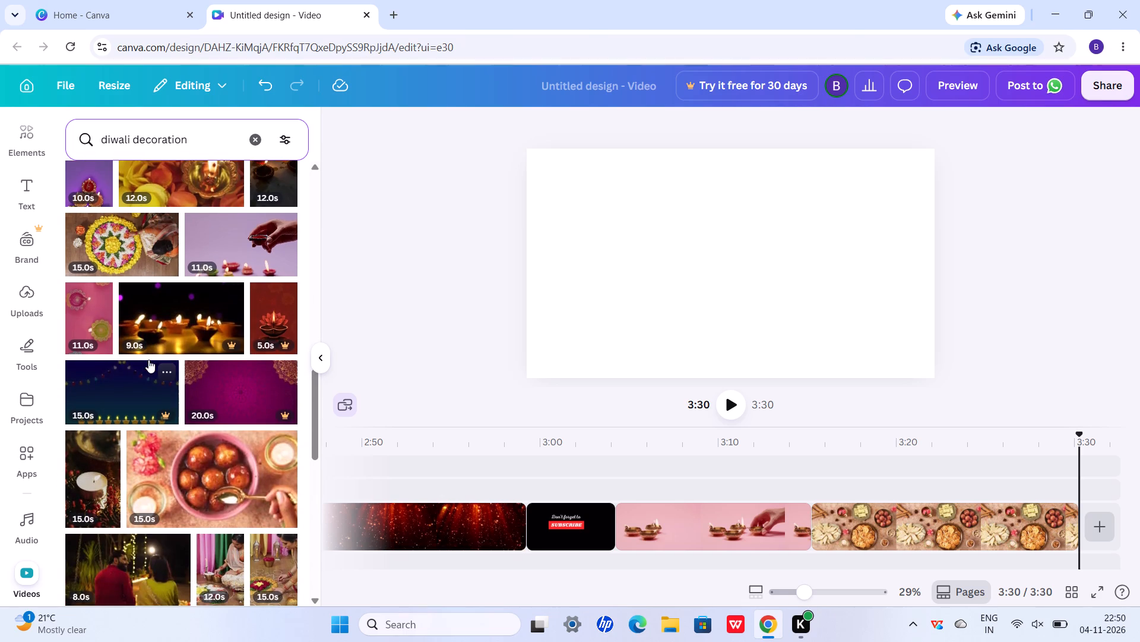
scroll(148, 360, "down", 3)
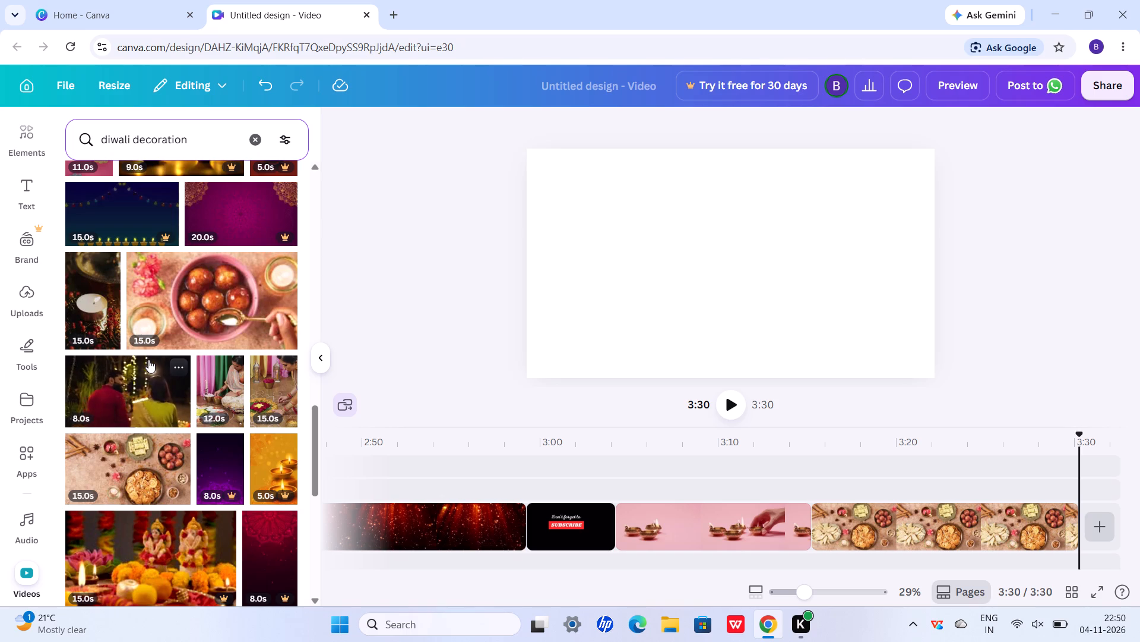
scroll(148, 360, "down", 5)
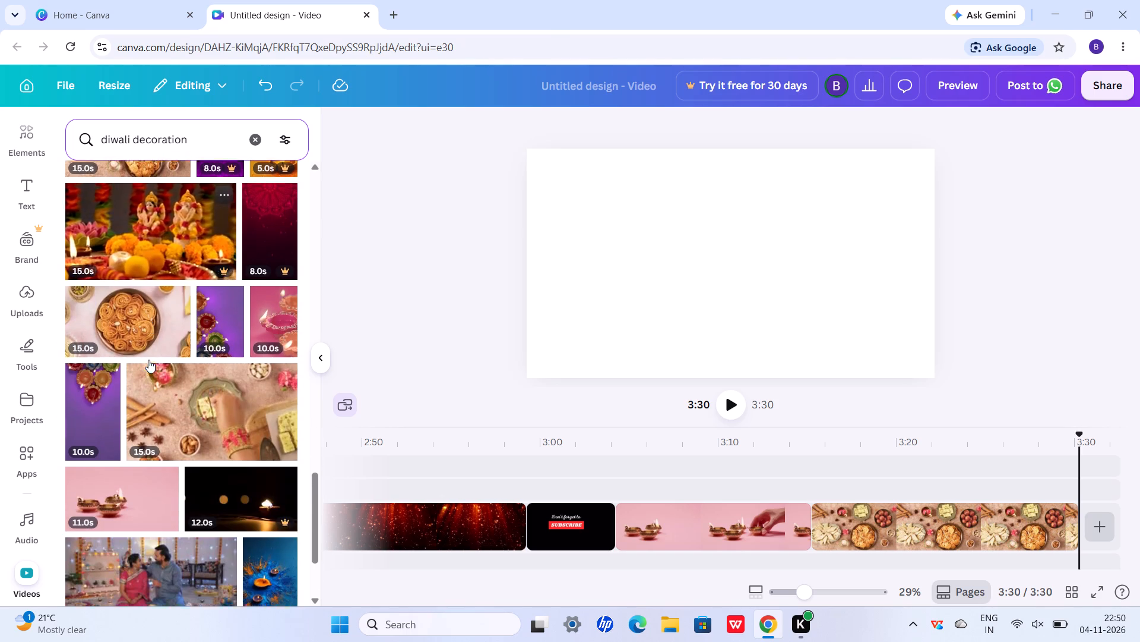
scroll(148, 360, "down", 7)
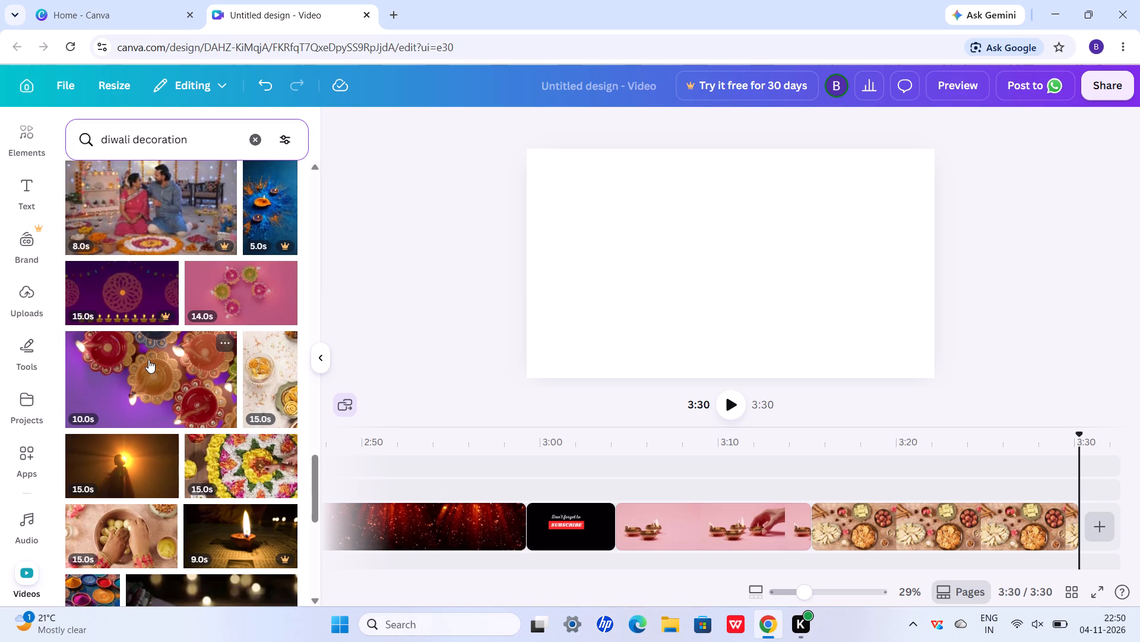
scroll(148, 360, "down", 1)
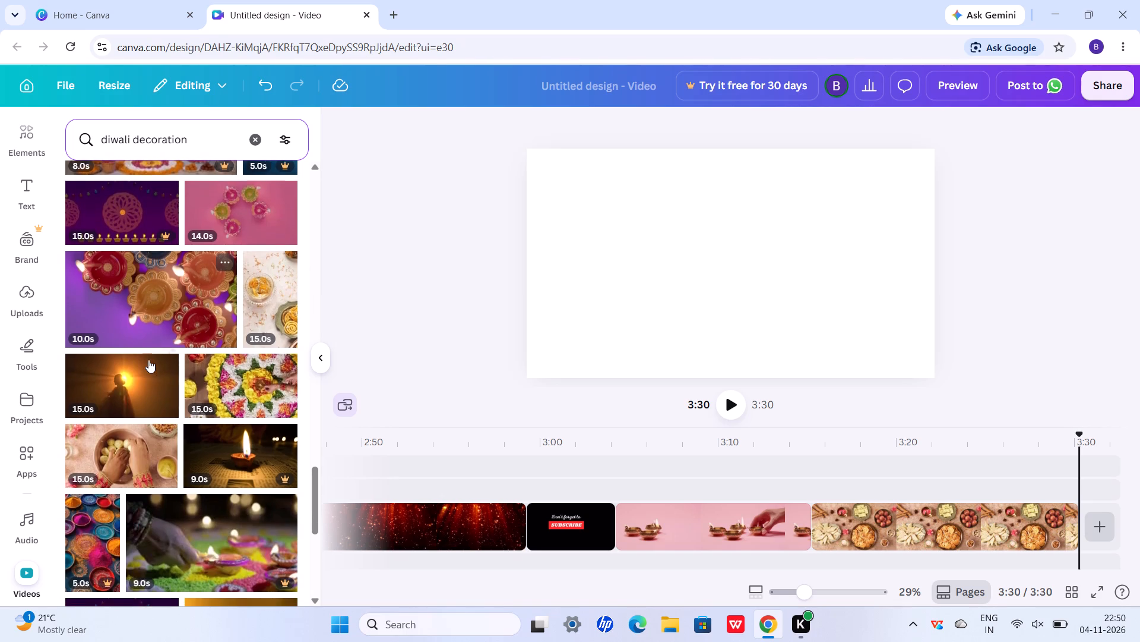
scroll(148, 360, "down", 1)
left_click(146, 306)
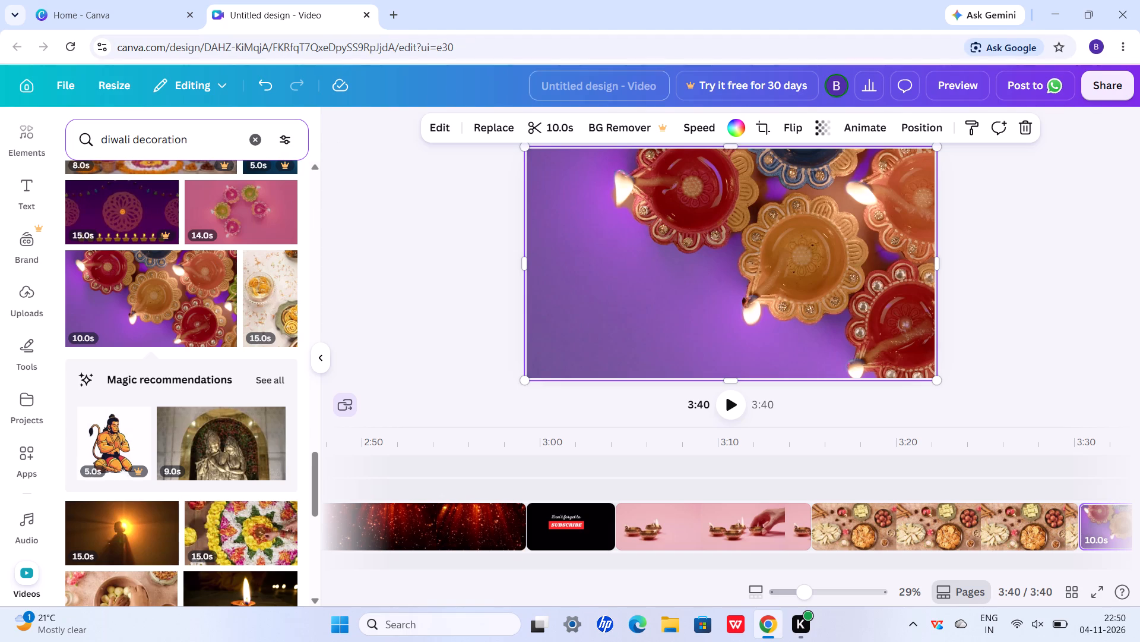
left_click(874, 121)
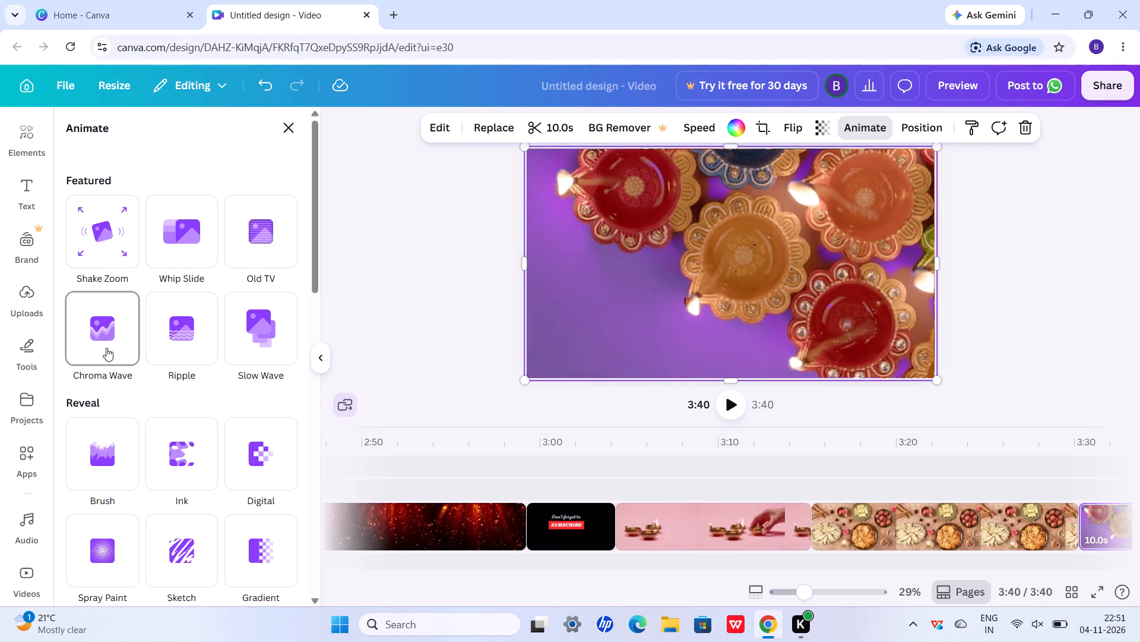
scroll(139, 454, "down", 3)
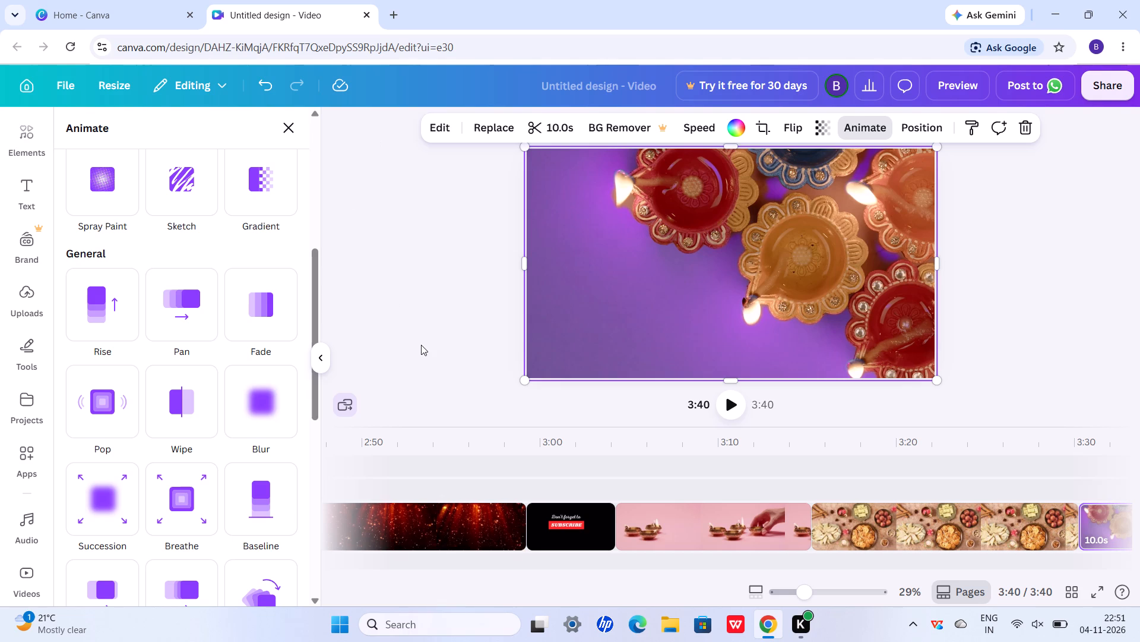
Search the stock videos for "Like share subscribe" and add the 5-second golden Like and Subscribe clip after the ornate diyas clip.
scroll(720, 499, "left", 7)
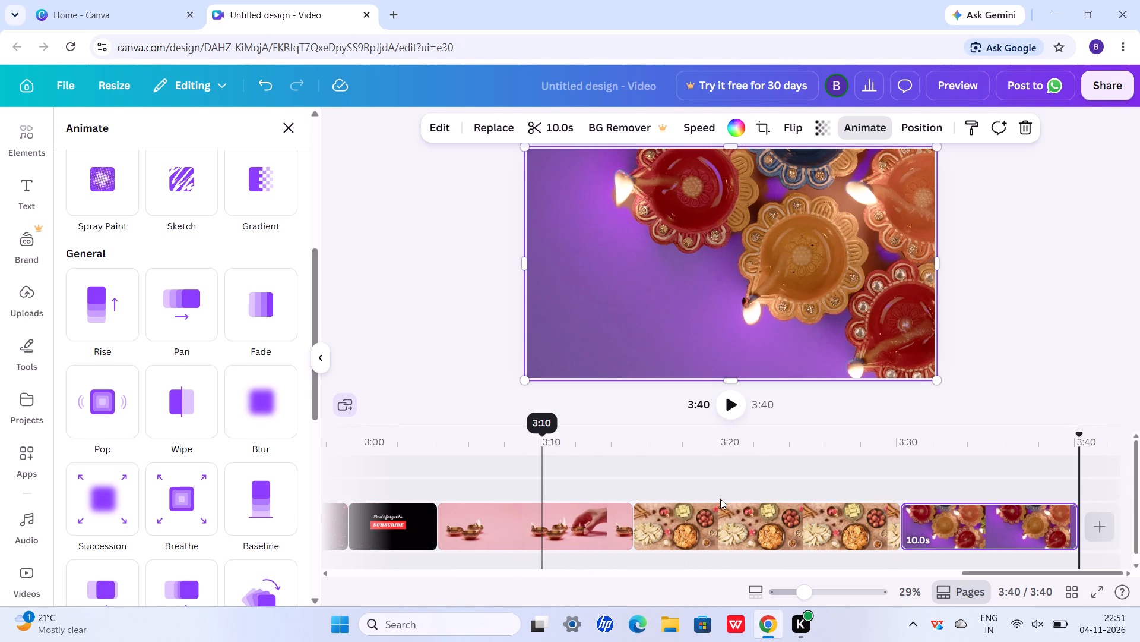
left_click(1101, 527)
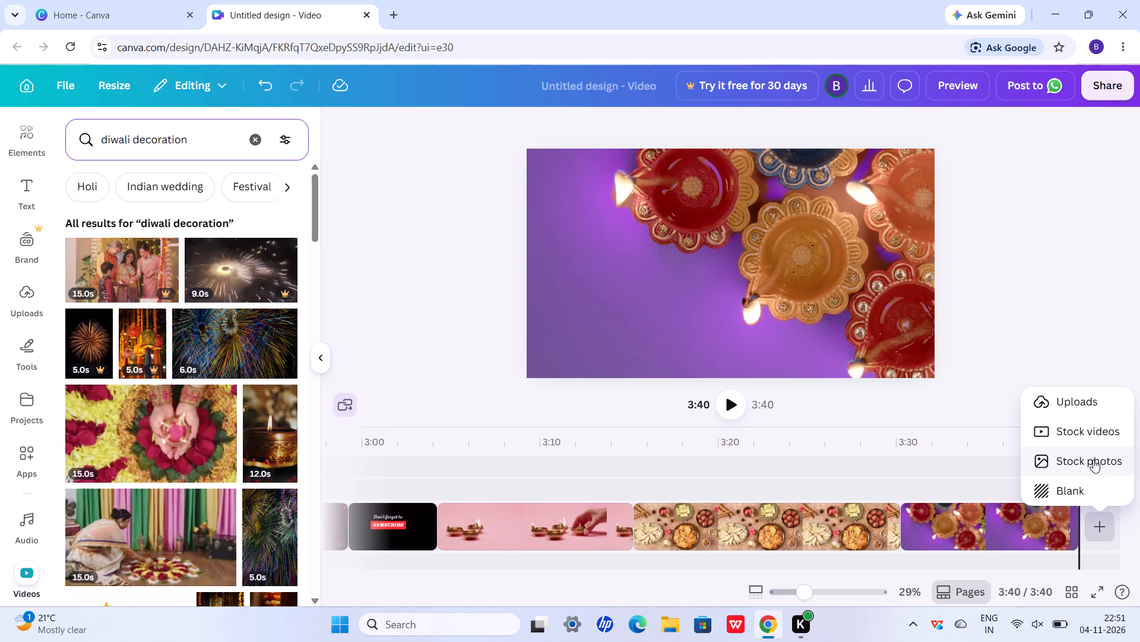
left_click(1083, 430)
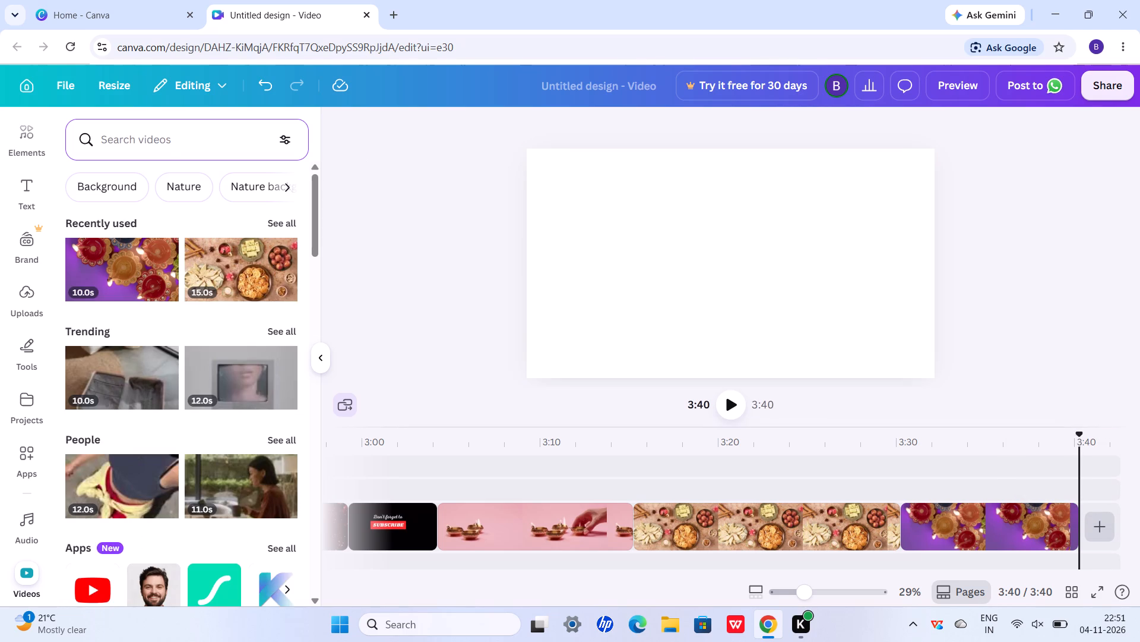
left_click(208, 149)
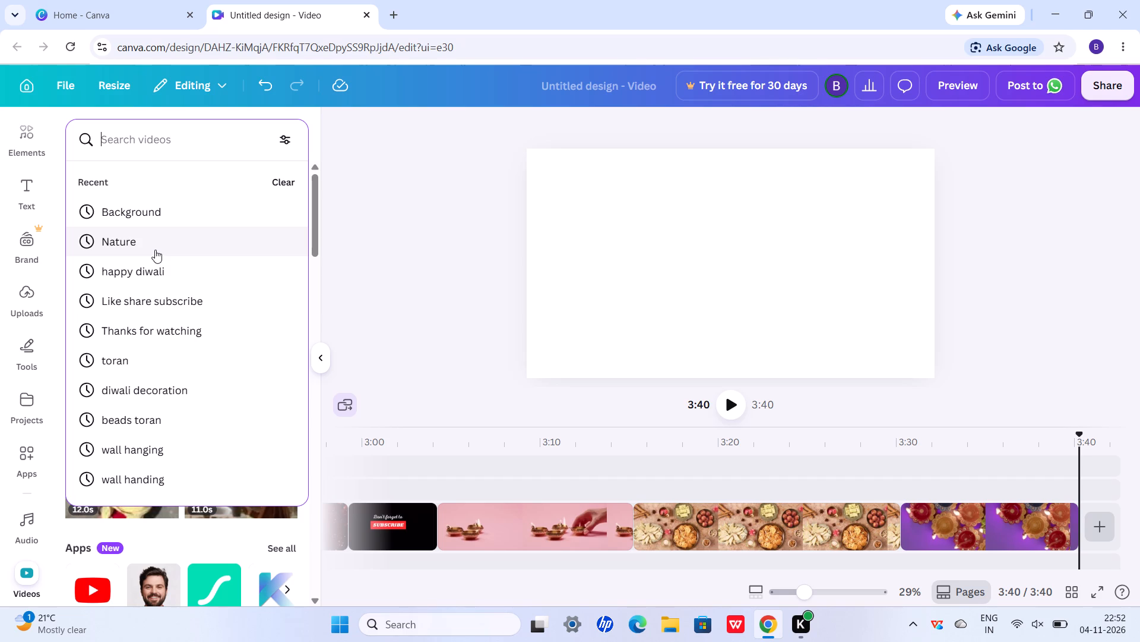
left_click(172, 302)
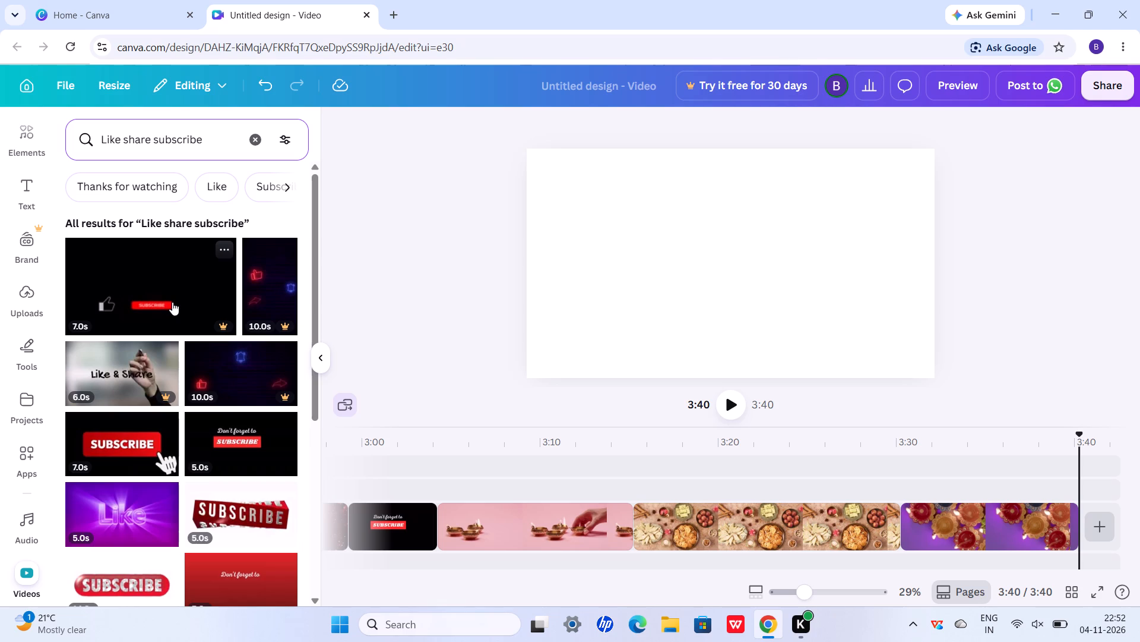
scroll(190, 341, "down", 1)
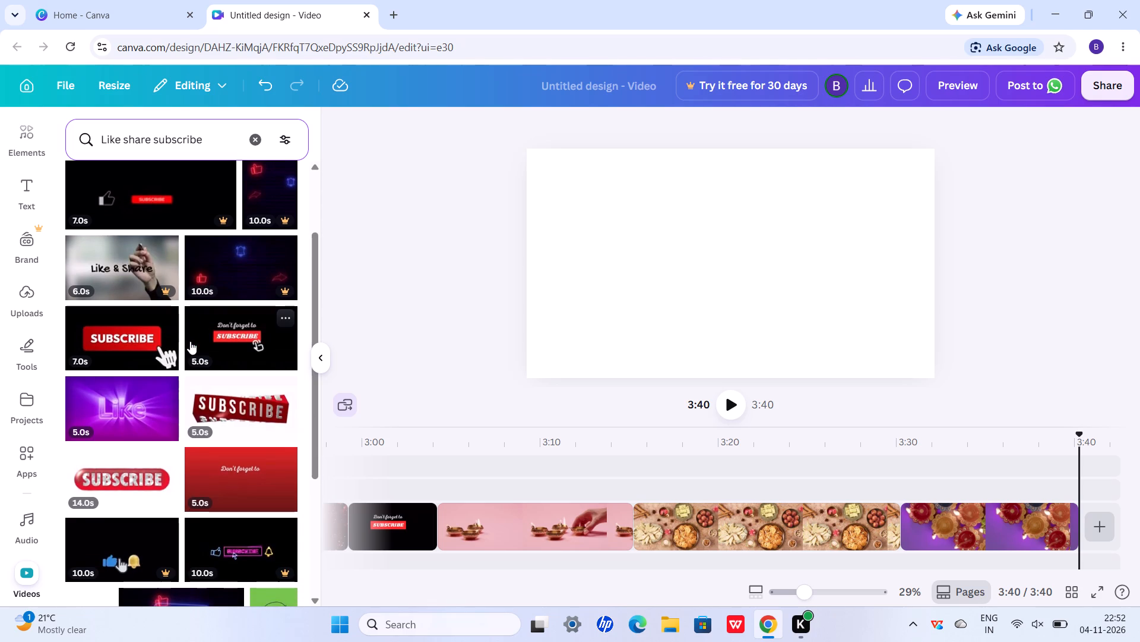
scroll(190, 341, "down", 1)
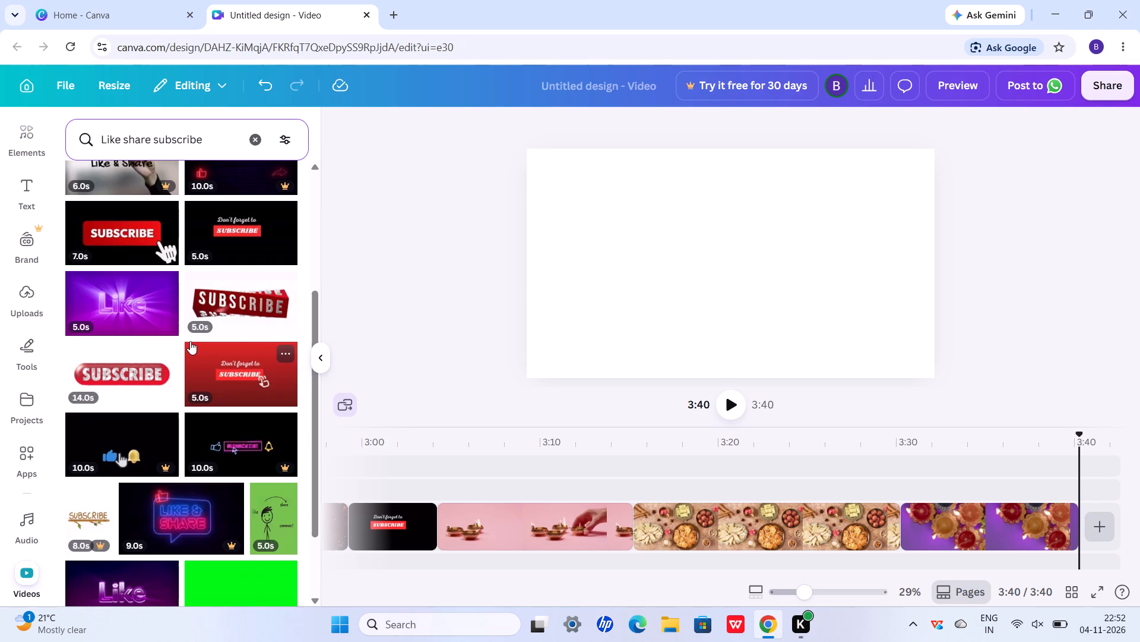
scroll(190, 341, "down", 3)
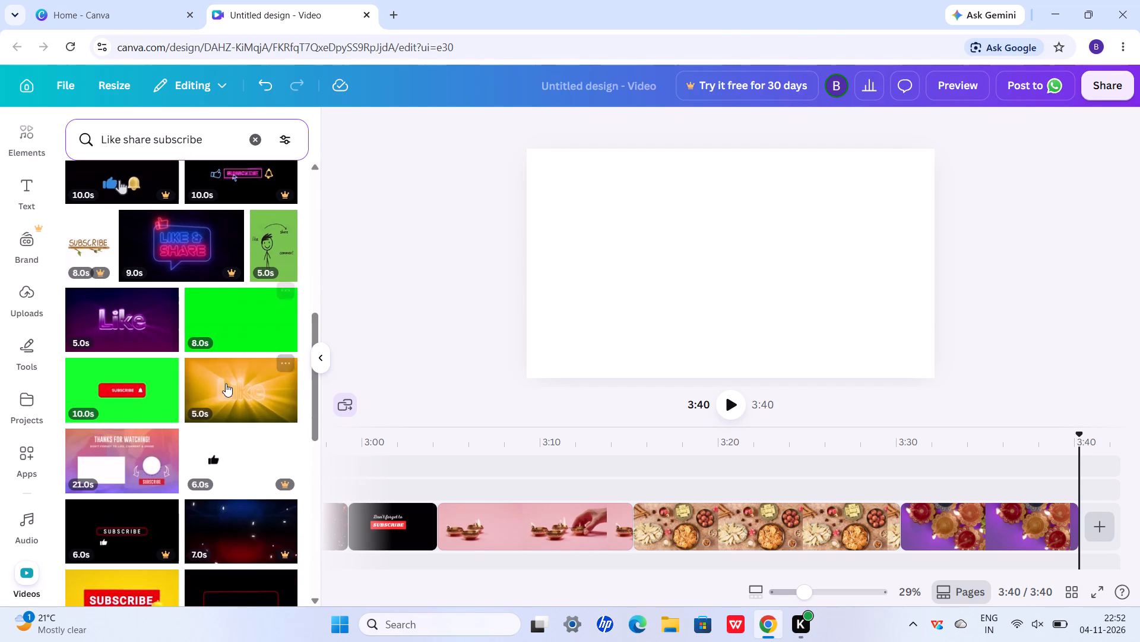
left_click(220, 403)
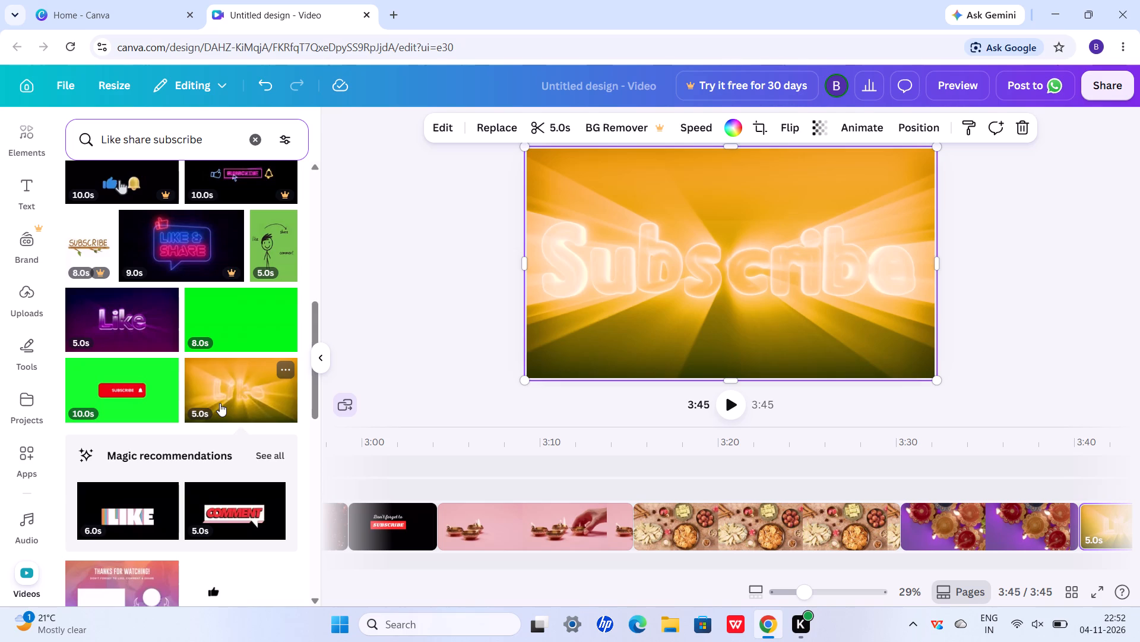
Add the recommended 6-second colourful LIKE clip on black after the golden Subscribe clip.
scroll(220, 403, "down", 3)
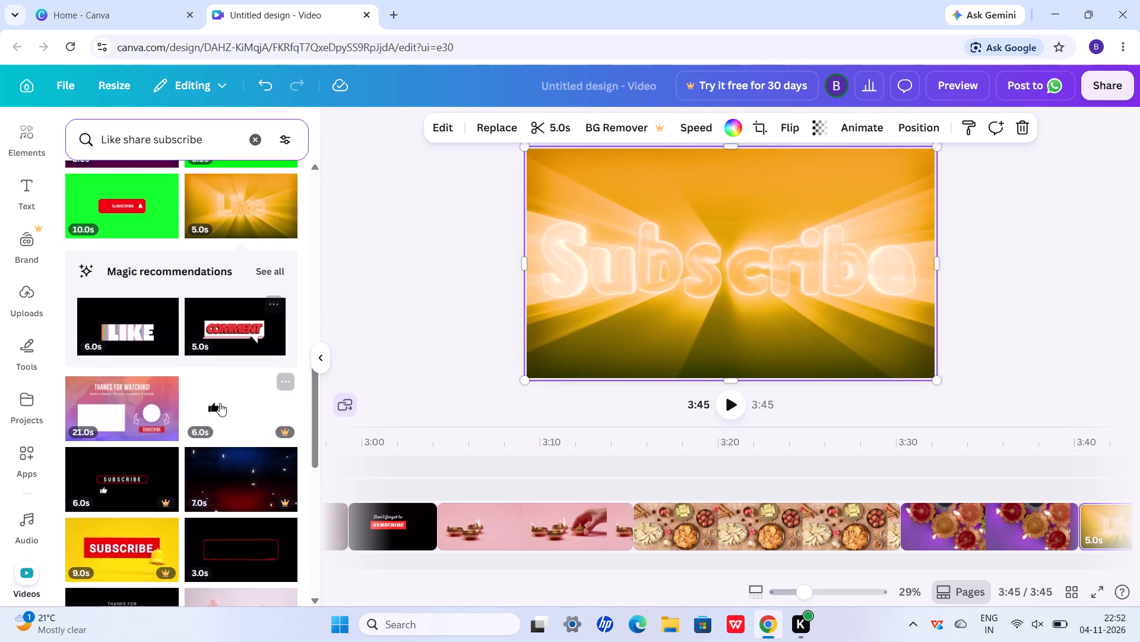
left_click(115, 333)
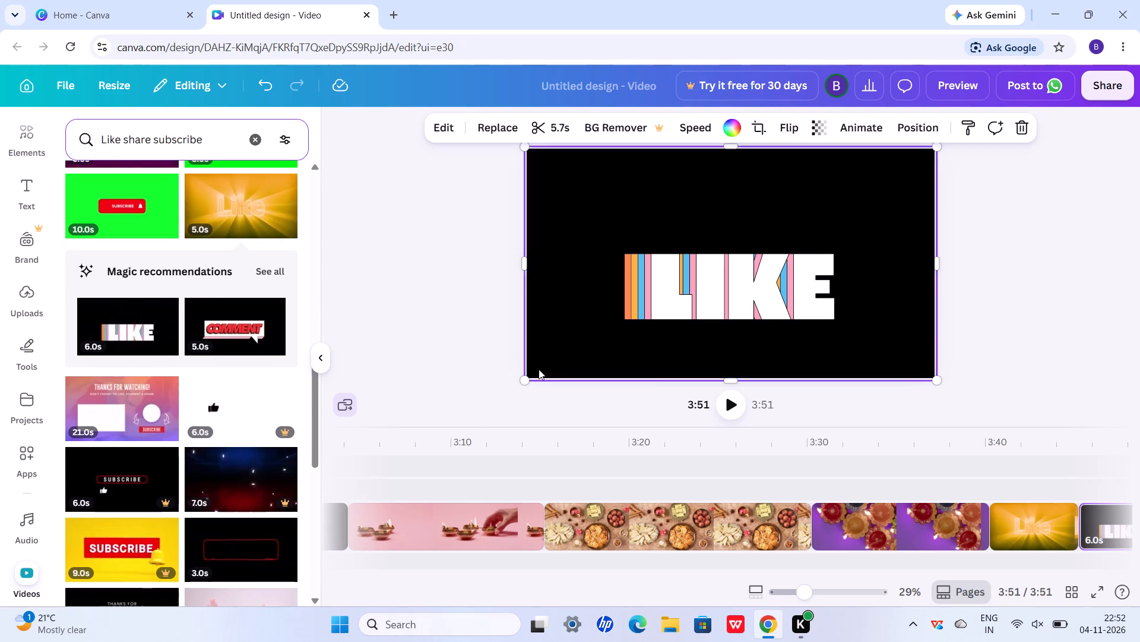
Play the video from the beginning through the lit diyas while reviewing the timeline's clips, and stop at the candle clip.
left_click(729, 402)
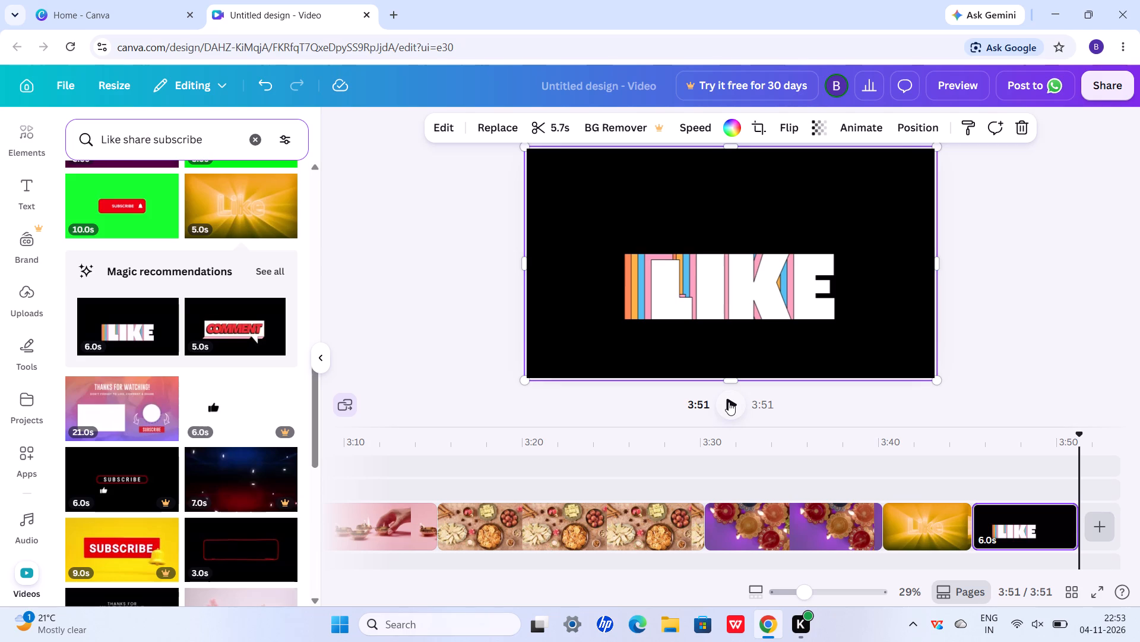
left_click(729, 402)
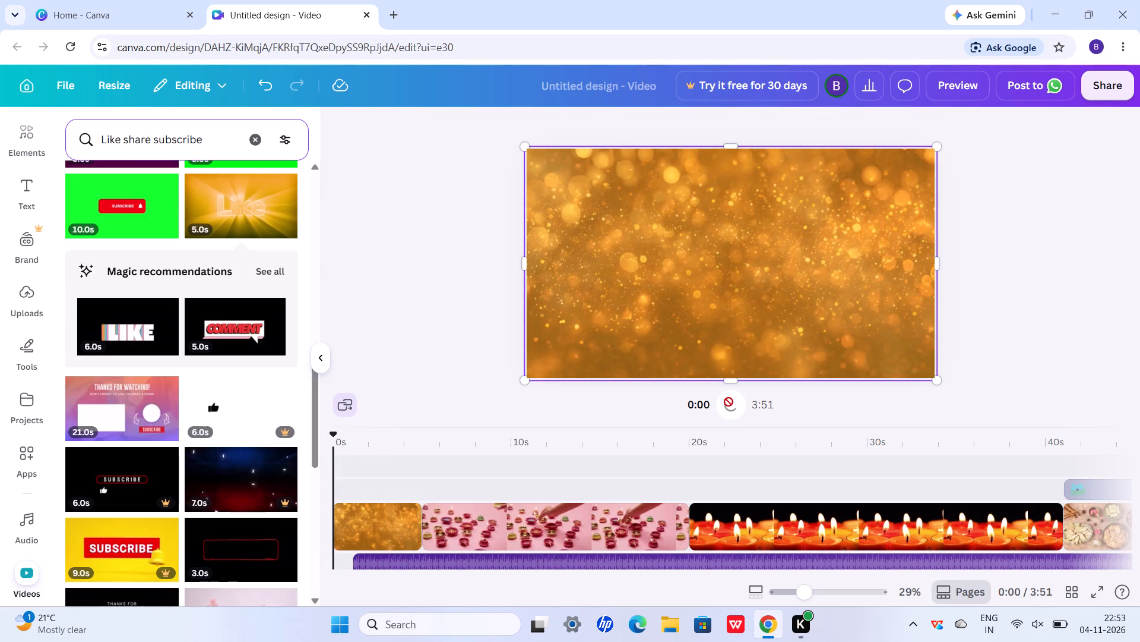
scroll(786, 519, "left", 16)
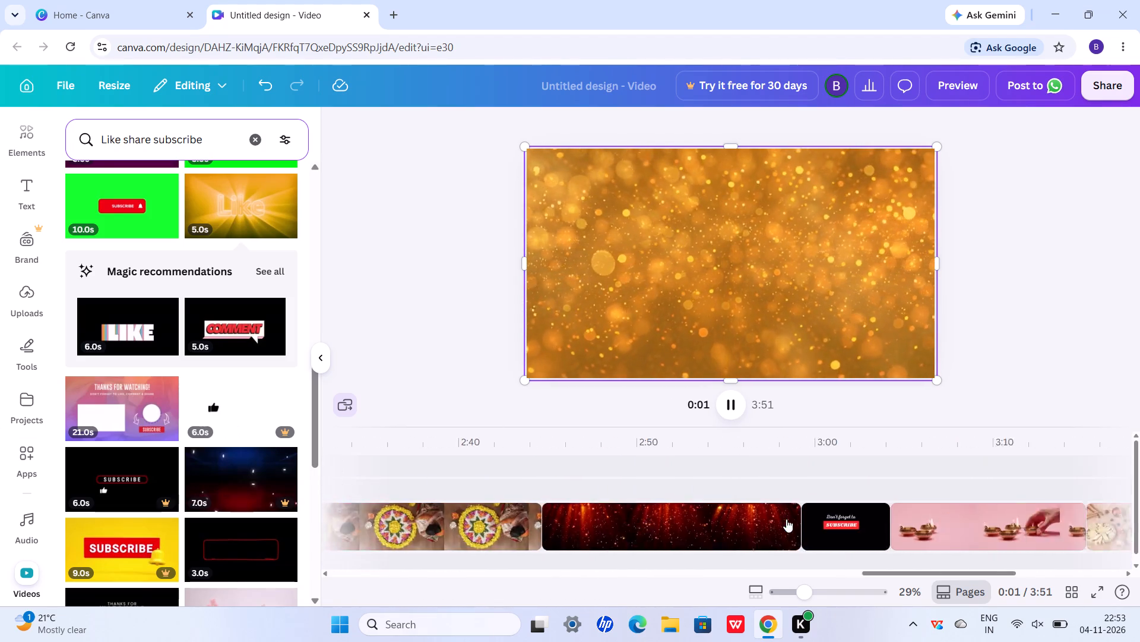
scroll(786, 519, "left", 19)
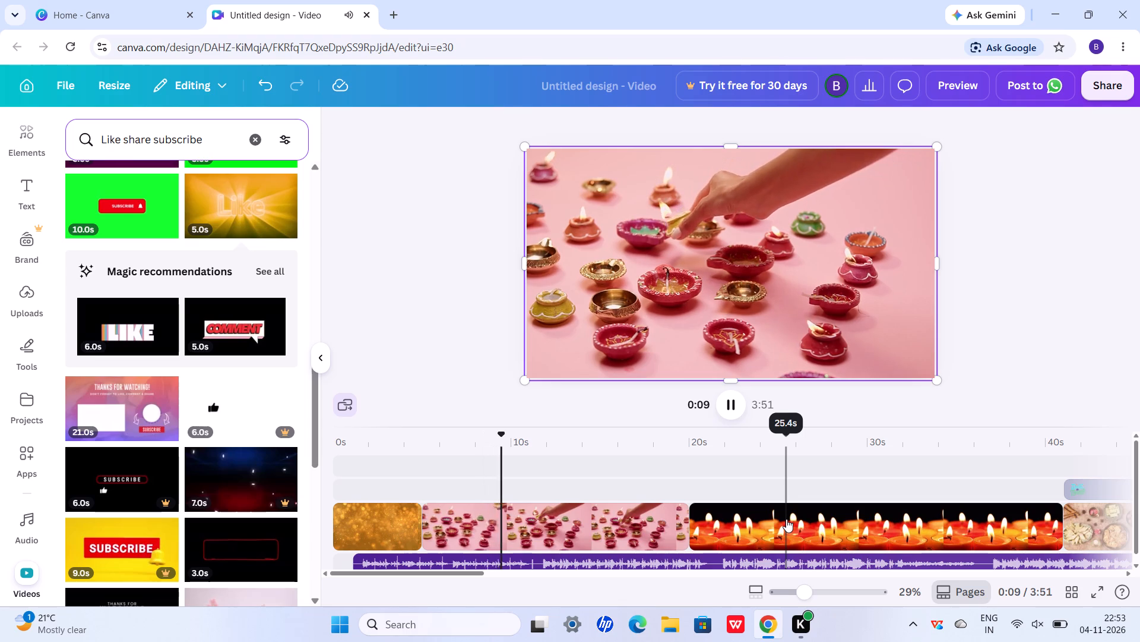
scroll(786, 519, "left", 12)
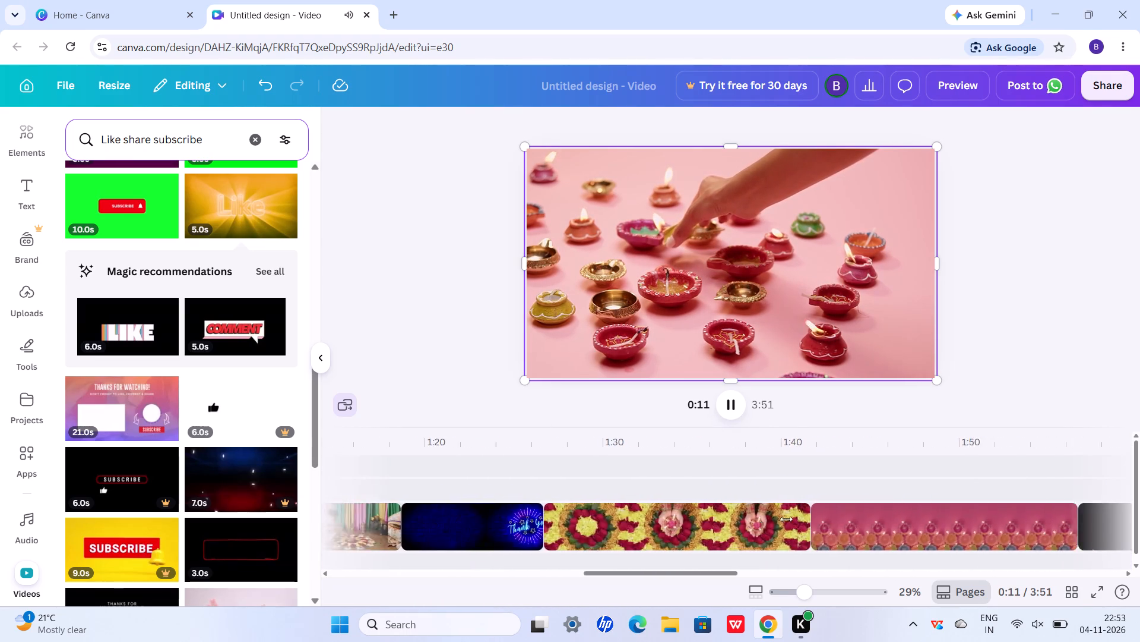
scroll(786, 519, "left", 15)
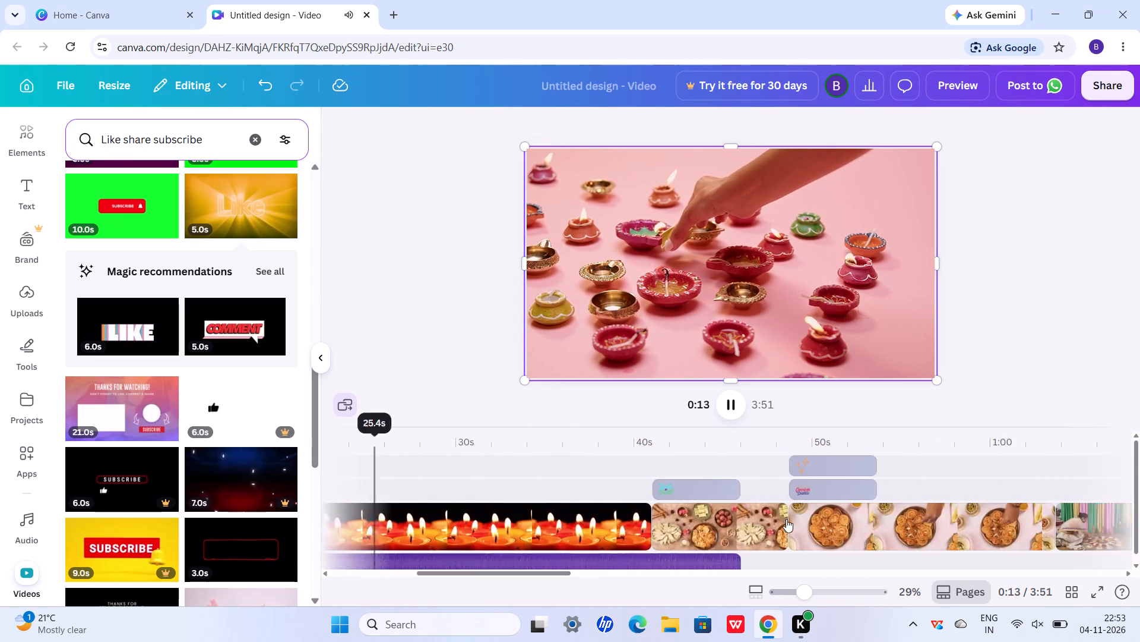
scroll(786, 519, "left", 14)
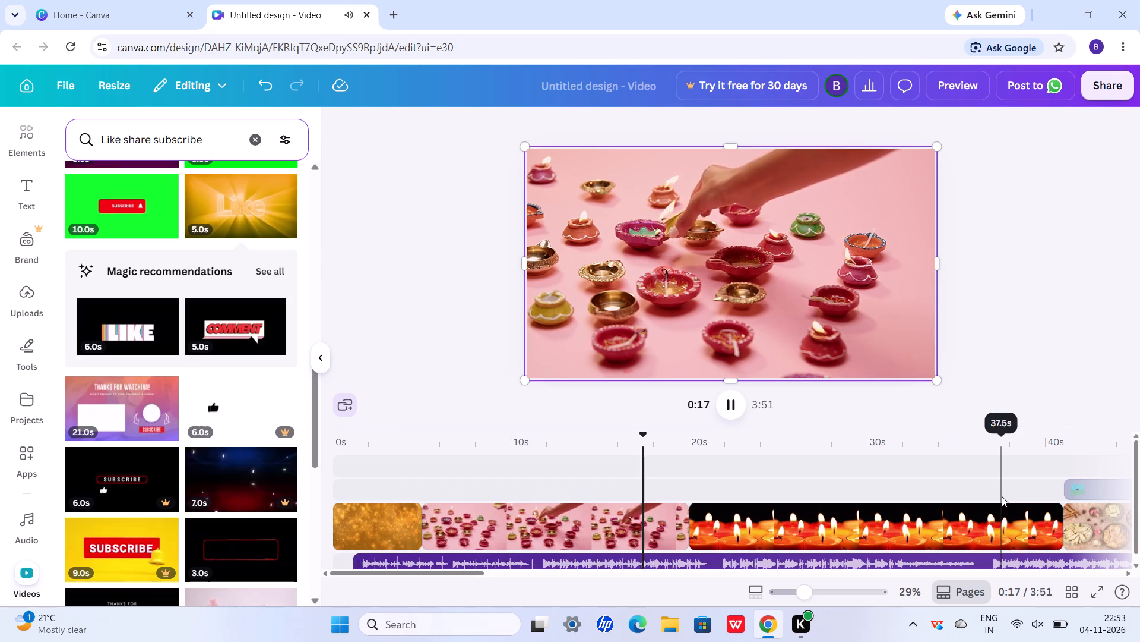
left_click(1002, 496)
Start a stock video scene after the LIKE clip and look through the suggested video categories for another clip.
scroll(1002, 496, "left", 13)
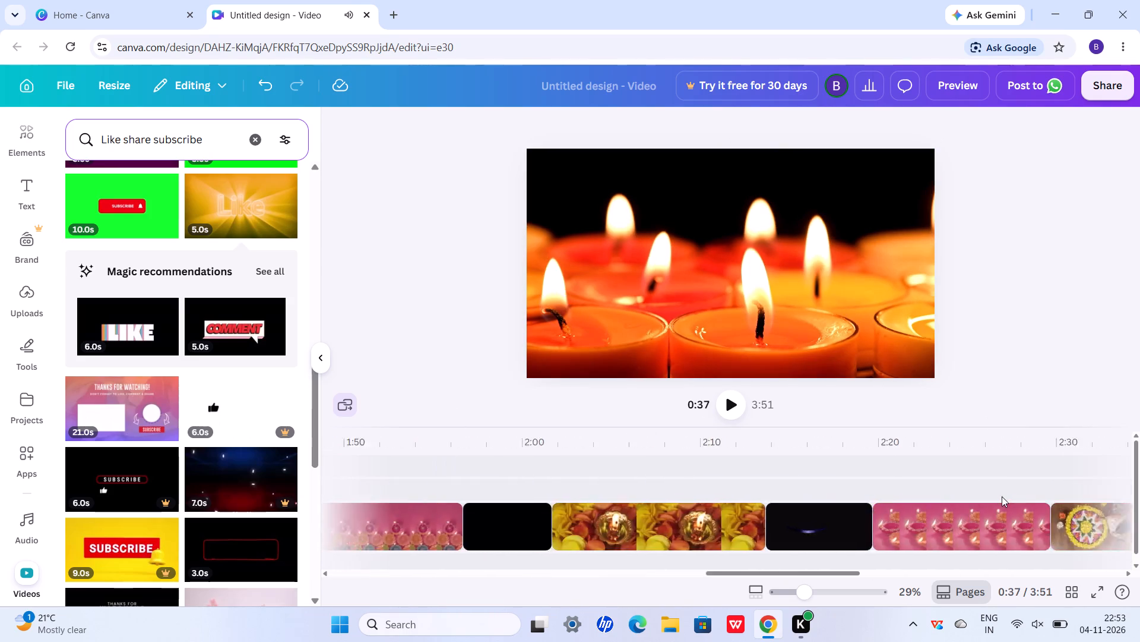
scroll(1002, 496, "left", 8)
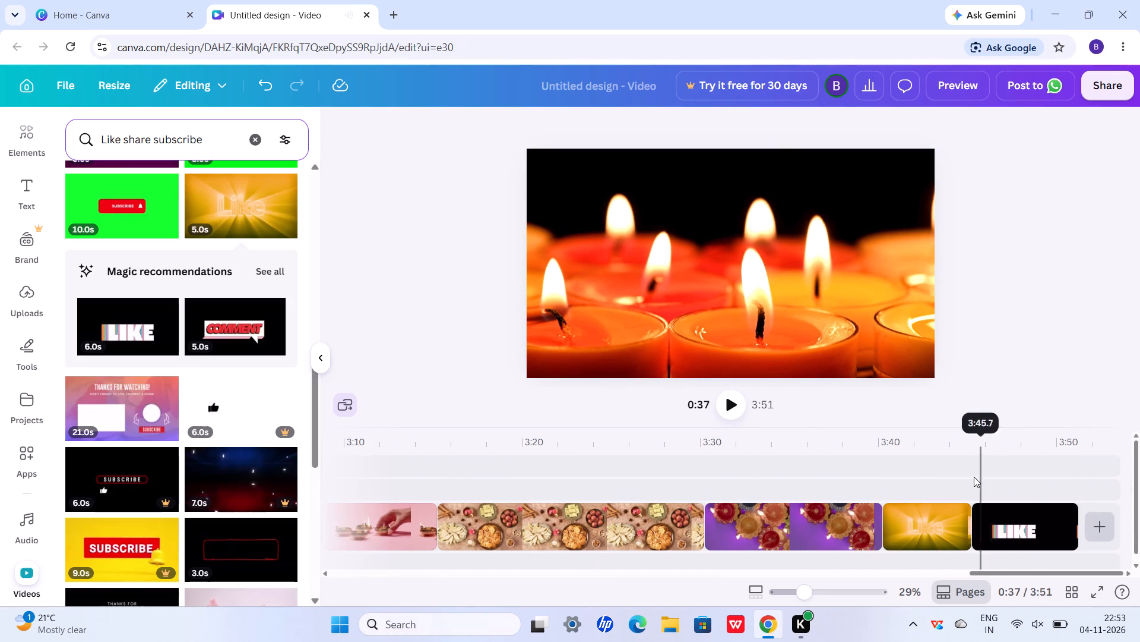
left_click(1100, 532)
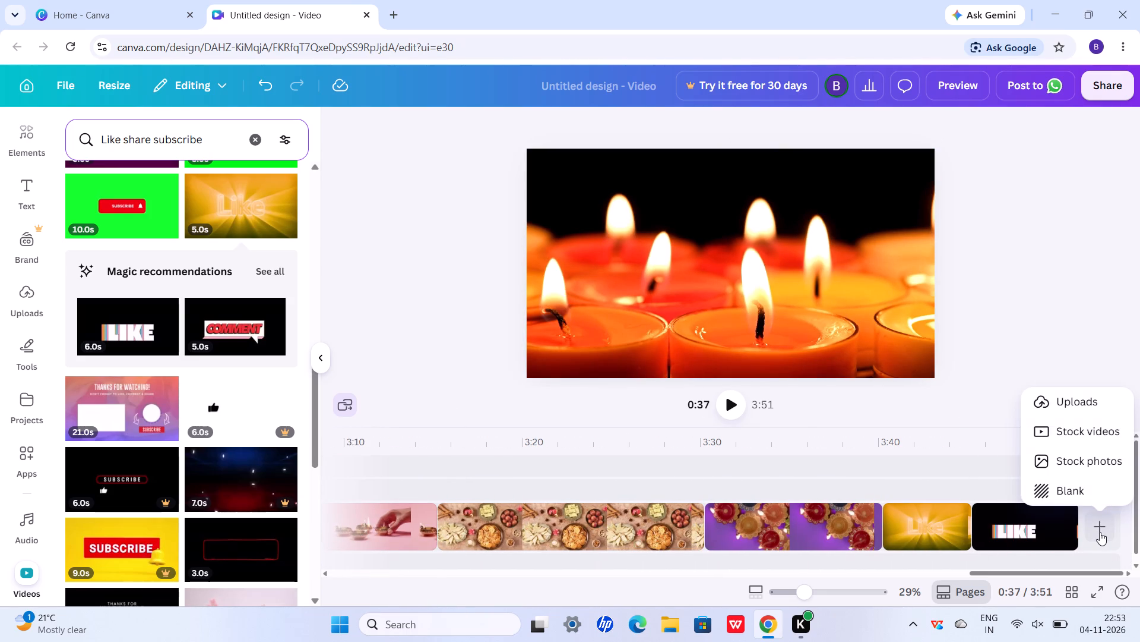
left_click(1084, 435)
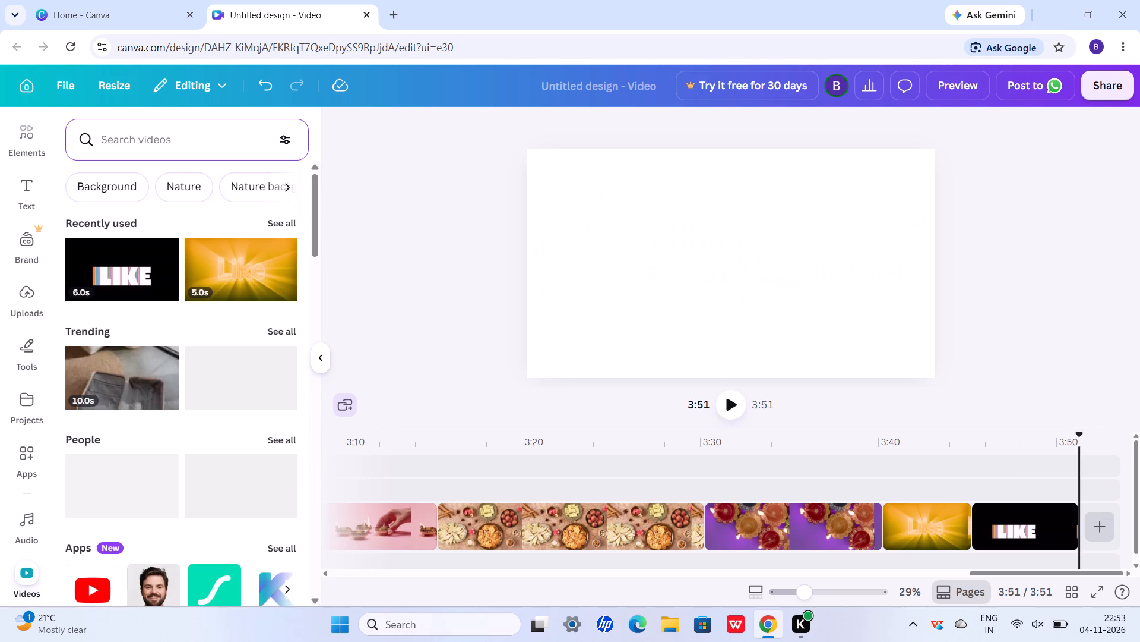
scroll(240, 408, "down", 2)
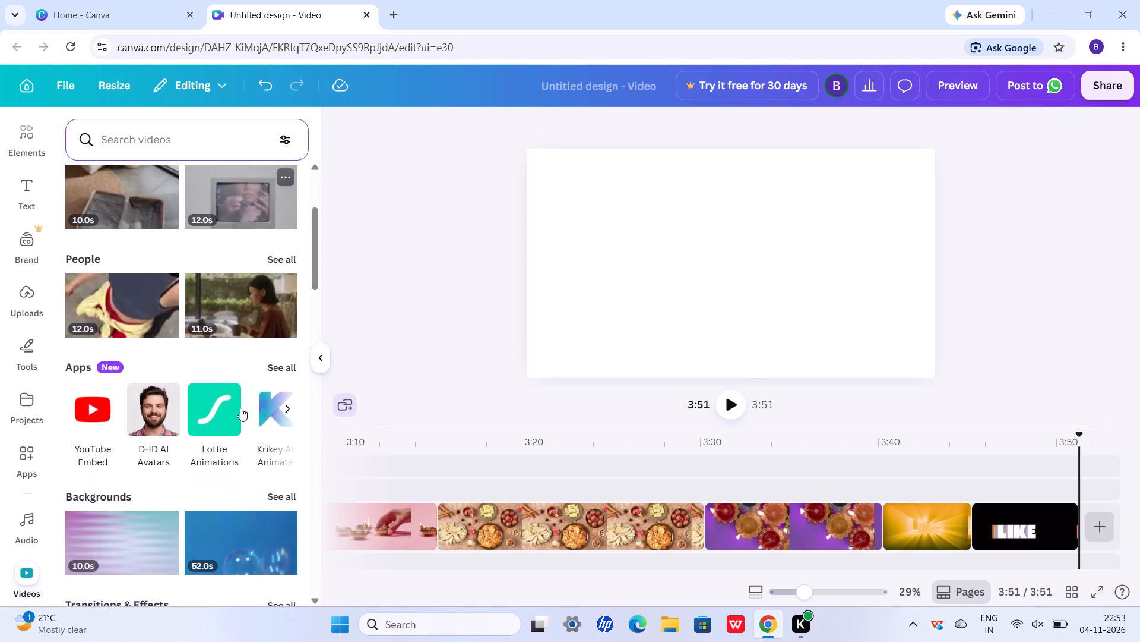
scroll(240, 408, "down", 5)
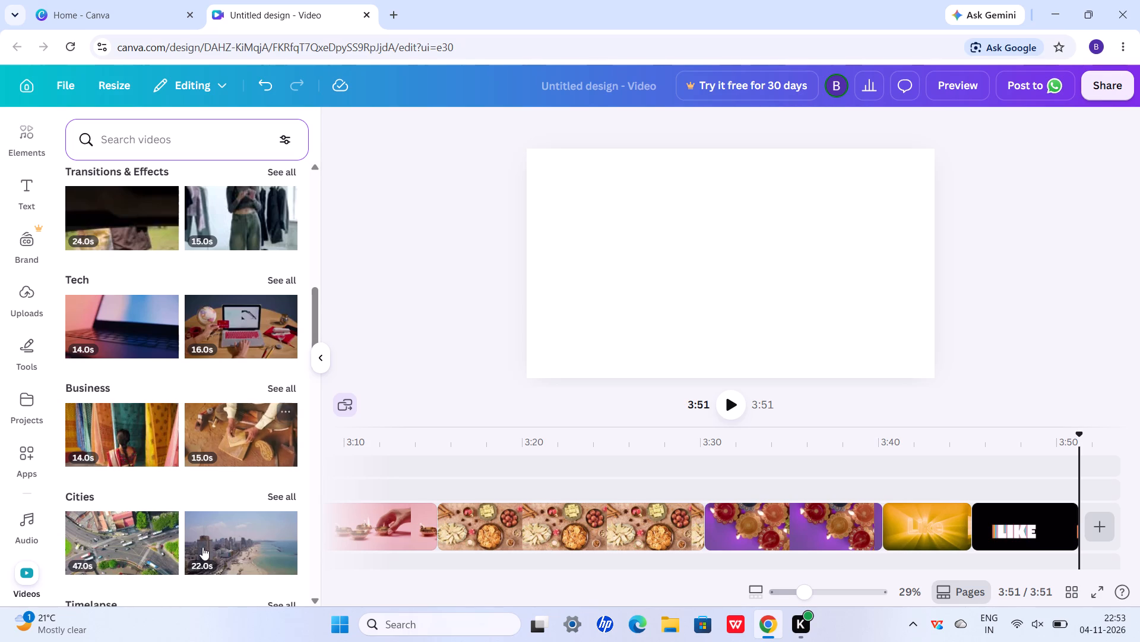
scroll(206, 467, "down", 4)
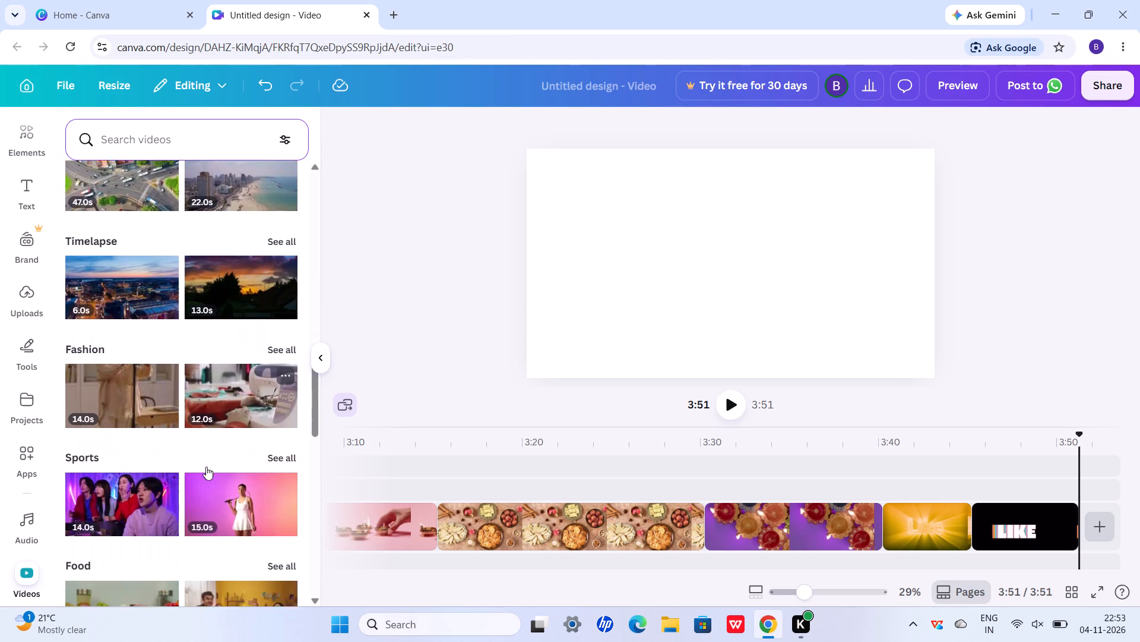
scroll(206, 467, "down", 1)
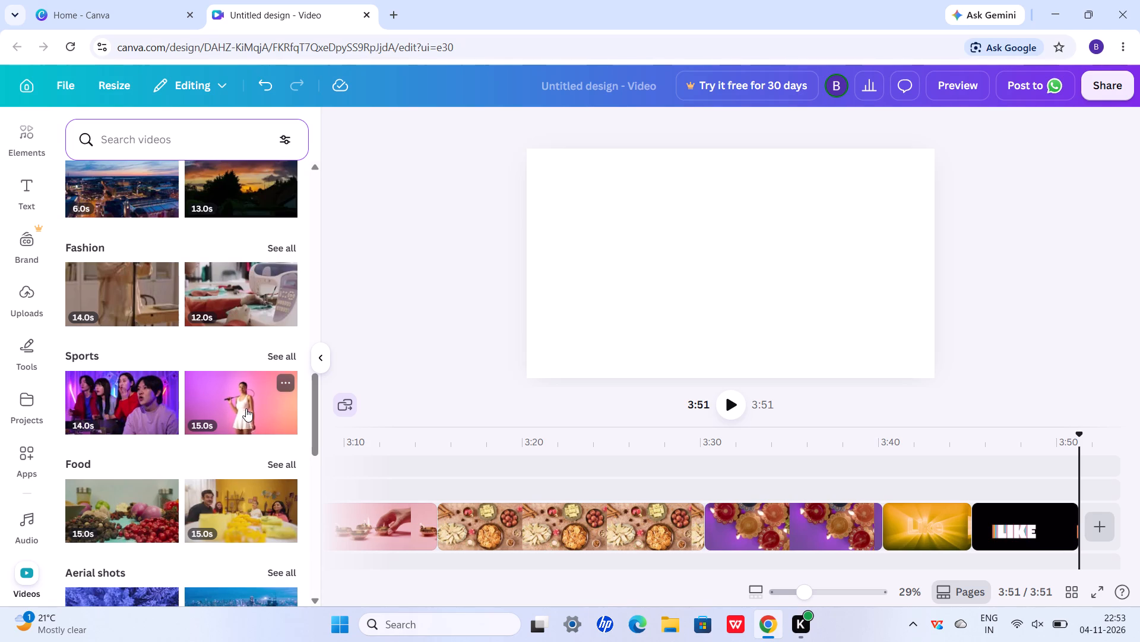
scroll(246, 408, "down", 3)
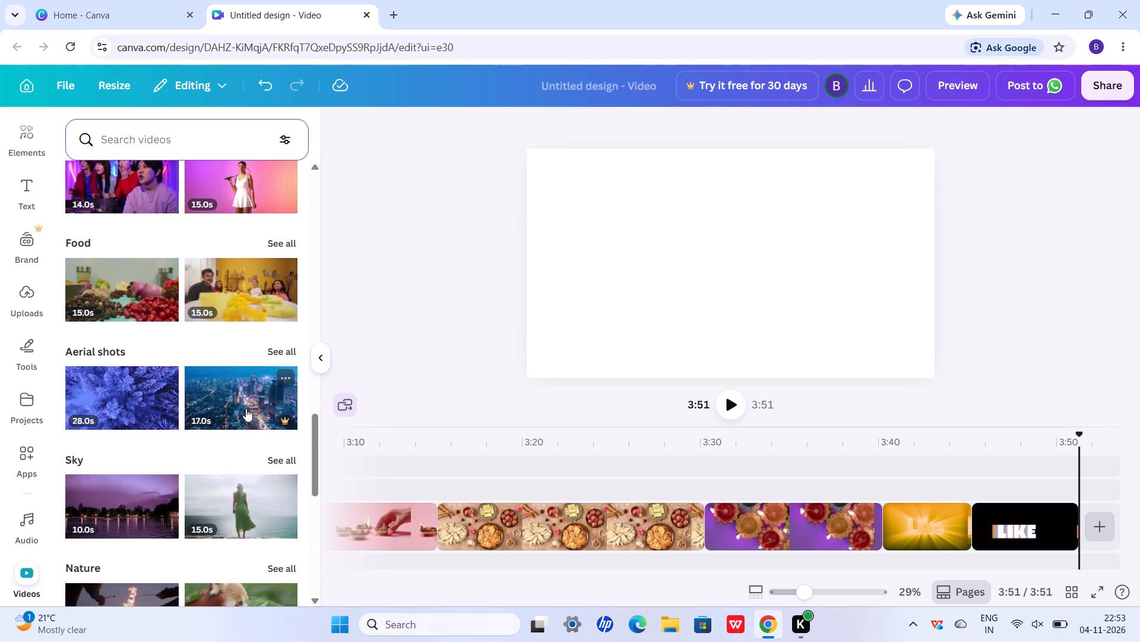
scroll(246, 408, "down", 2)
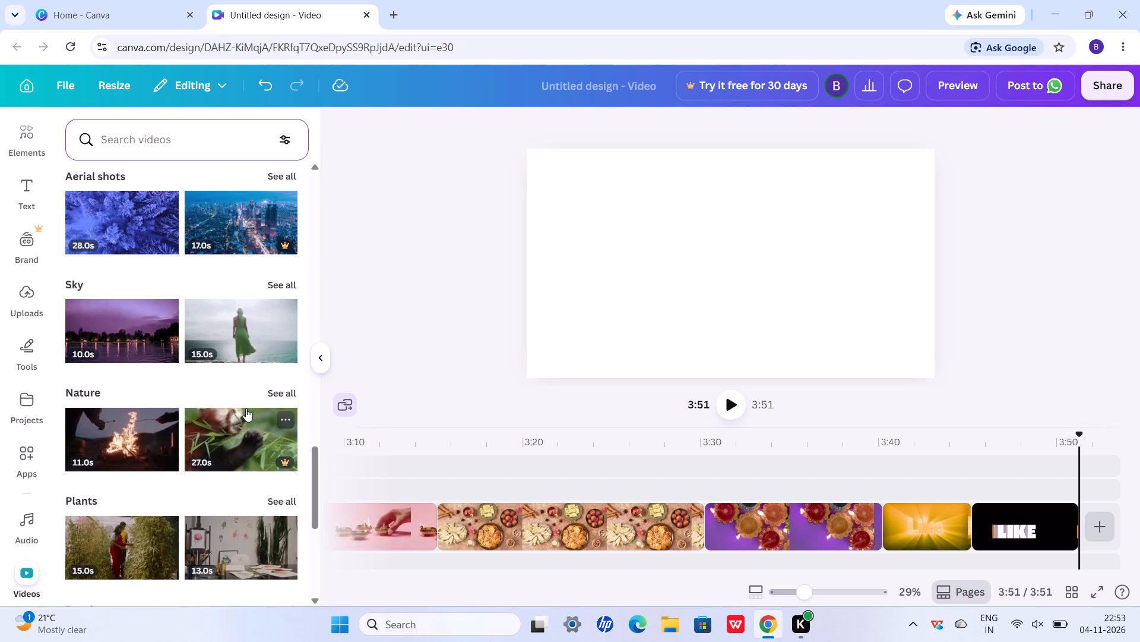
scroll(246, 408, "down", 2)
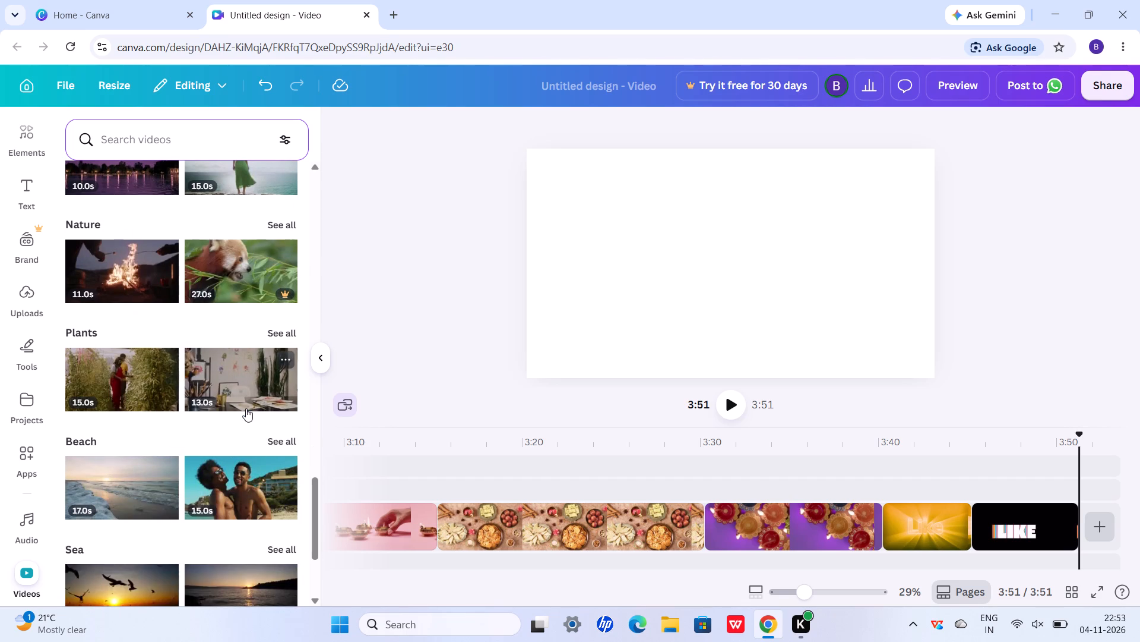
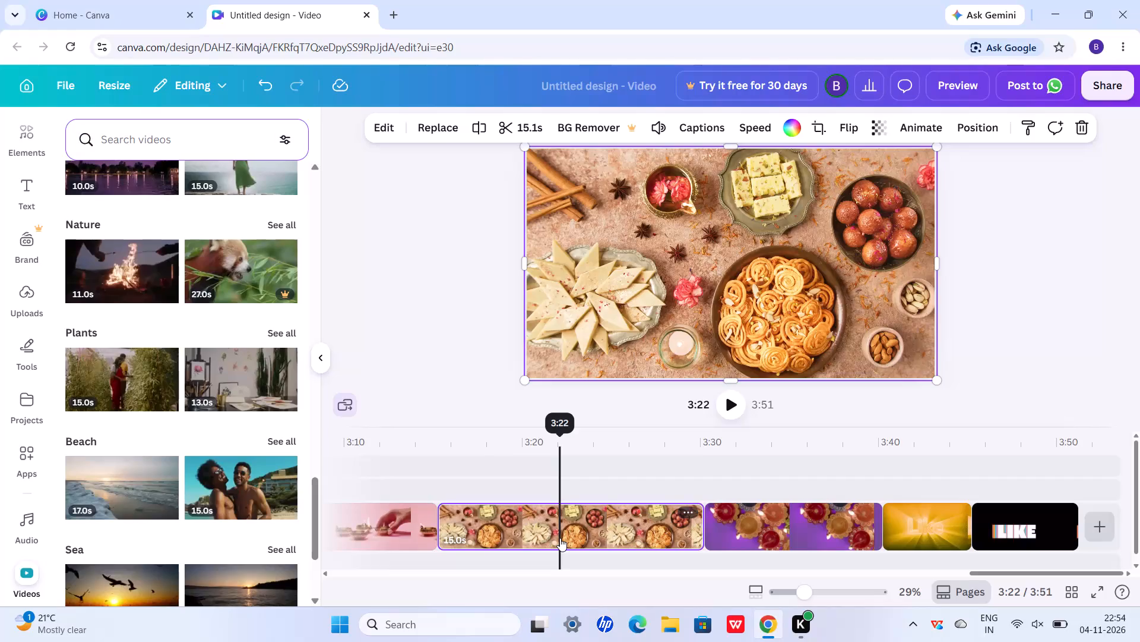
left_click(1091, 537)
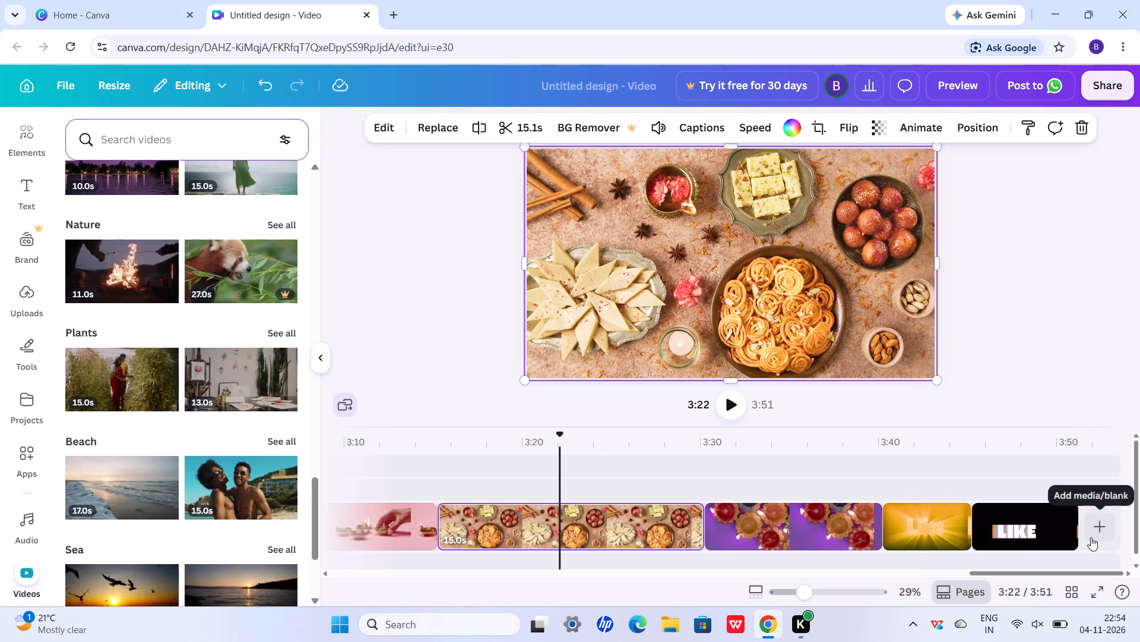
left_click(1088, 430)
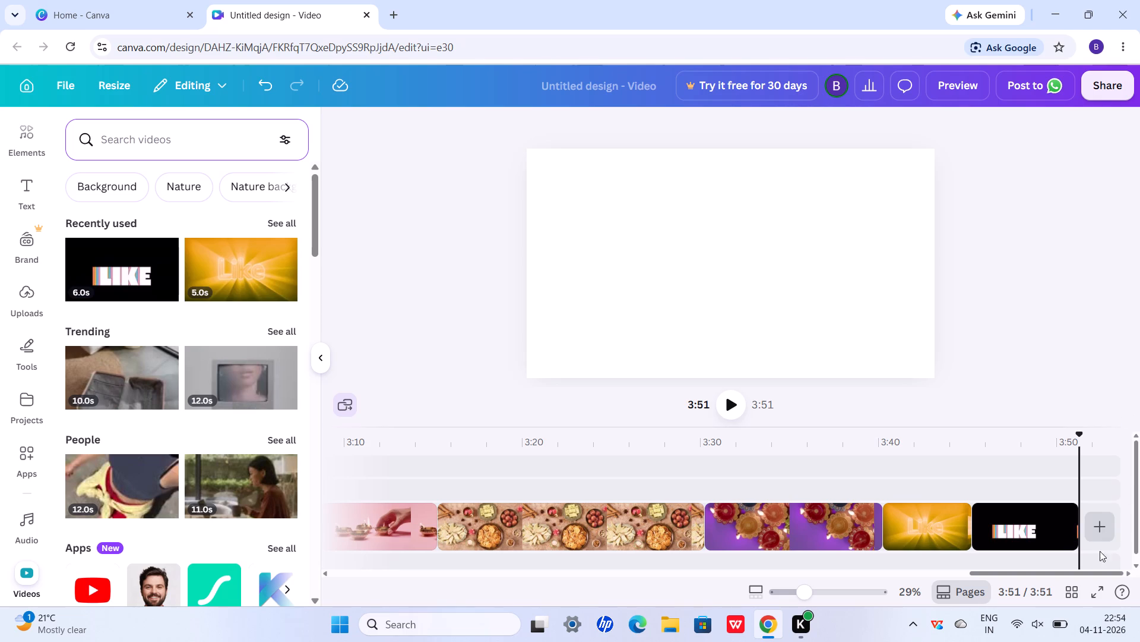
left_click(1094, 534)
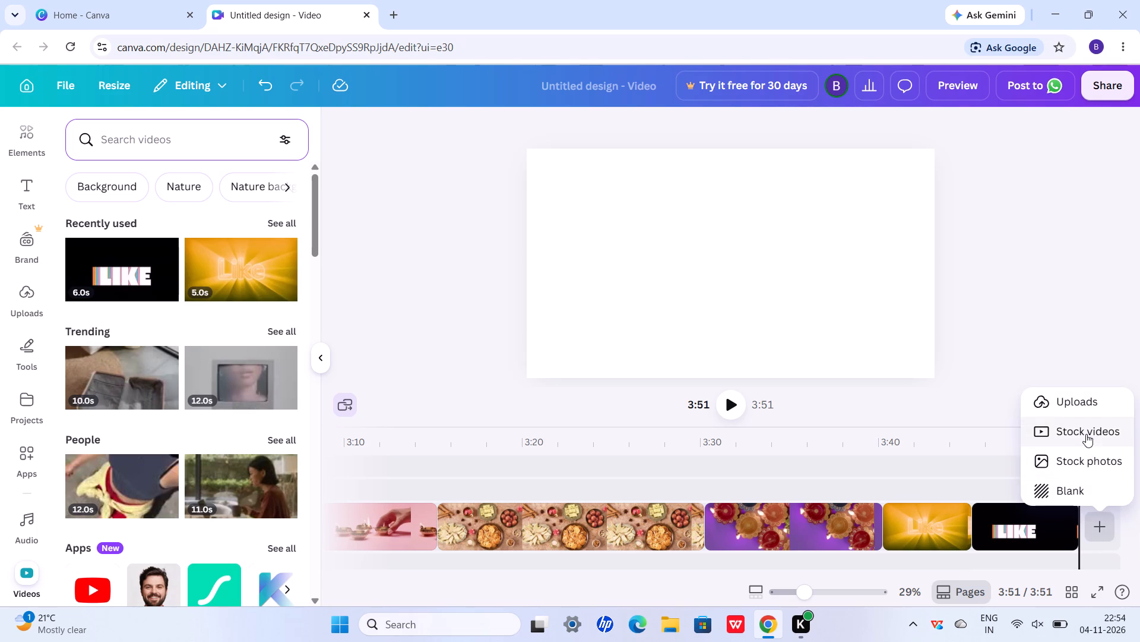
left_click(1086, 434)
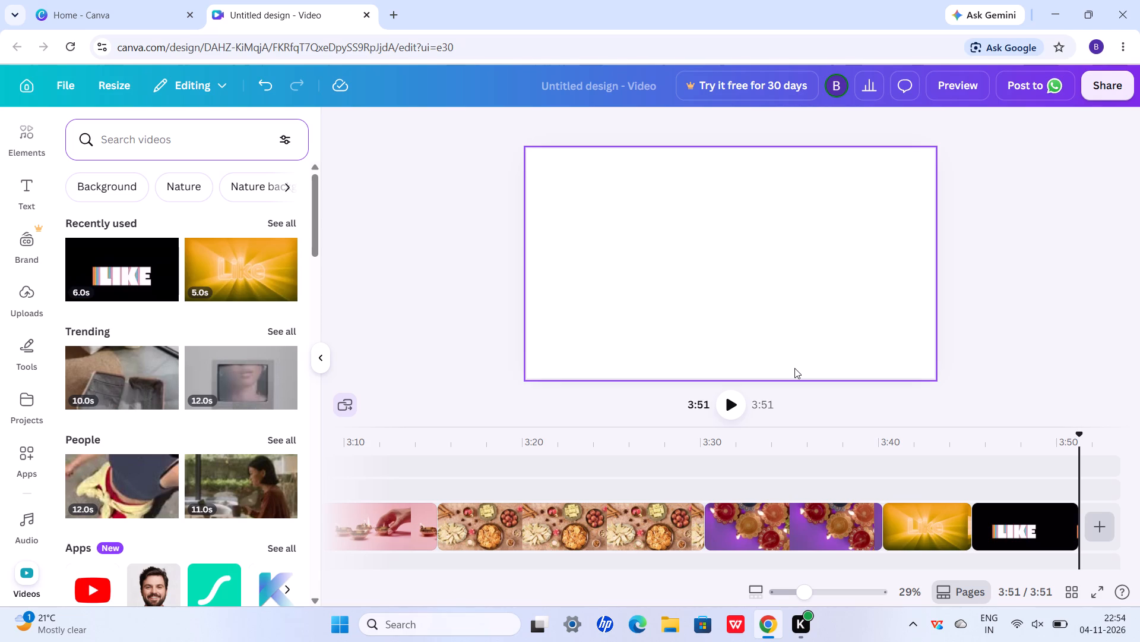
Open the animation options for the colourful LIKE clip at the end of the video.
left_click(1031, 514)
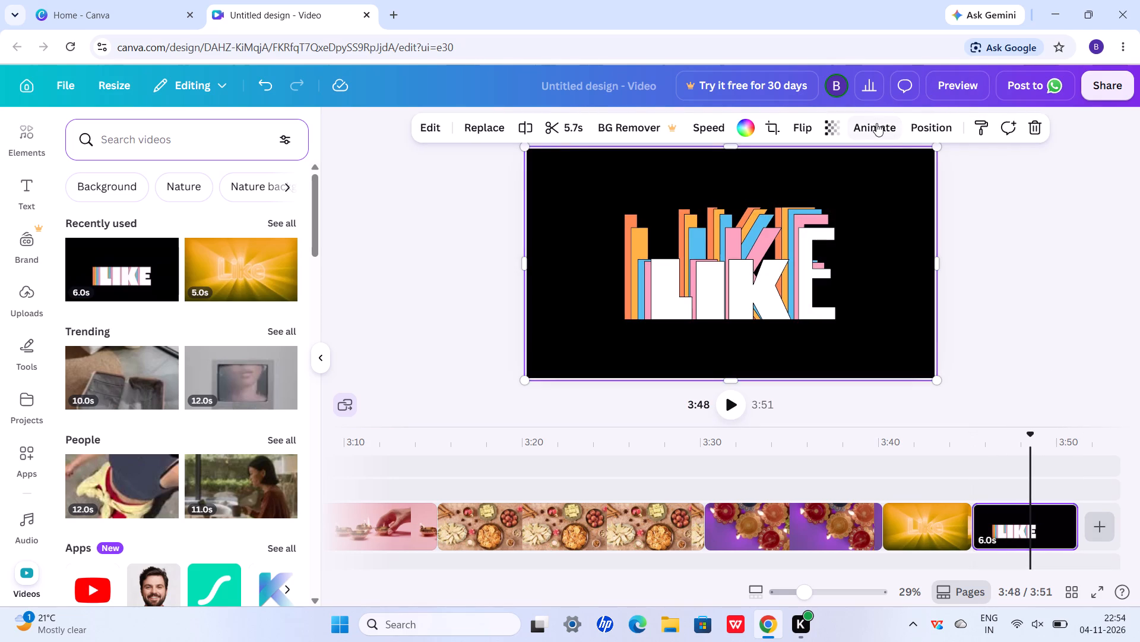
left_click(876, 123)
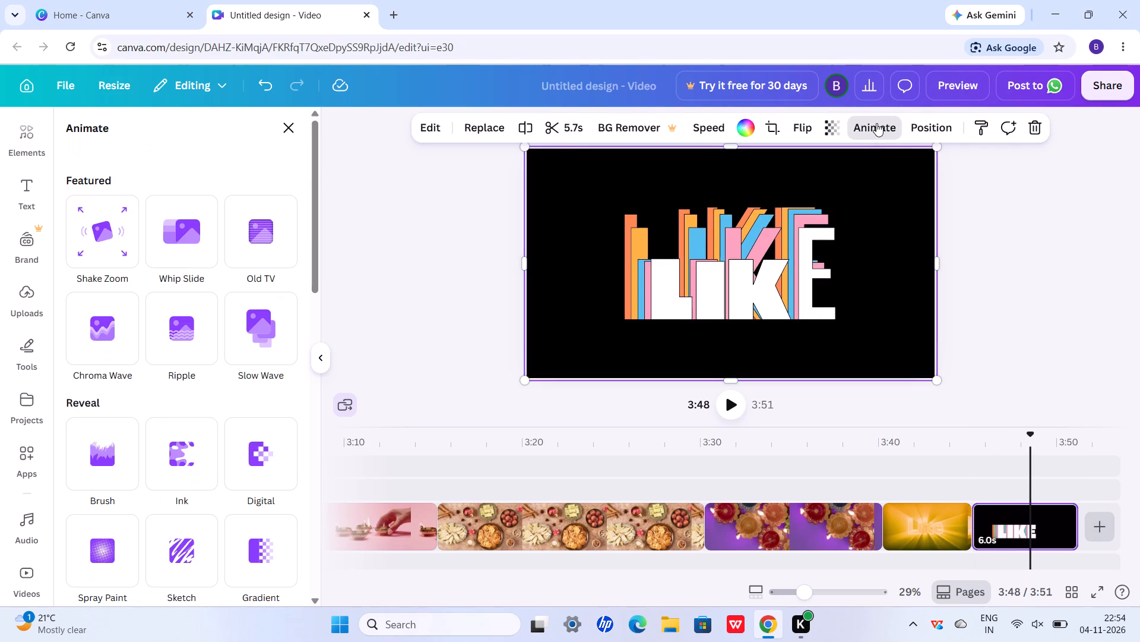
left_click(721, 279)
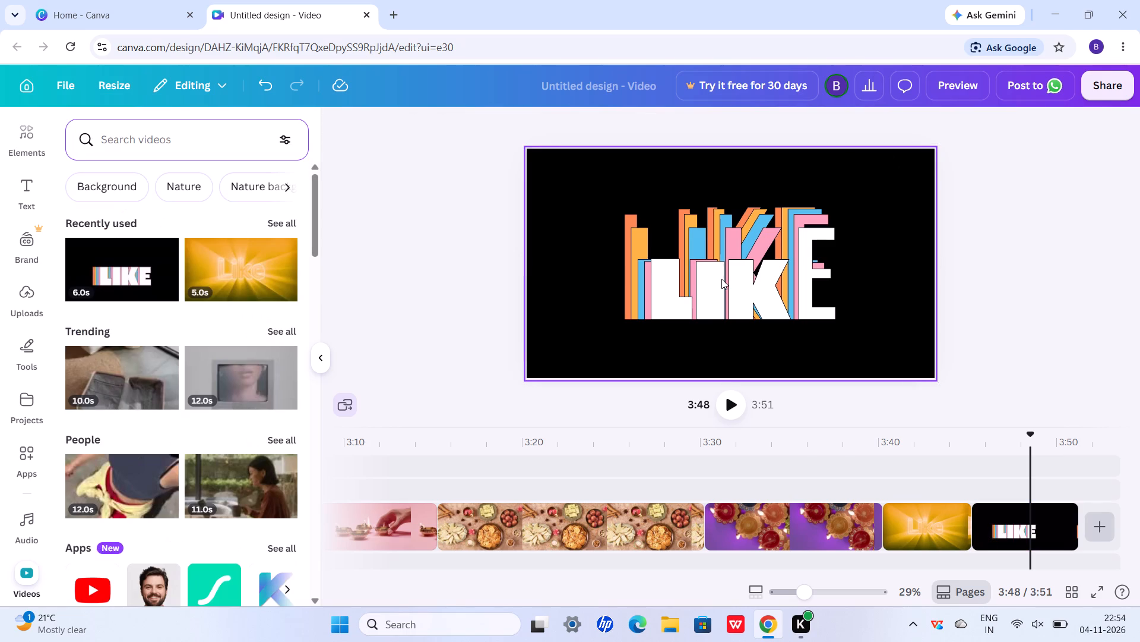
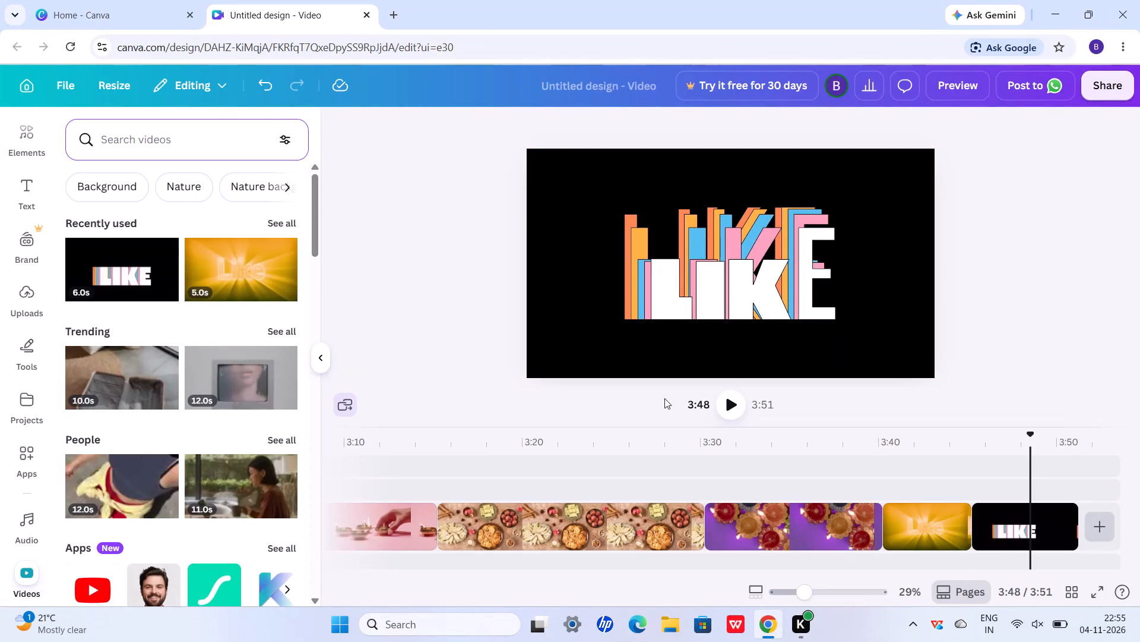
Open the animation options for the colourful LIKE clip on the black background.
left_click(992, 531)
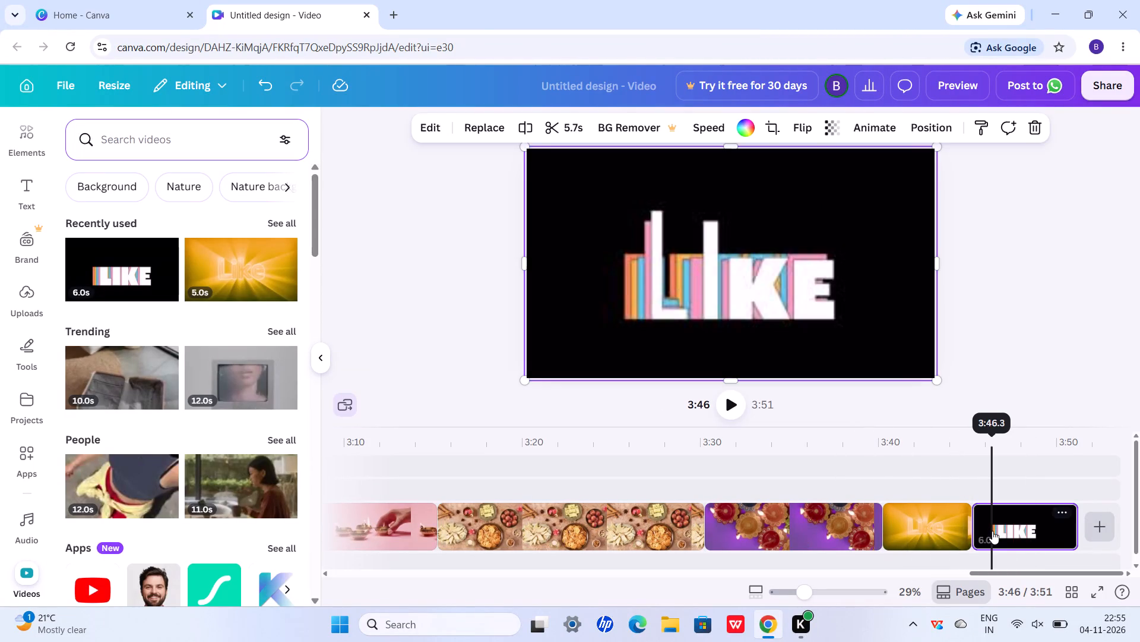
left_click(871, 126)
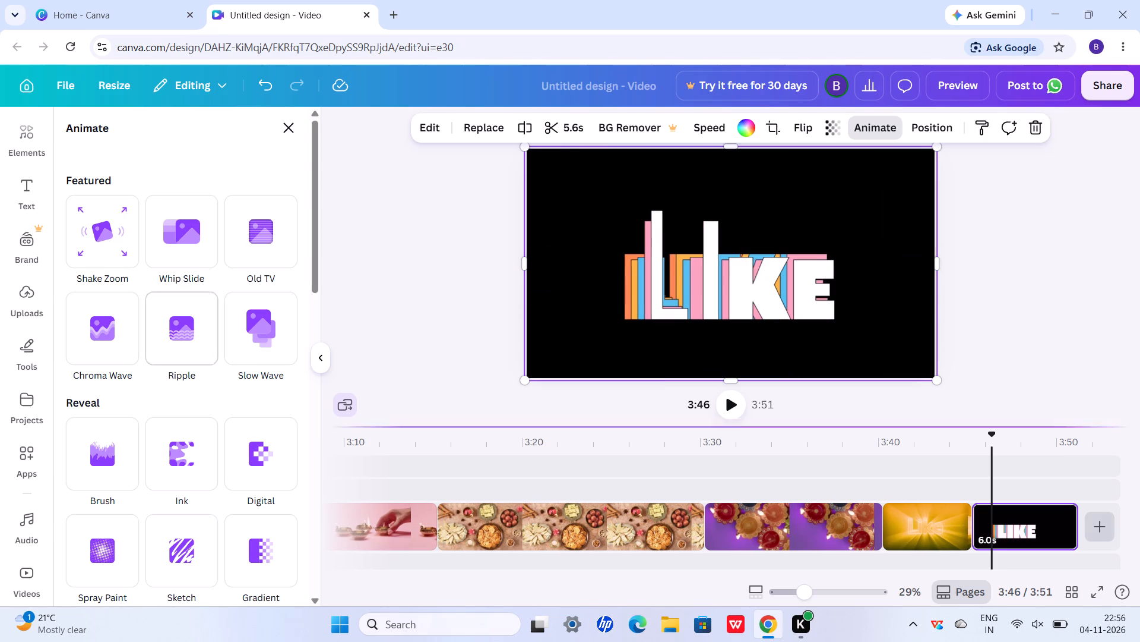
Delete the golden Like clip that precedes the colourful LIKE clip.
left_click(905, 530)
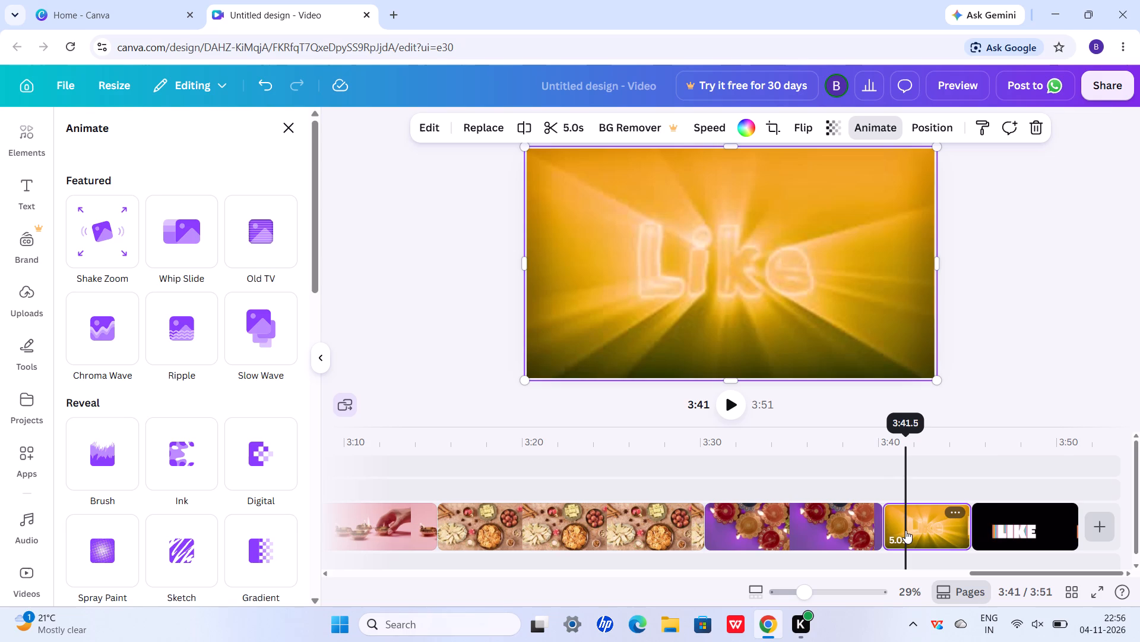
left_click(1032, 126)
Delete the "Don't forget to SUBSCRIBE" clip located before the pink diya clip.
scroll(646, 506, "right", 5)
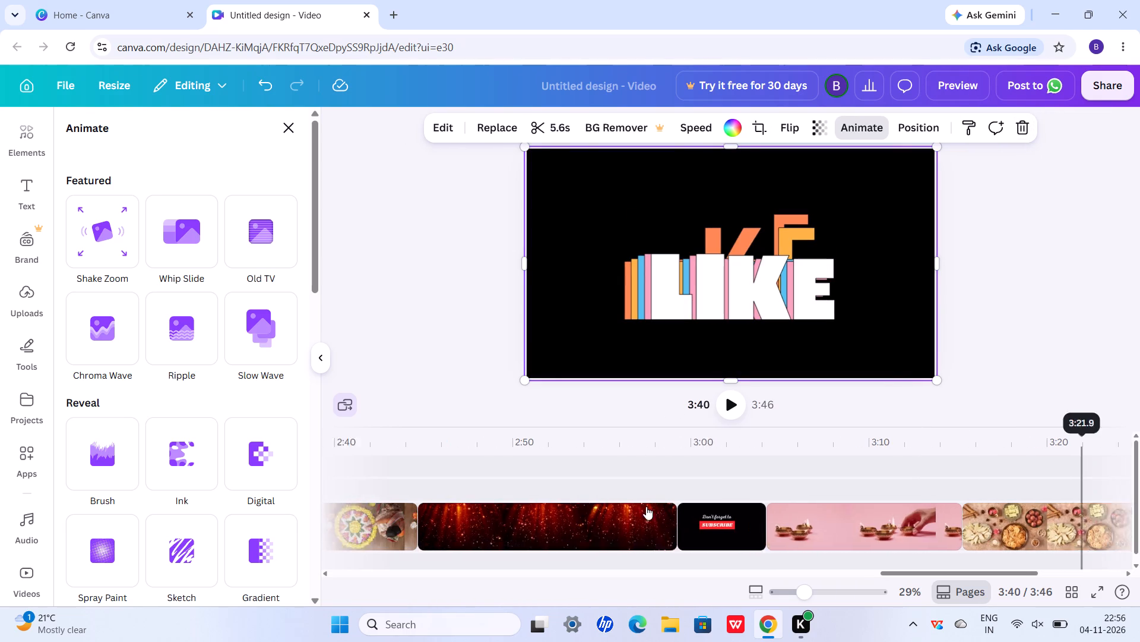
left_click(768, 530)
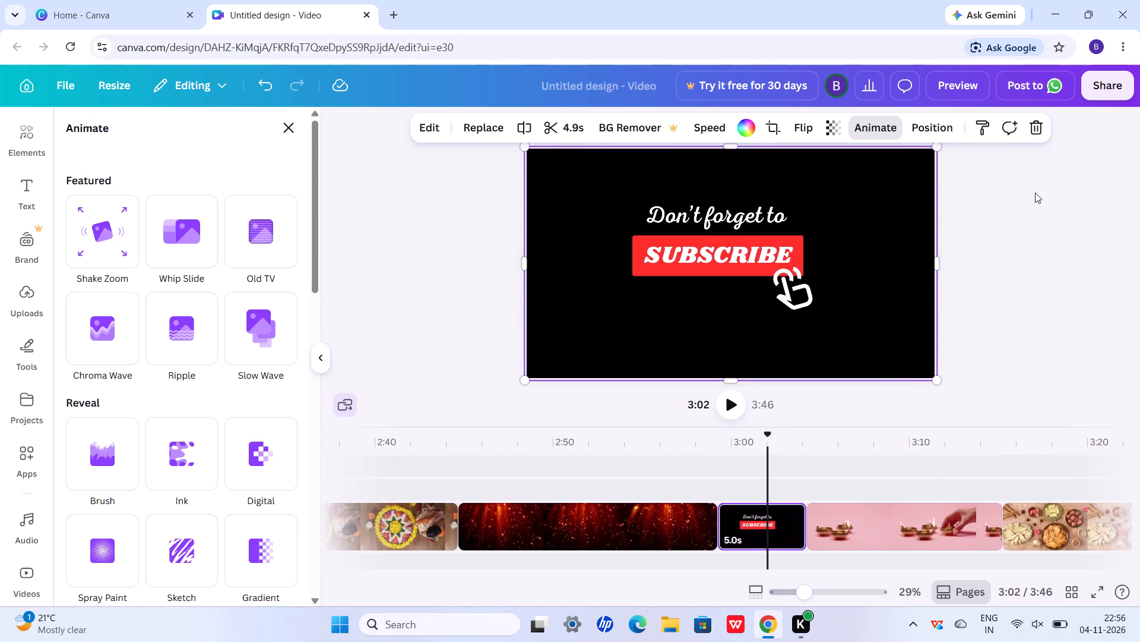
left_click(1039, 131)
Delete the watermarked red sparkle clip between the flower rangoli clip and the pink diya clip.
scroll(674, 404, "right", 1)
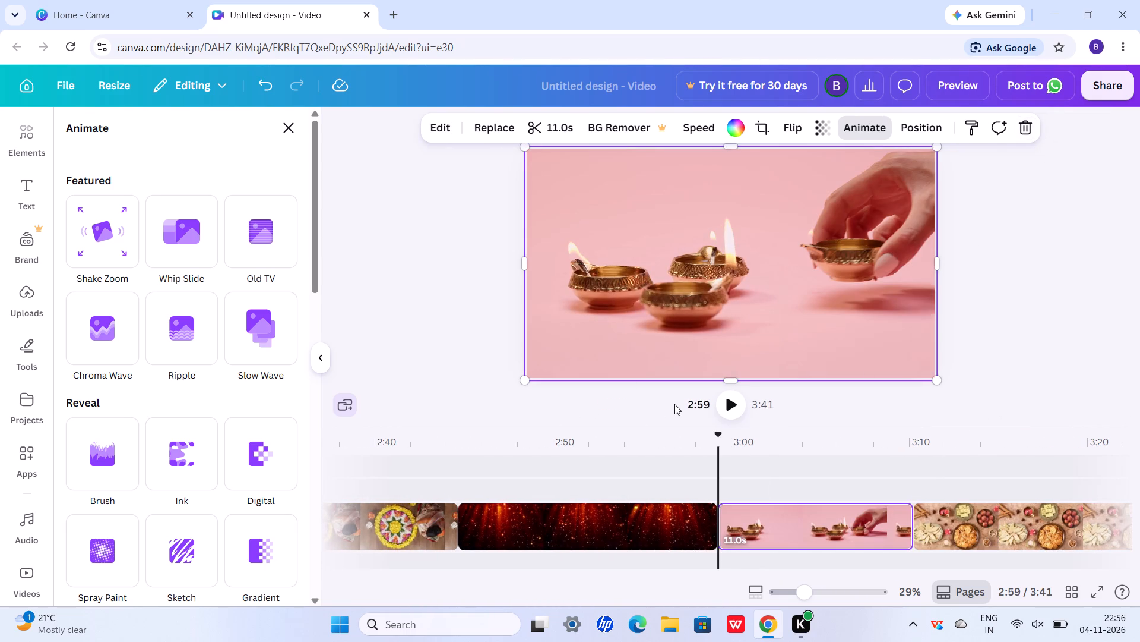
scroll(674, 404, "right", 1)
left_click(575, 512)
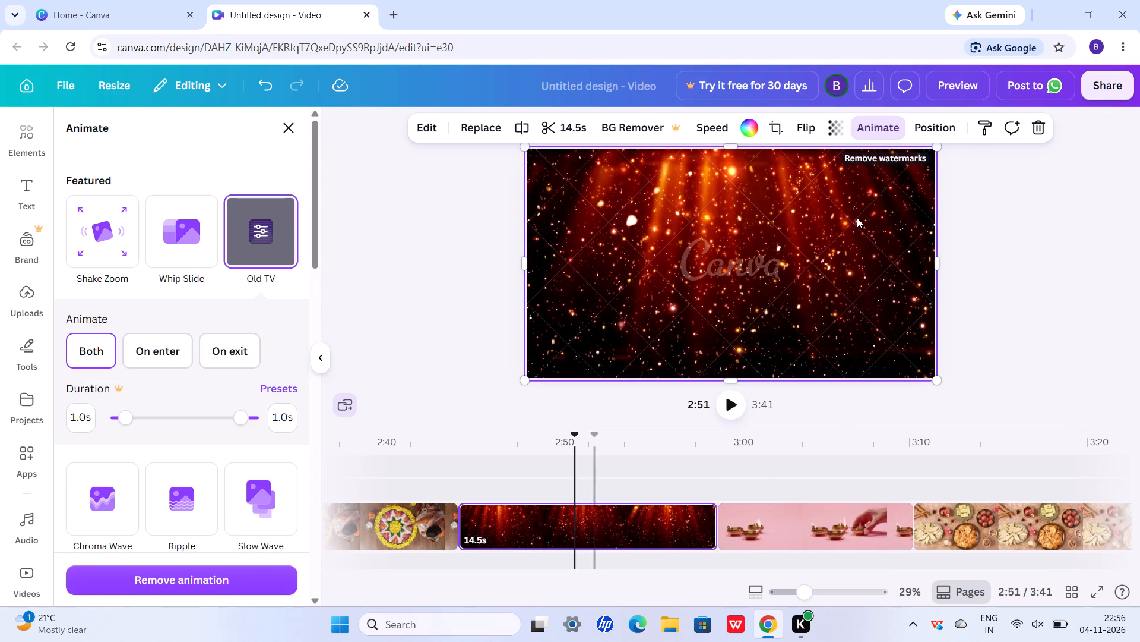
left_click(1034, 121)
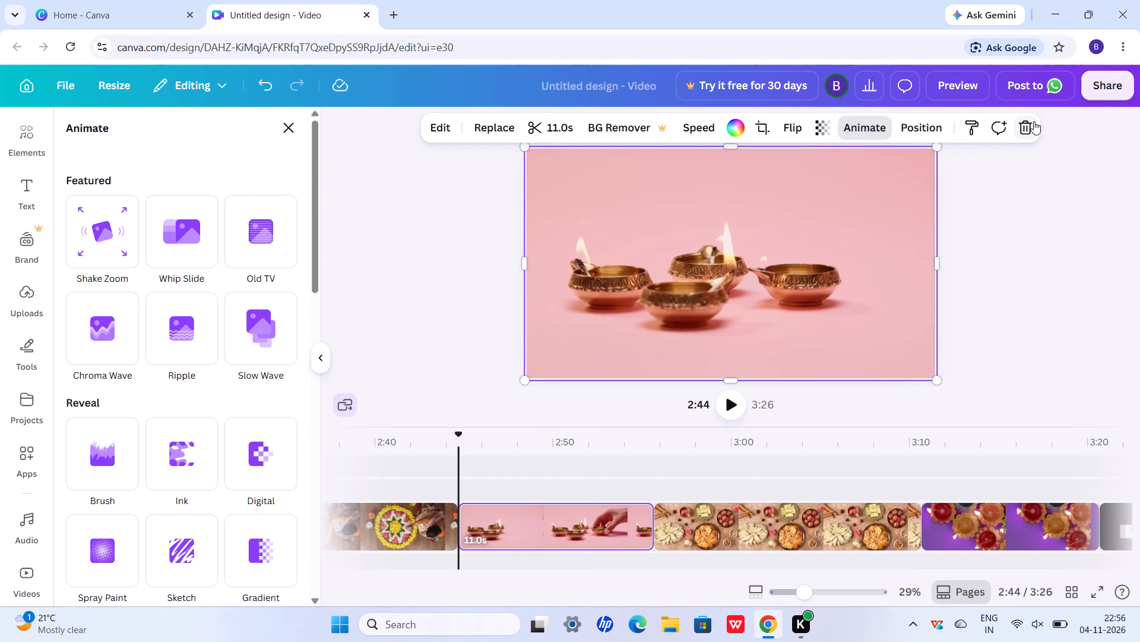
Start a new stock video scene after the LIKE clip and search the videos for "happy diwali".
scroll(1034, 121, "right", 8)
scroll(1139, 271, "right", 1)
scroll(1139, 271, "left", 9)
scroll(720, 451, "left", 16)
left_click(1091, 533)
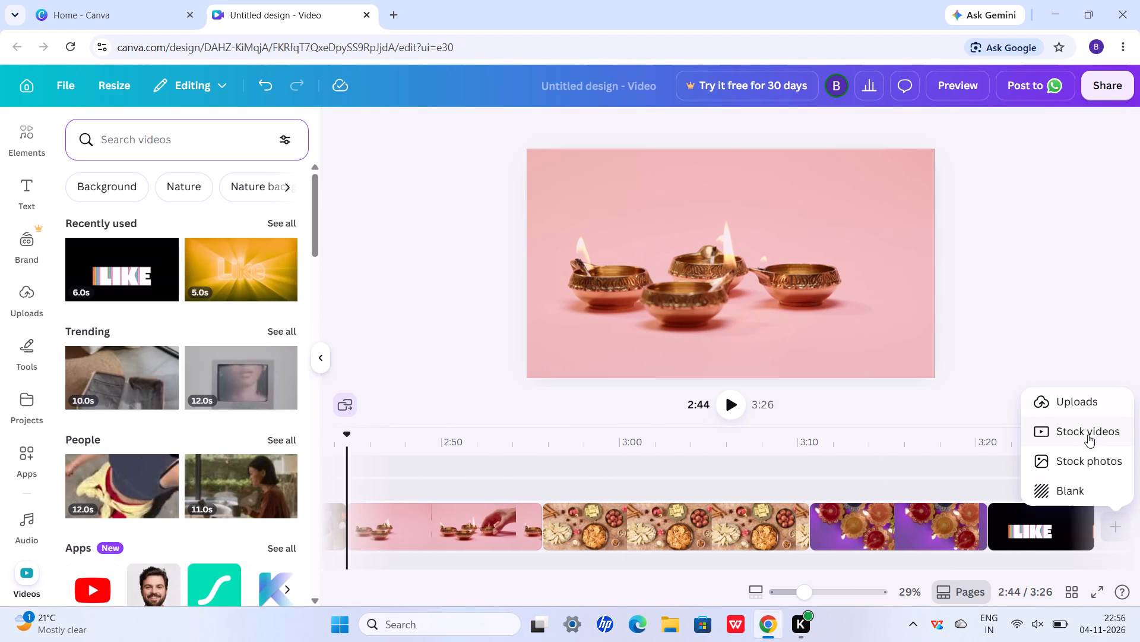
left_click(1088, 433)
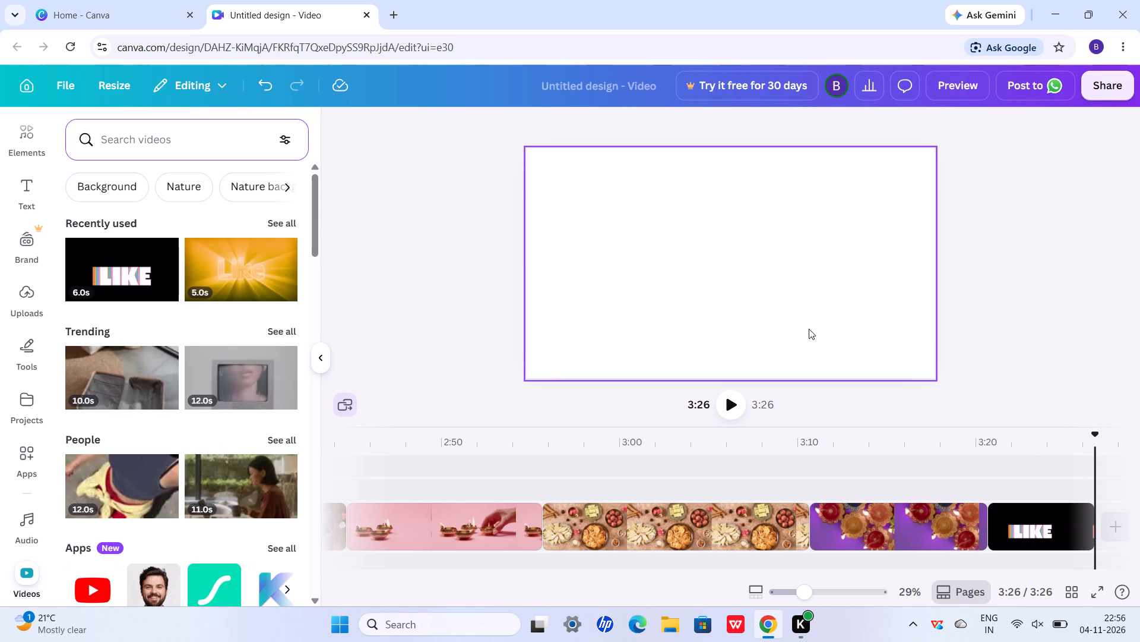
left_click(199, 139)
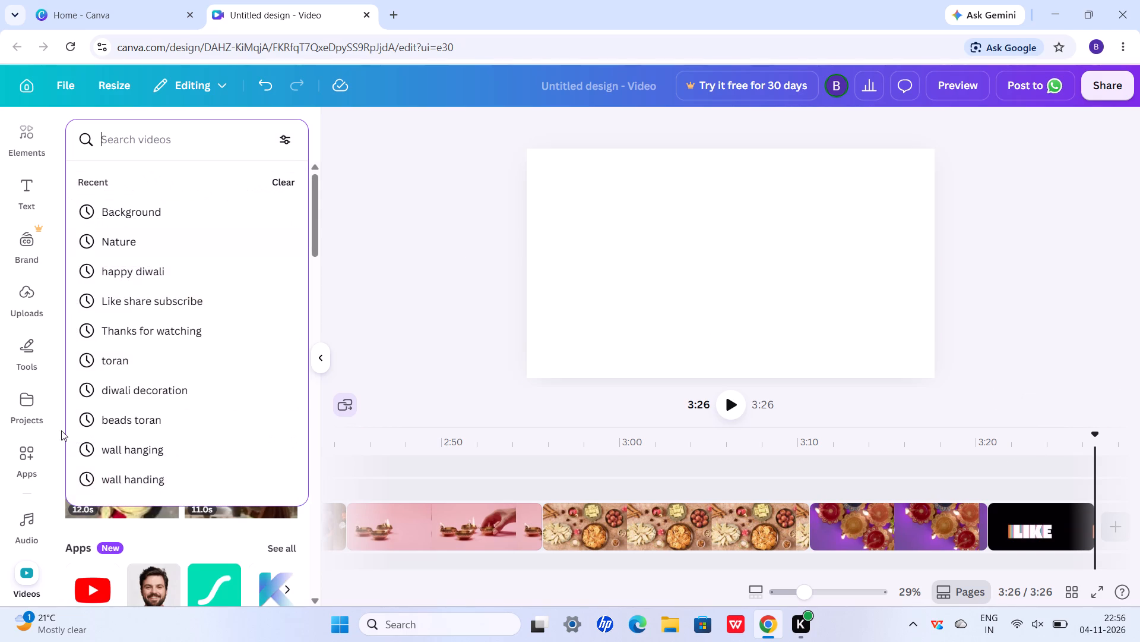
left_click(147, 268)
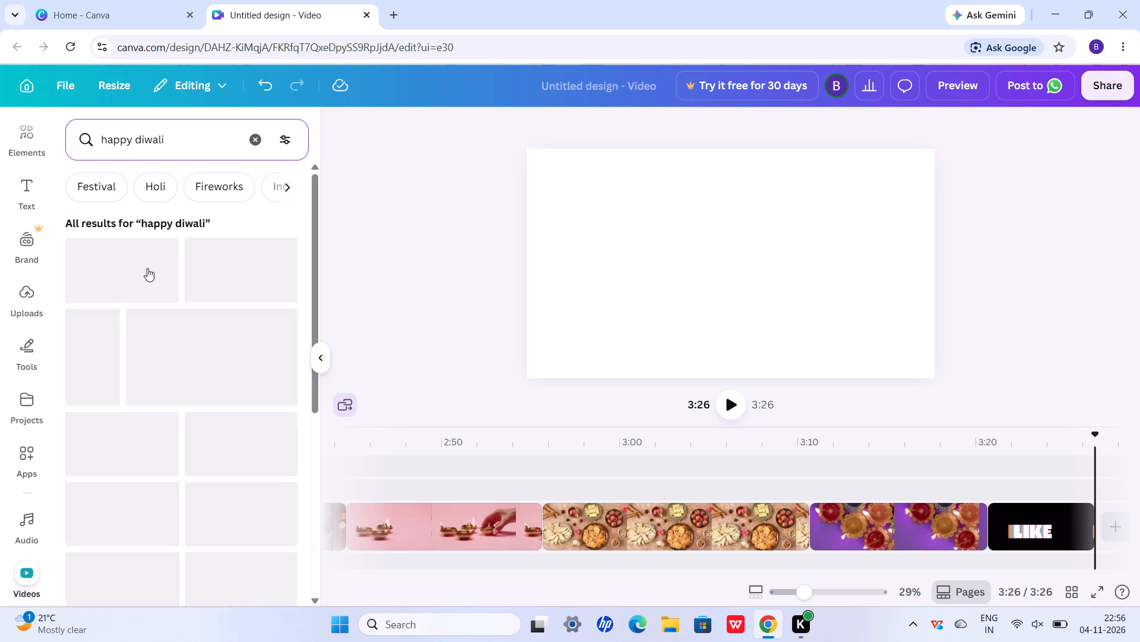
Add the 15-second clip of hands holding a diya over a flower rangoli to the new scene.
scroll(147, 268, "down", 2)
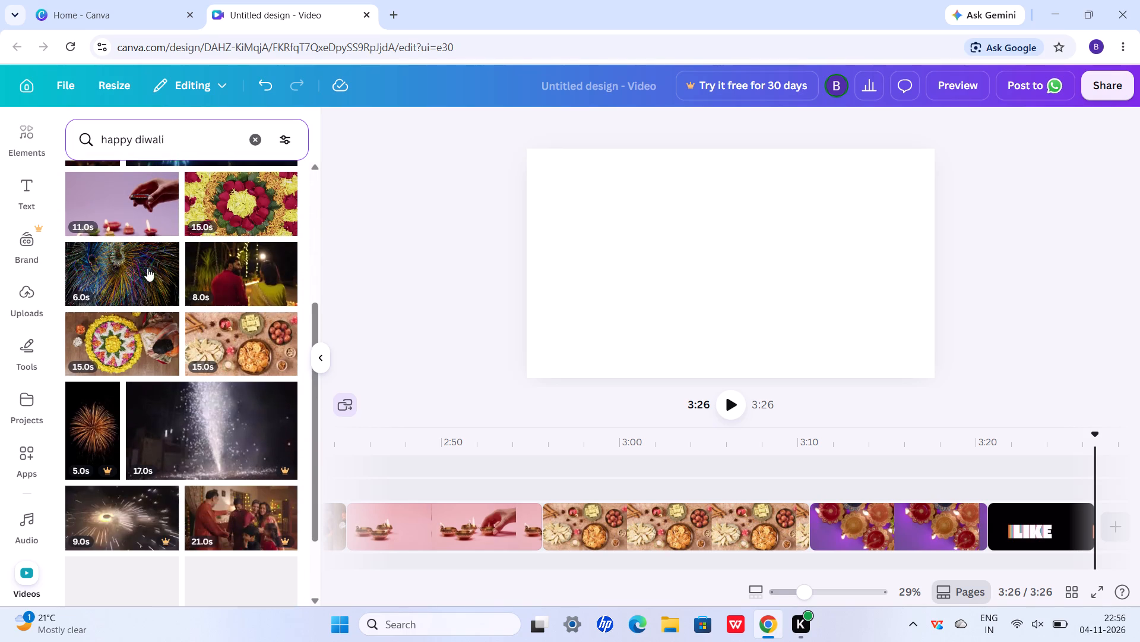
scroll(147, 268, "down", 4)
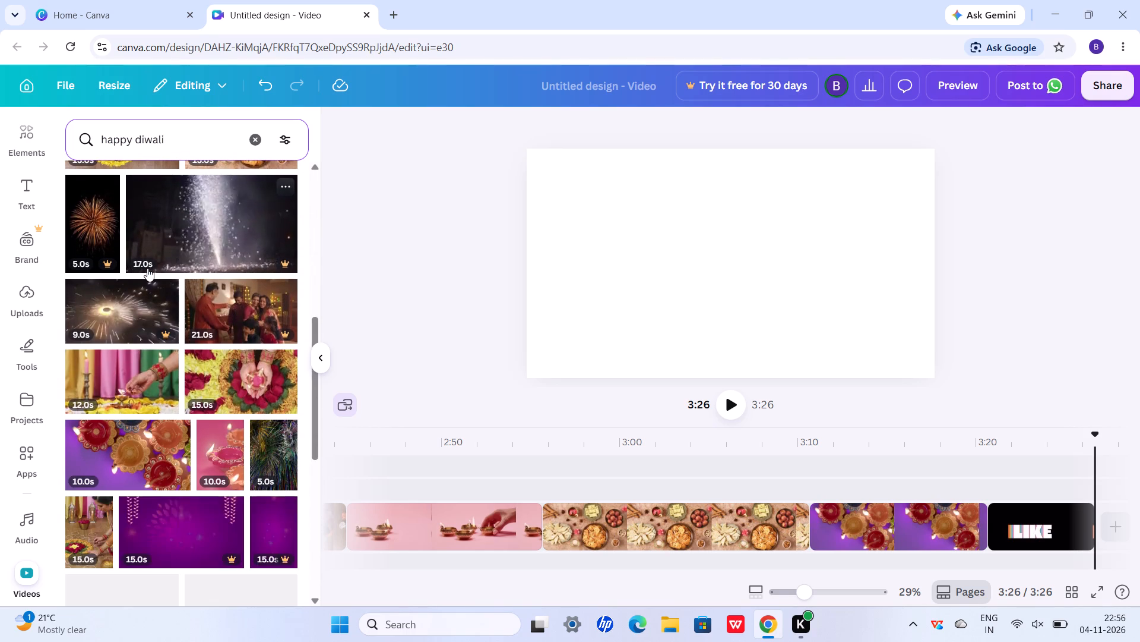
scroll(147, 268, "down", 2)
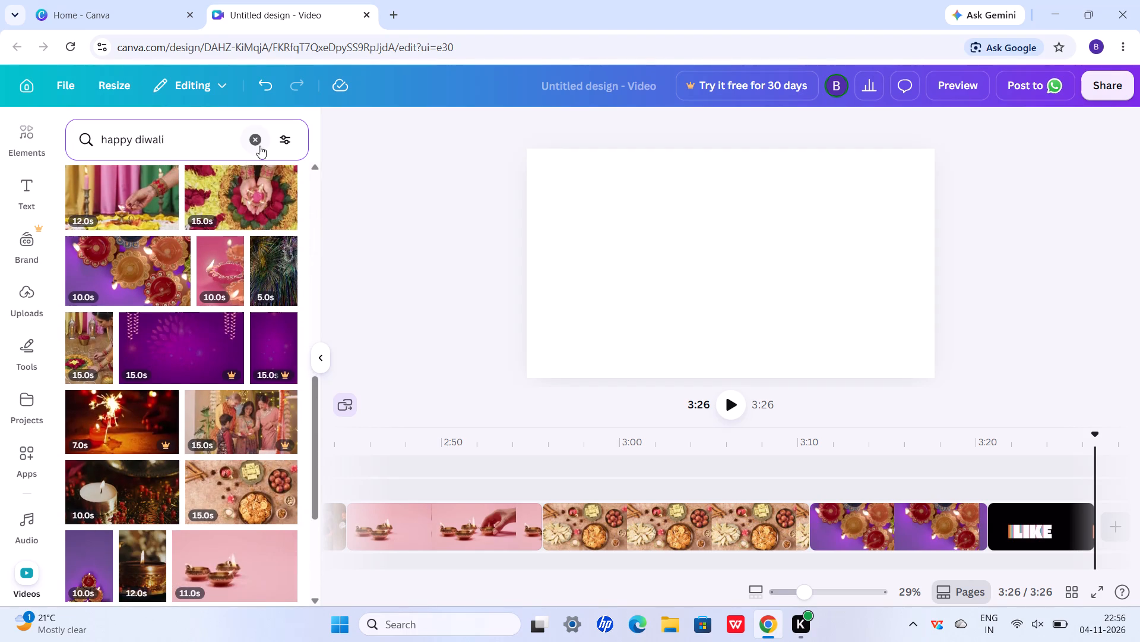
left_click(233, 200)
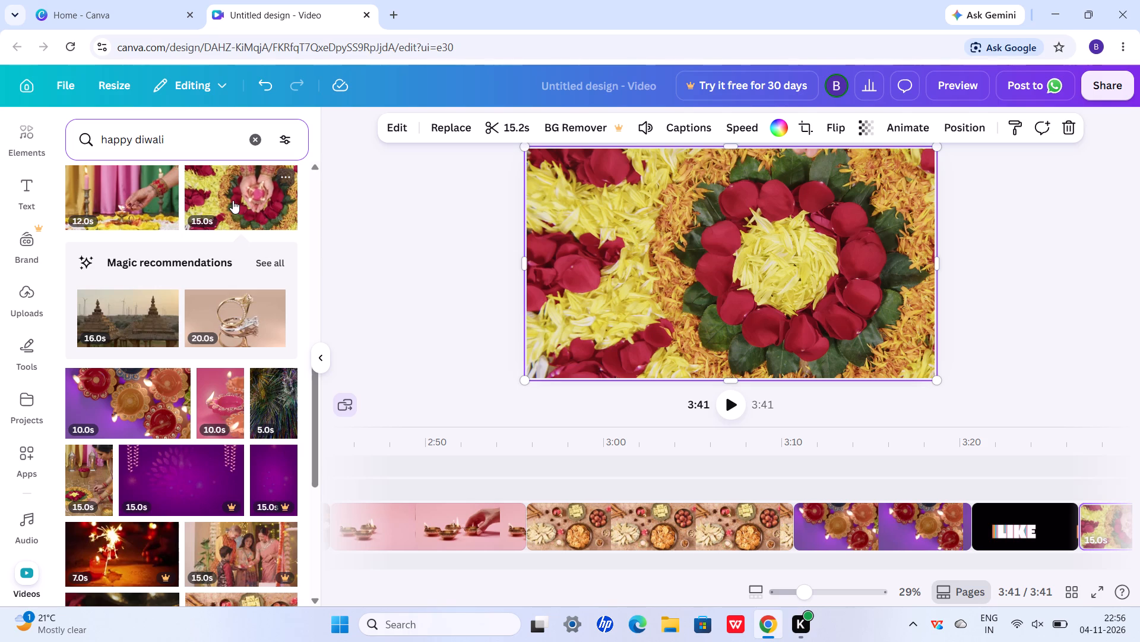
Try the Brush and Ink reveals on the flower rangoli clip, settling on the Digital animation on enter with Centre style.
right_click(484, 174)
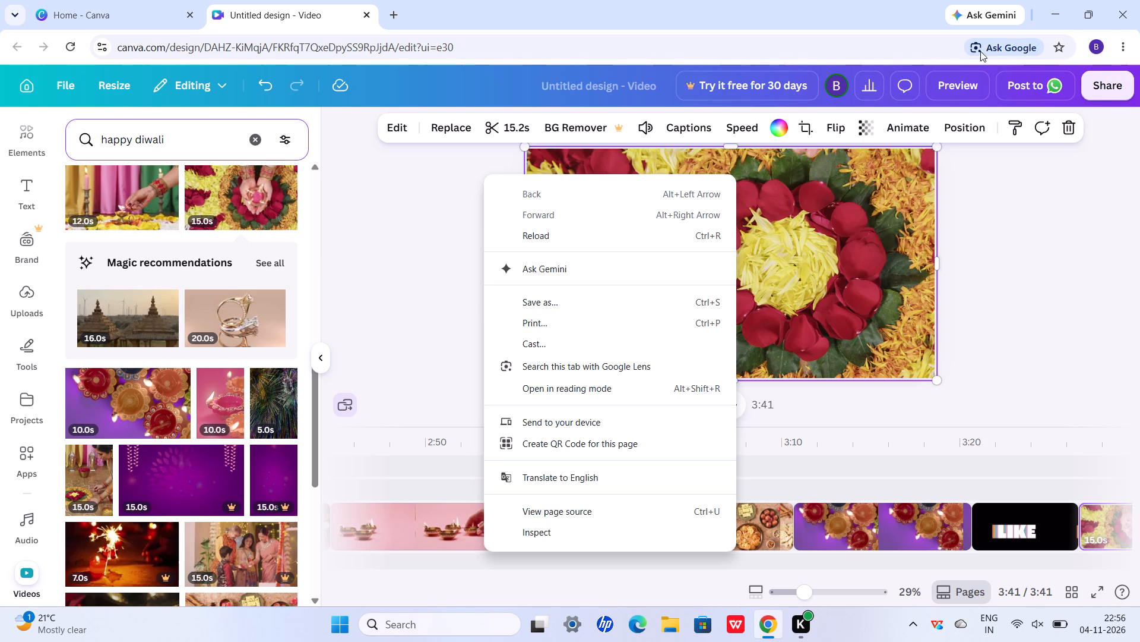
left_click(889, 125)
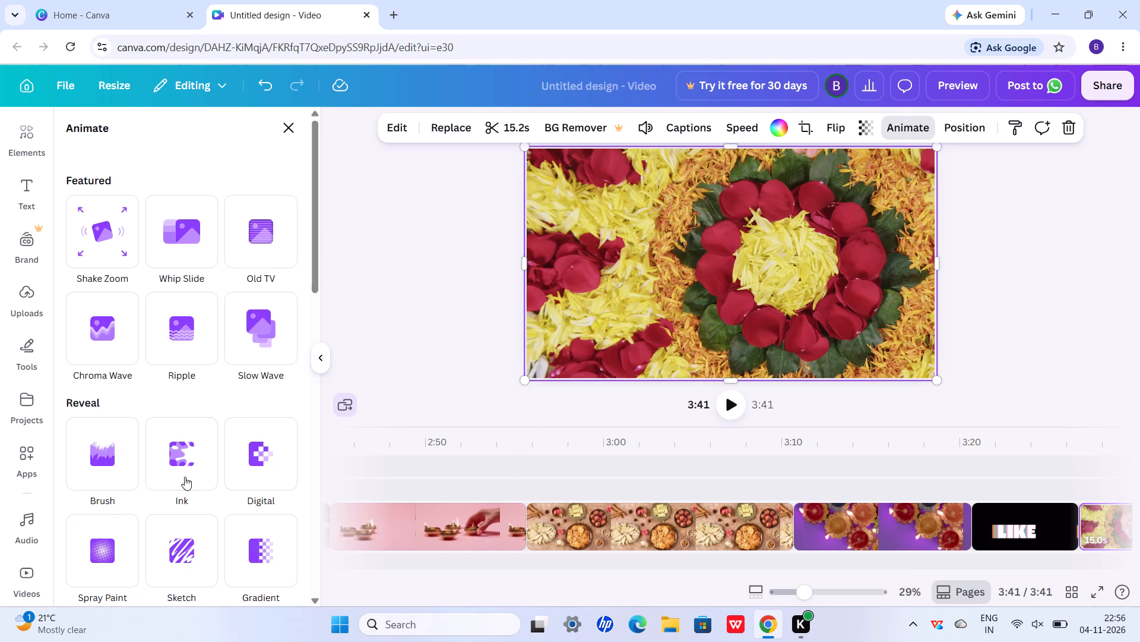
left_click(99, 452)
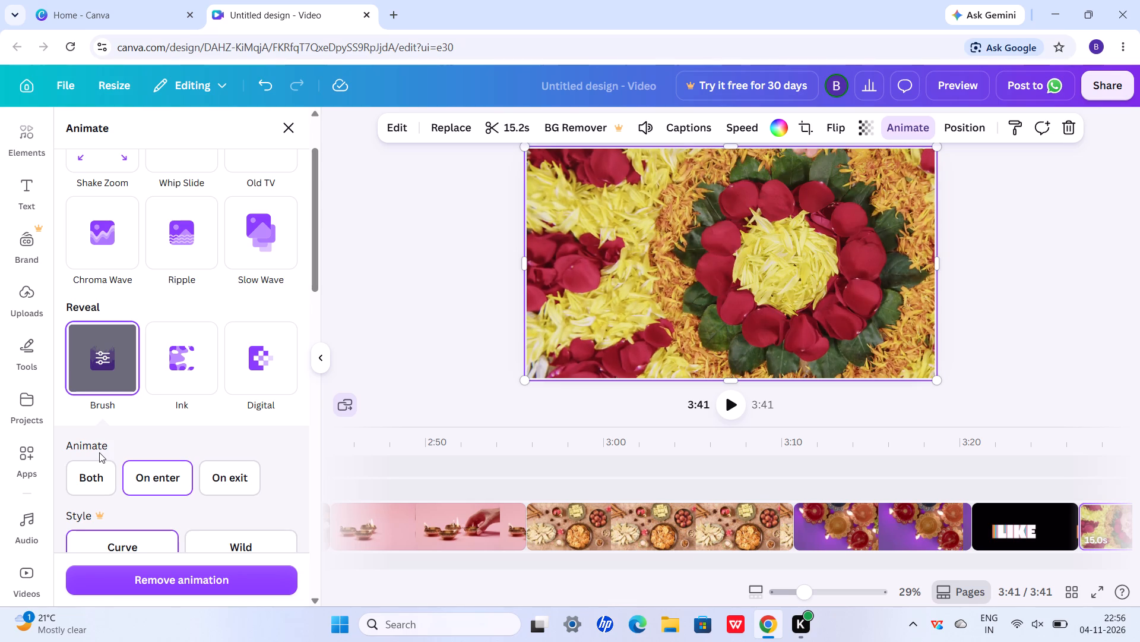
left_click(195, 344)
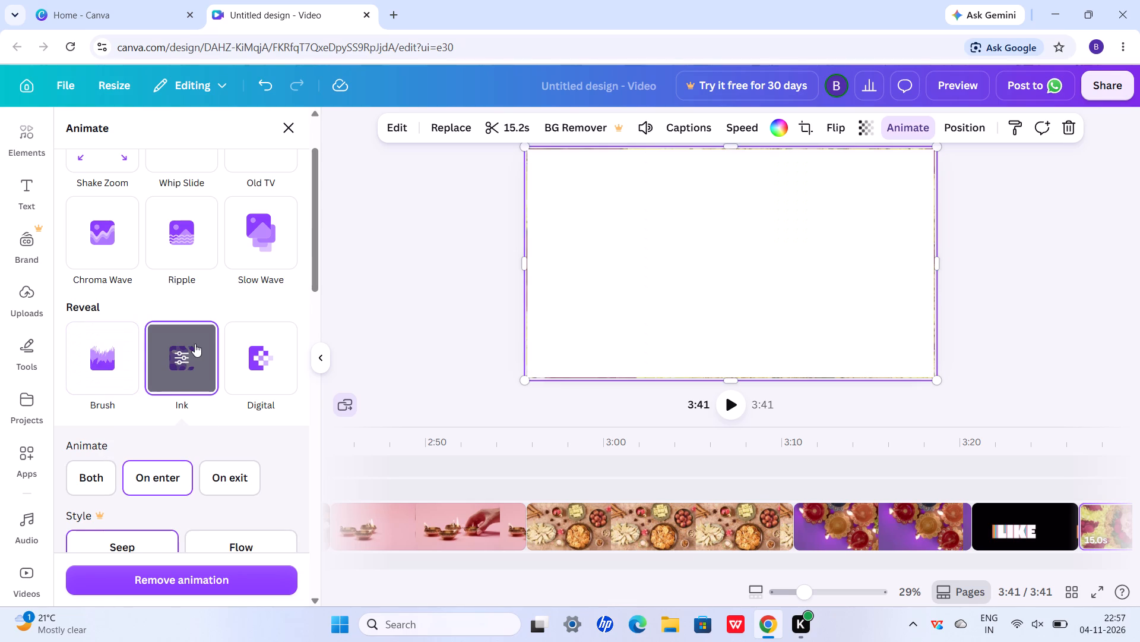
left_click(260, 347)
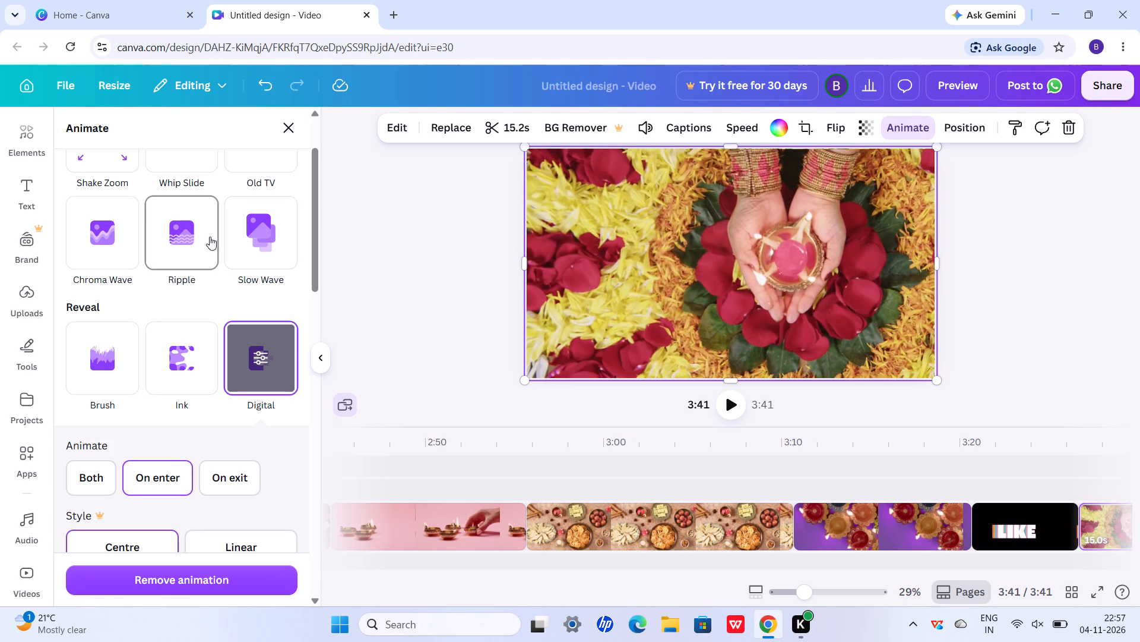
scroll(209, 243, "up", 3)
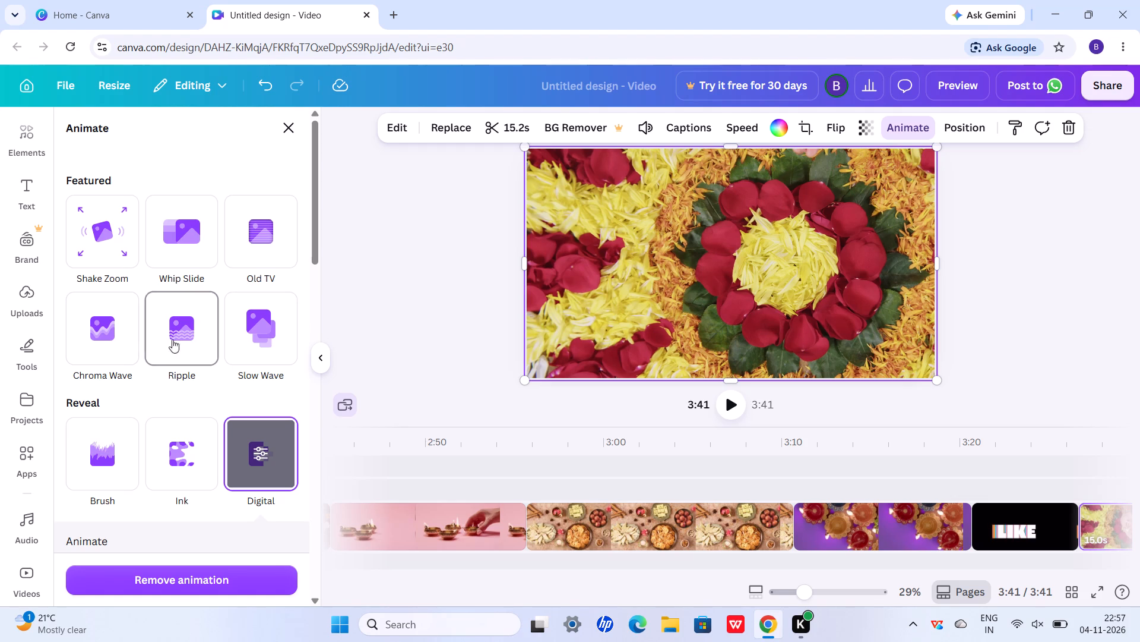
scroll(180, 338, "down", 1)
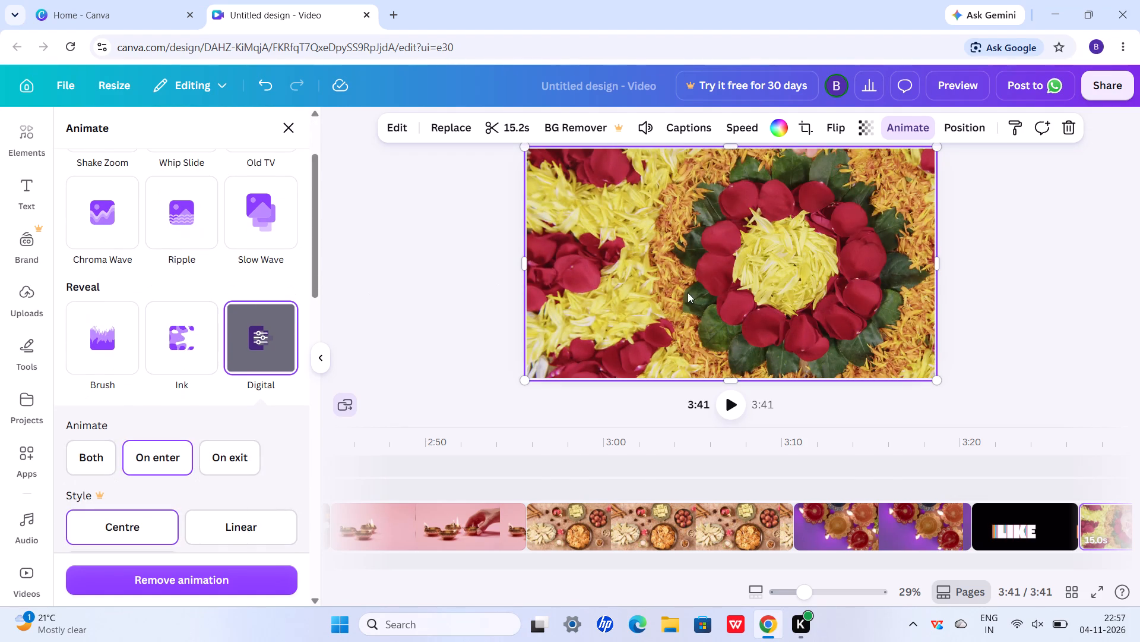
left_click(801, 202)
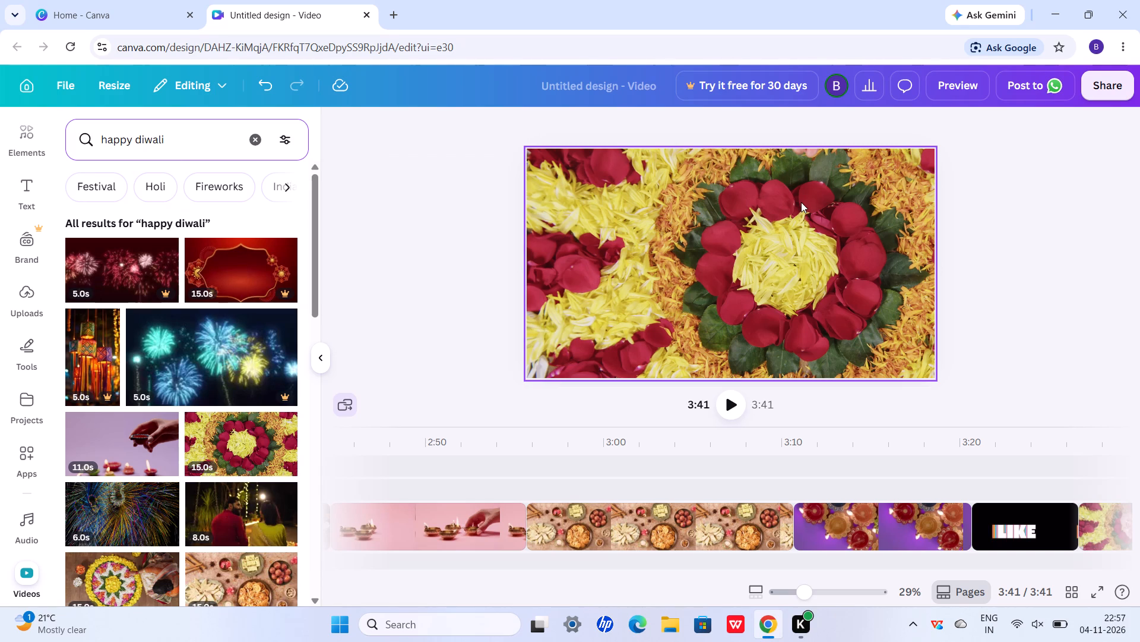
Add a stock video scene at the end of the timeline using the 17-second sunset clip from the Beach category.
scroll(801, 202, "left", 5)
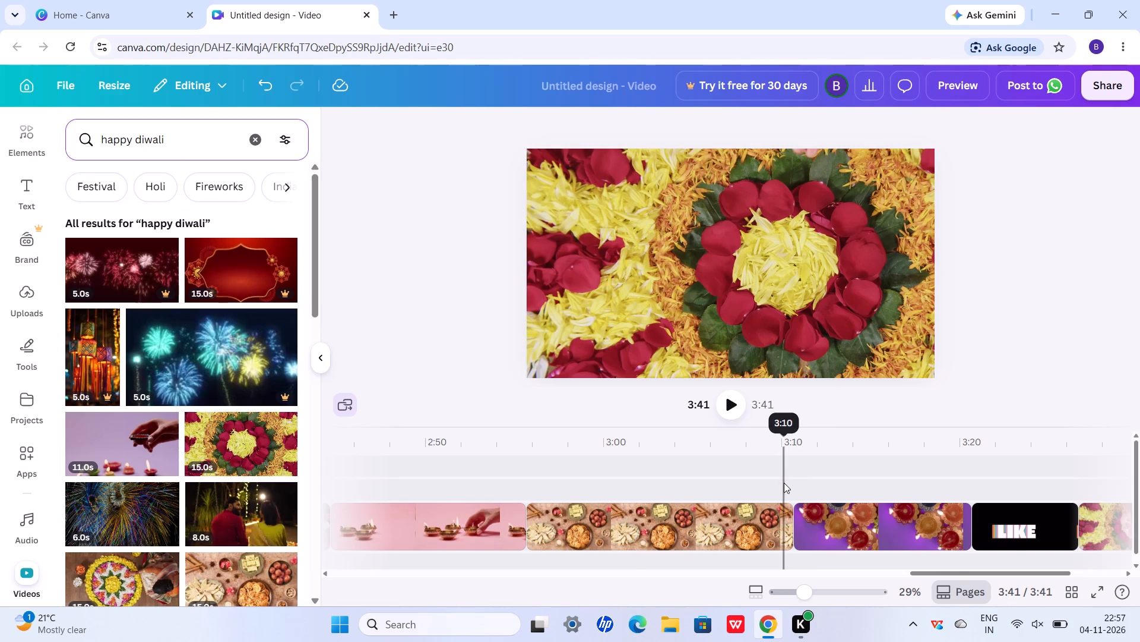
scroll(784, 483, "left", 7)
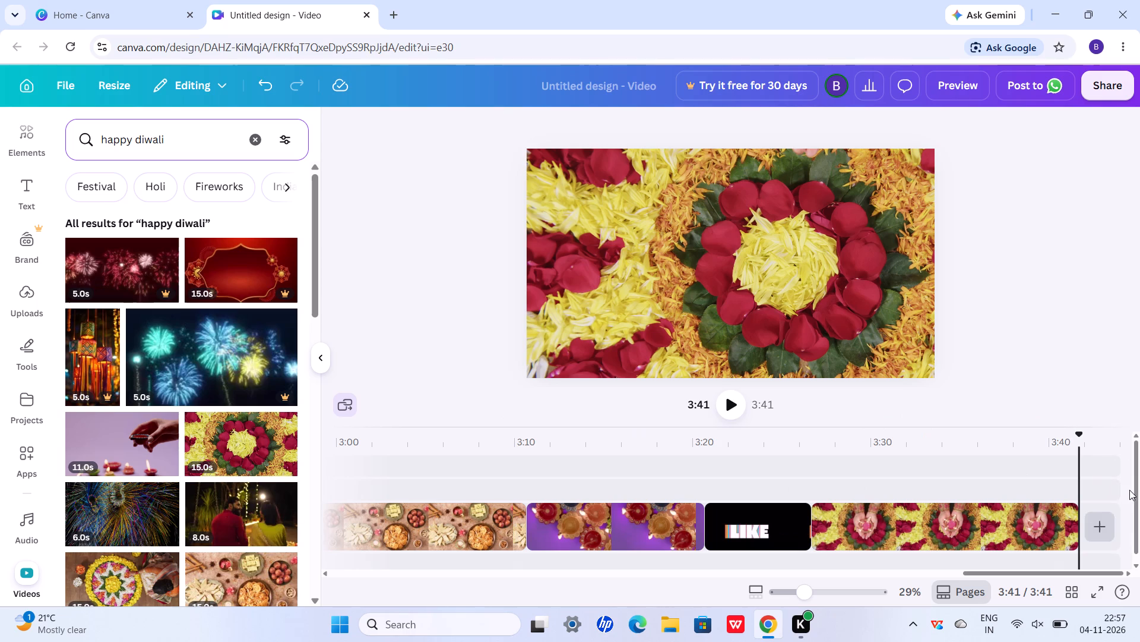
left_click(1095, 530)
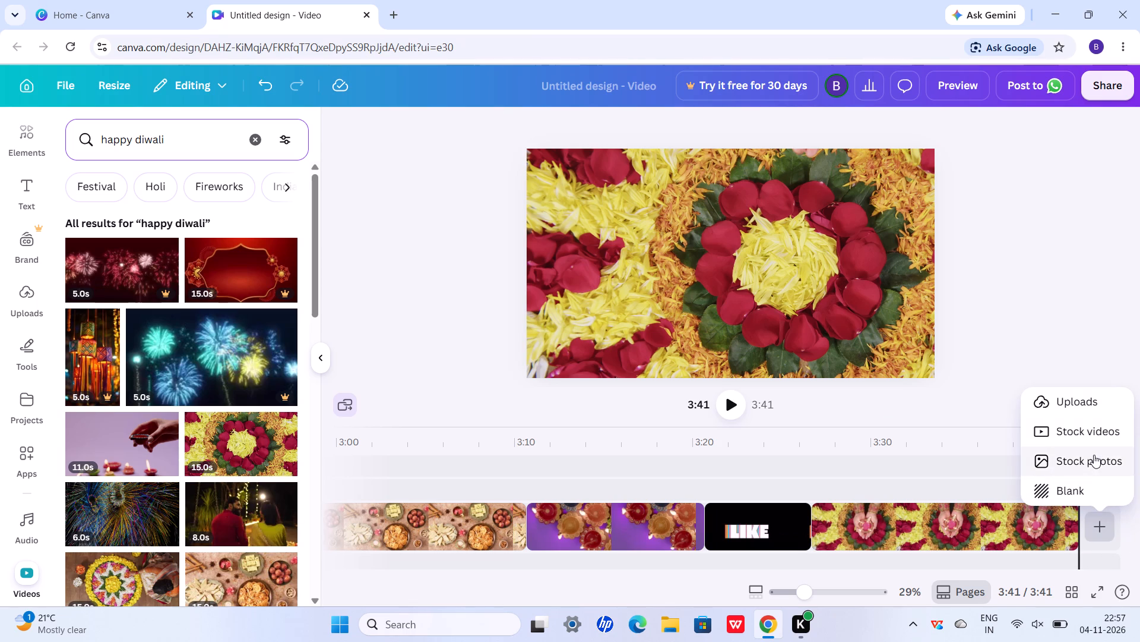
left_click(1088, 435)
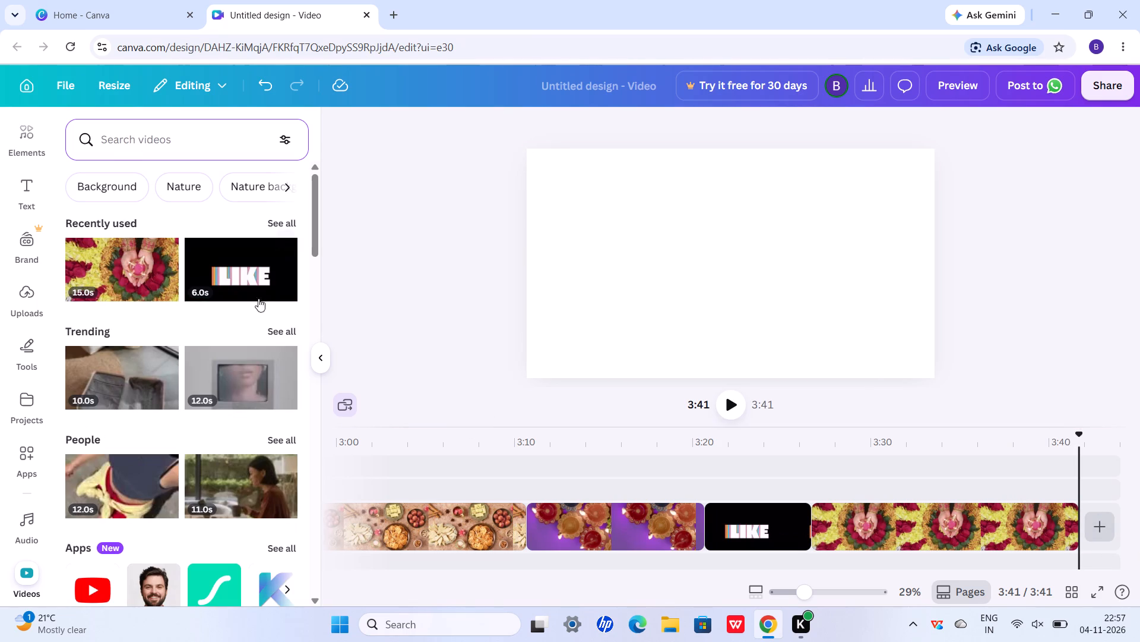
scroll(240, 291, "down", 6)
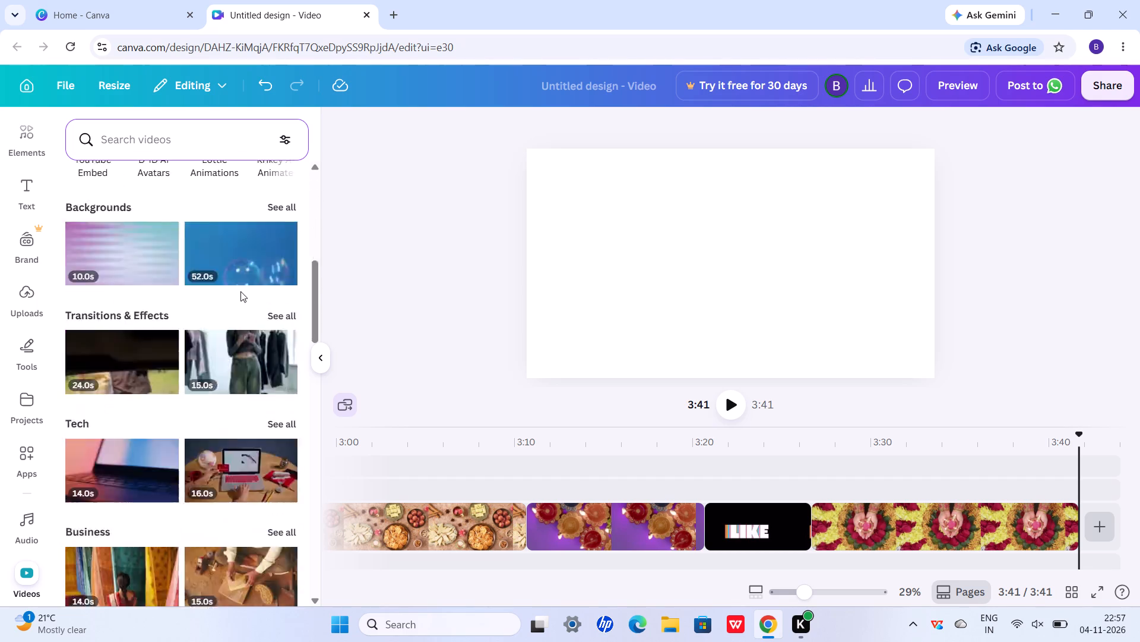
scroll(240, 291, "down", 3)
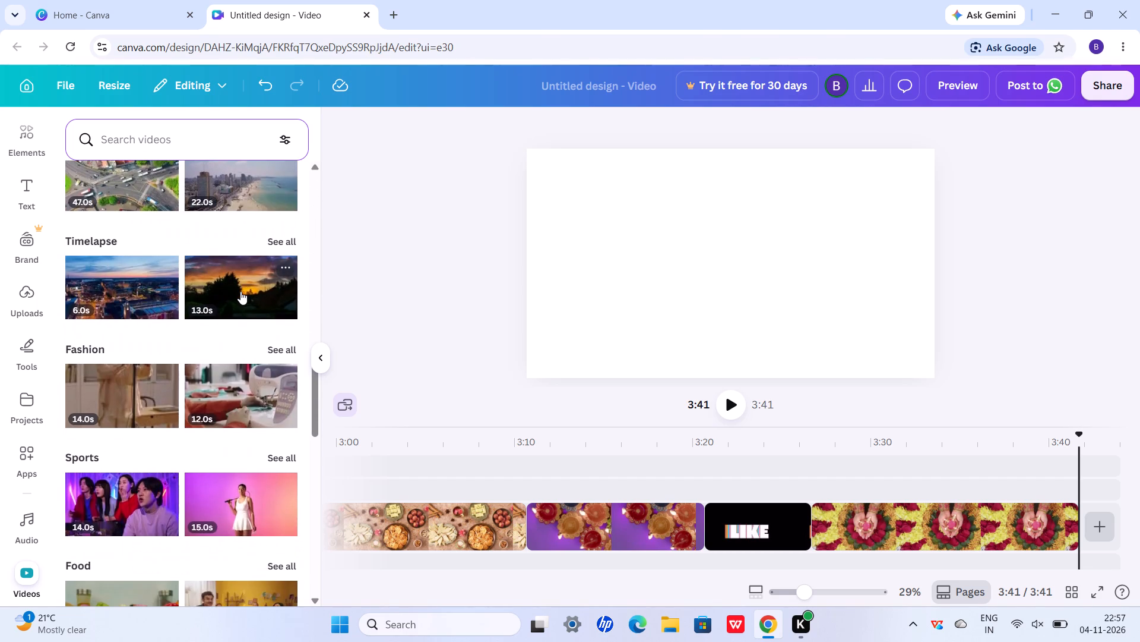
scroll(240, 291, "down", 3)
scroll(240, 291, "right", 1)
scroll(211, 398, "down", 3)
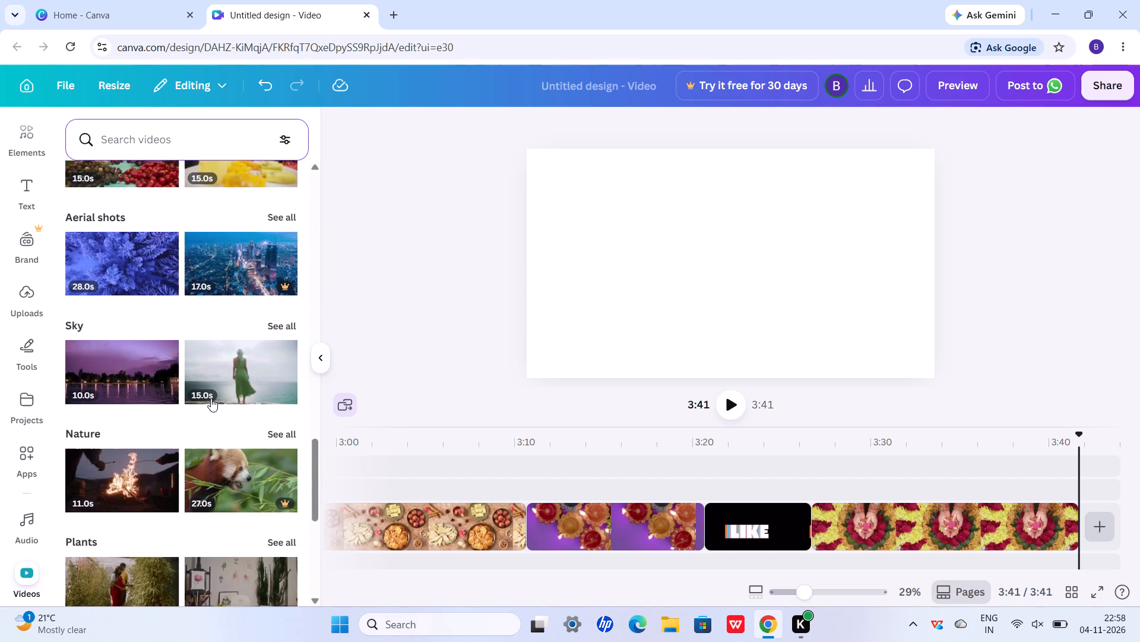
scroll(211, 398, "down", 3)
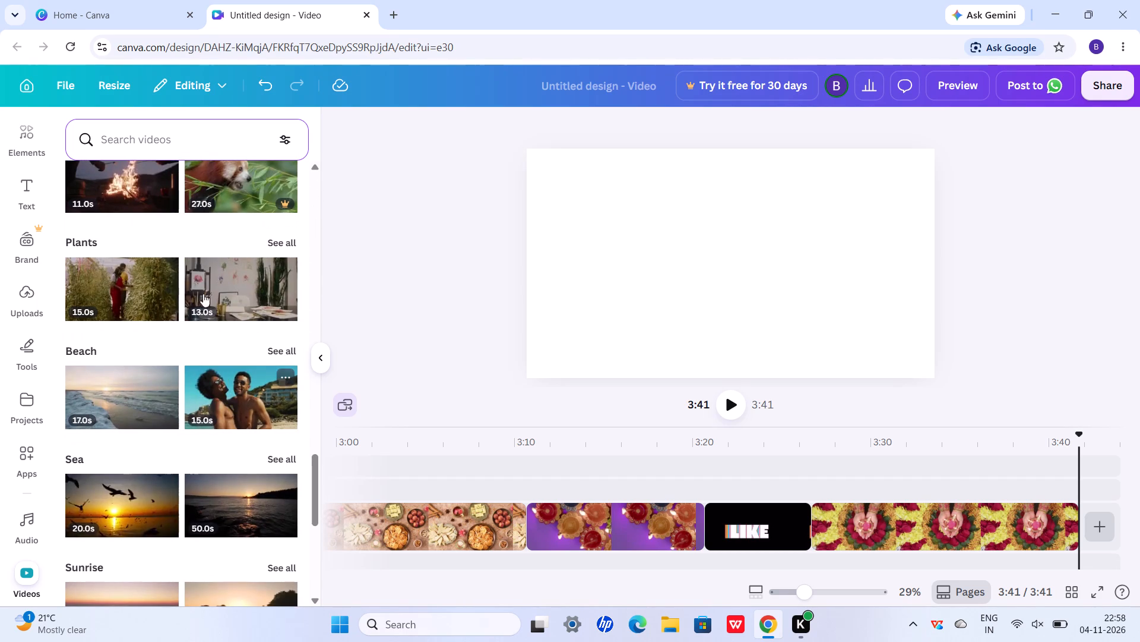
left_click(148, 406)
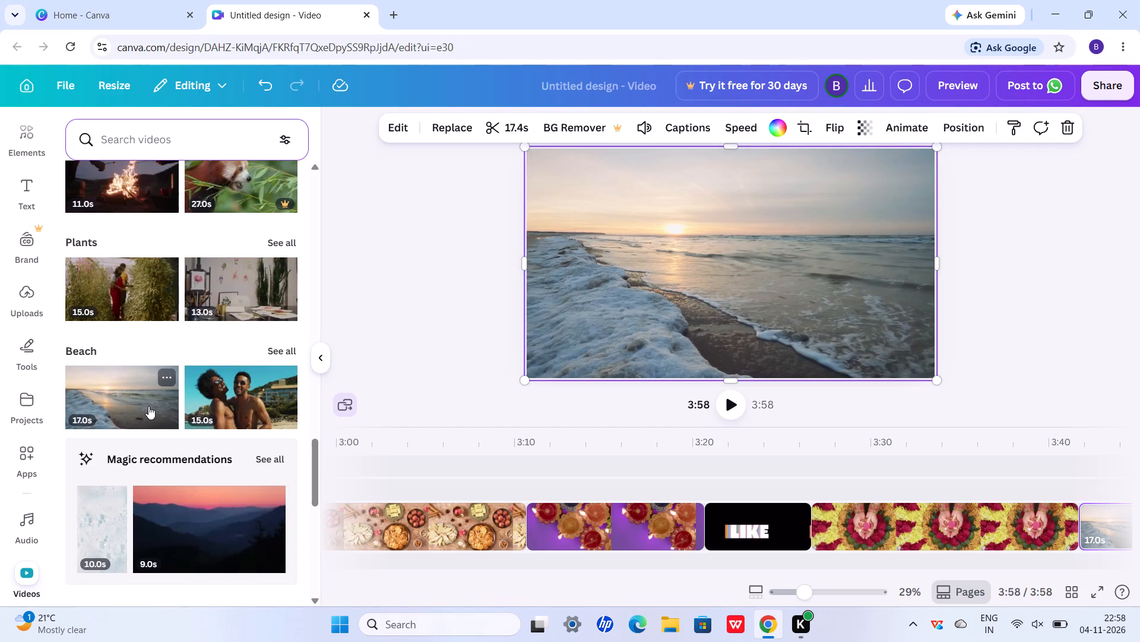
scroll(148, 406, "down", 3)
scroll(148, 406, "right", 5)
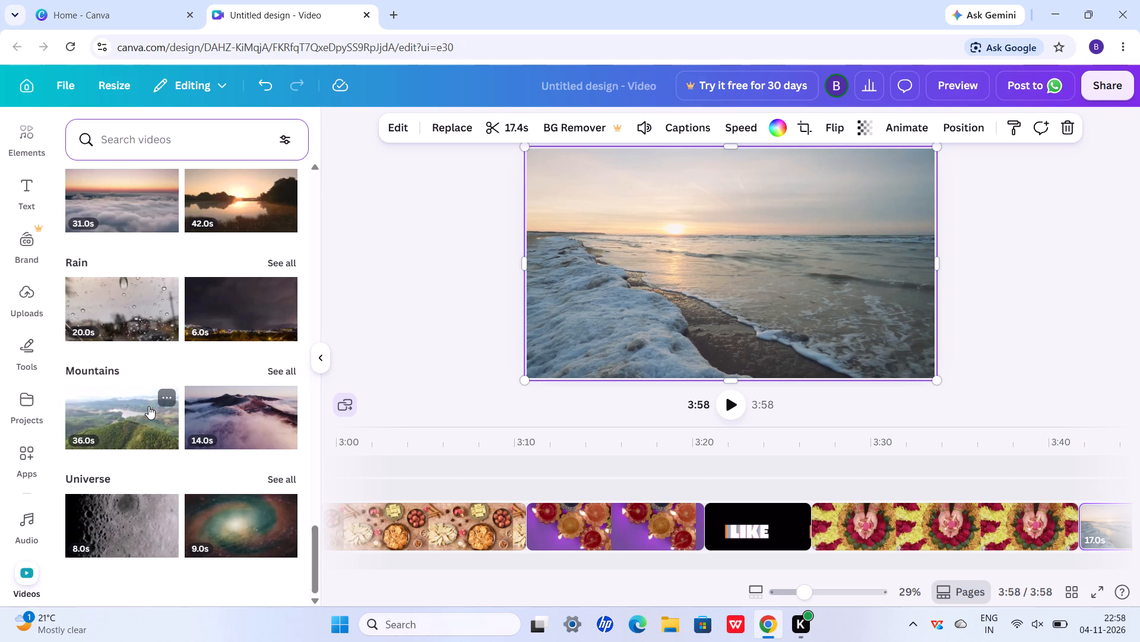
Play the video from the beginning through the diya and candle clips while looking over the timeline, and stop during the candle clip.
scroll(148, 406, "right", 1)
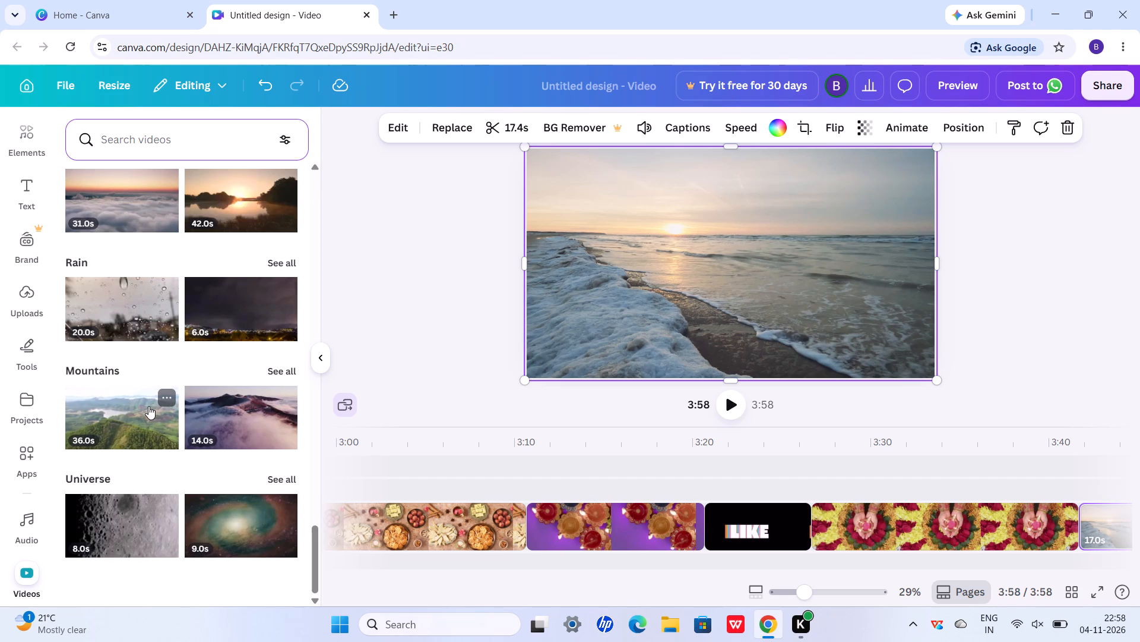
scroll(148, 406, "right", 1)
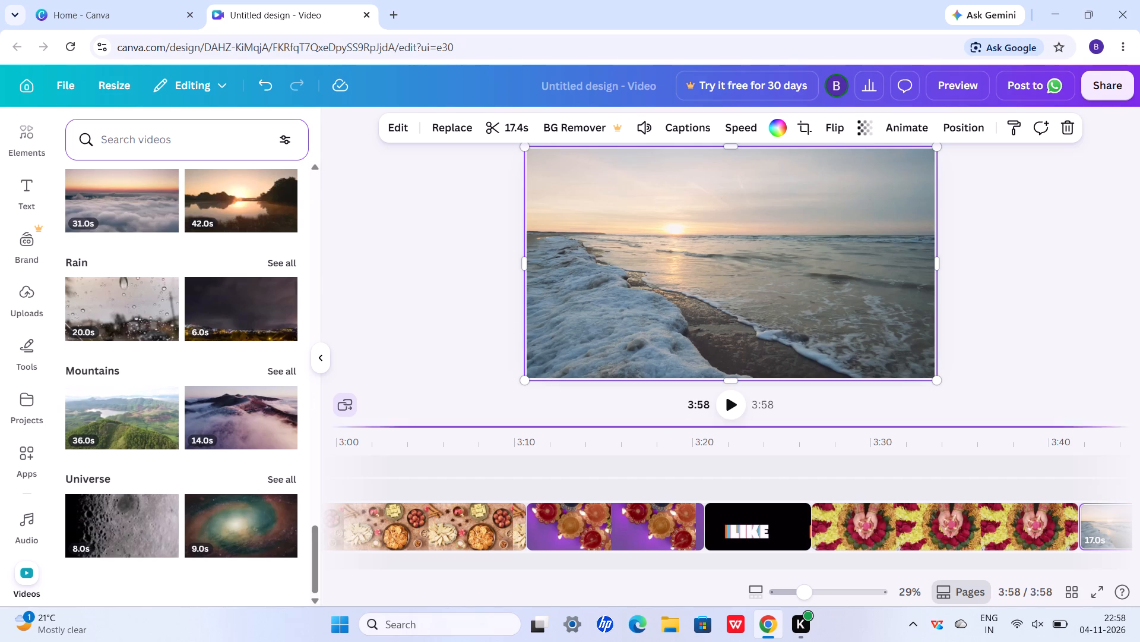
left_click(731, 410)
left_click(731, 410)
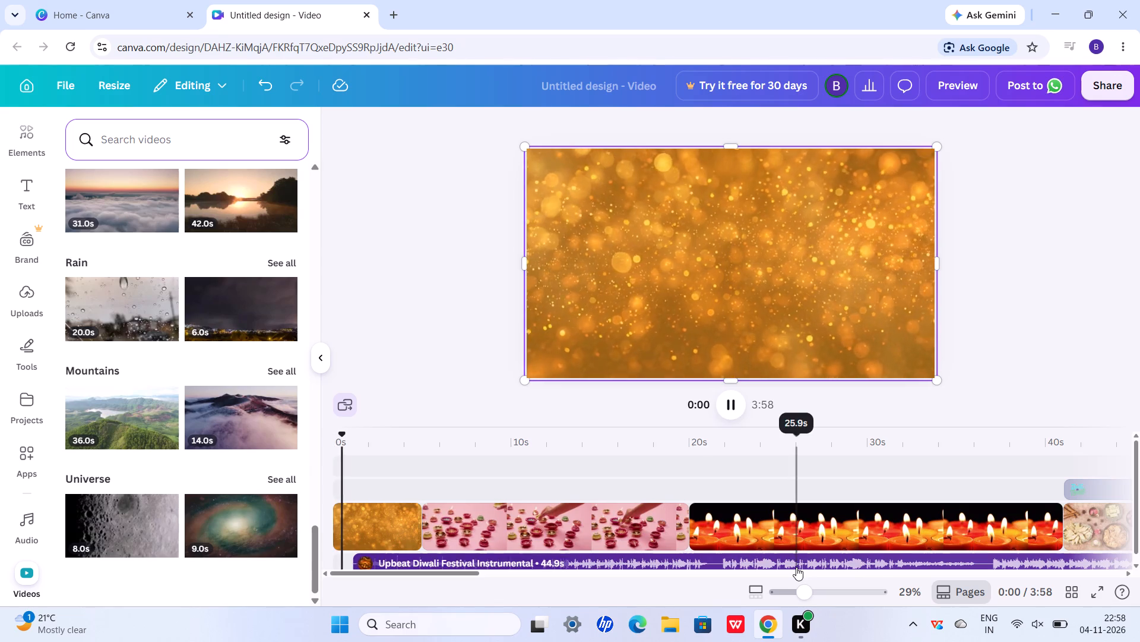
scroll(870, 567, "left", 16)
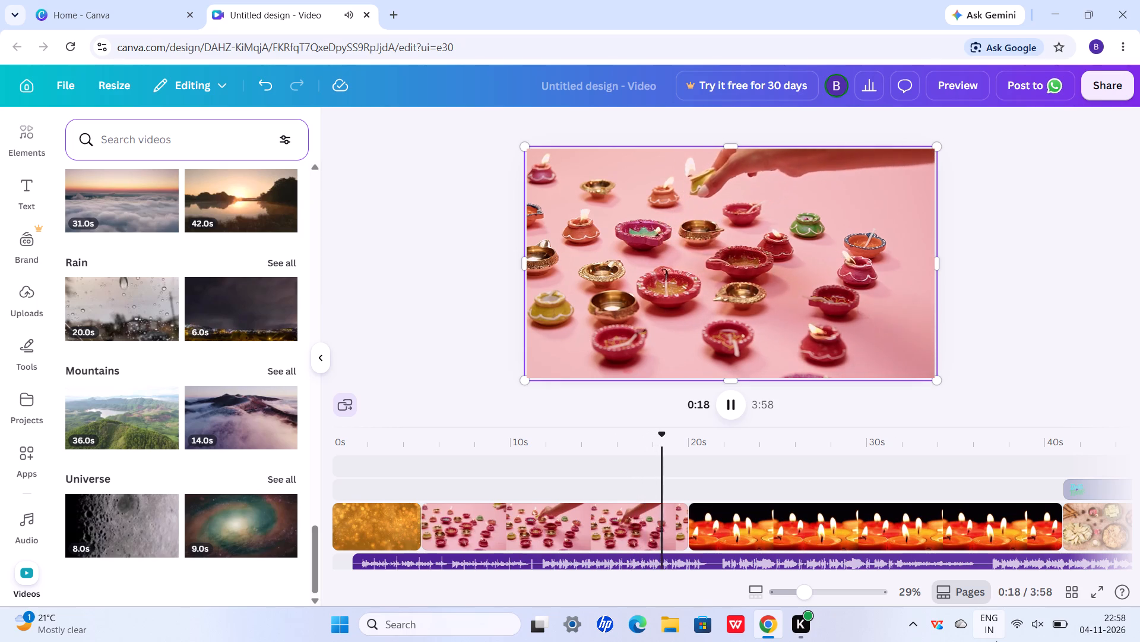
scroll(996, 641, "down", 1)
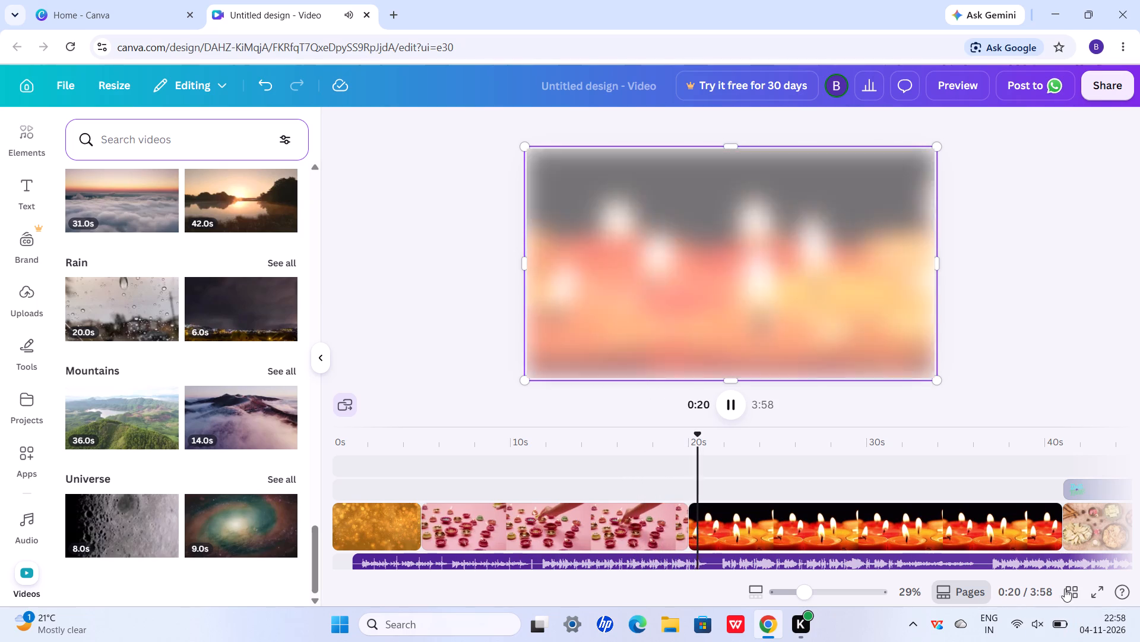
scroll(1016, 518, "left", 10)
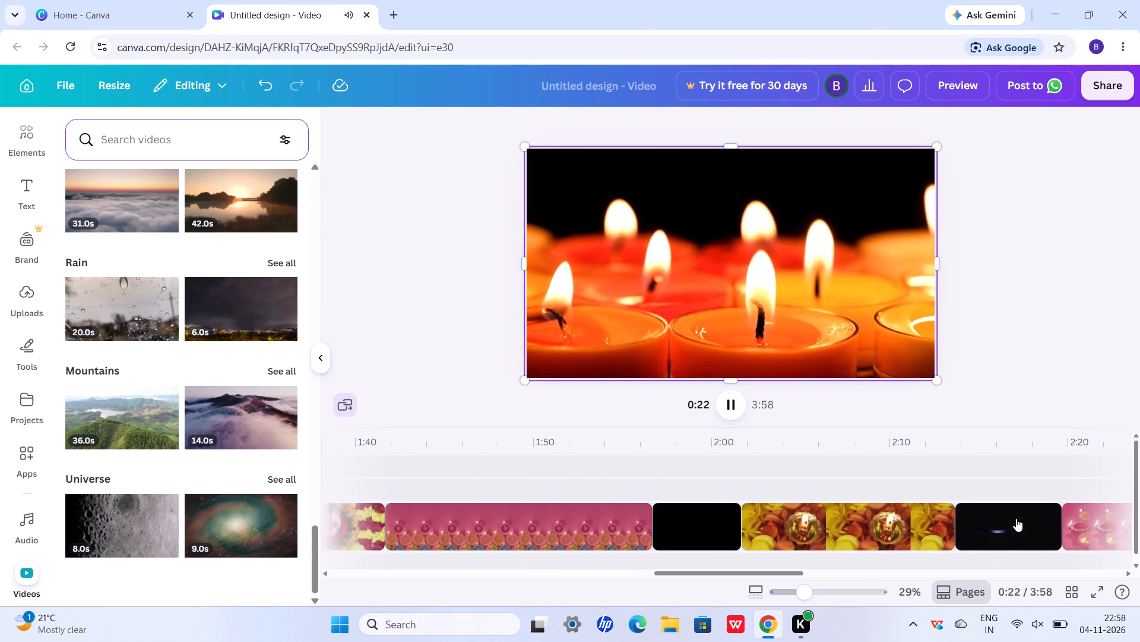
scroll(1016, 518, "left", 18)
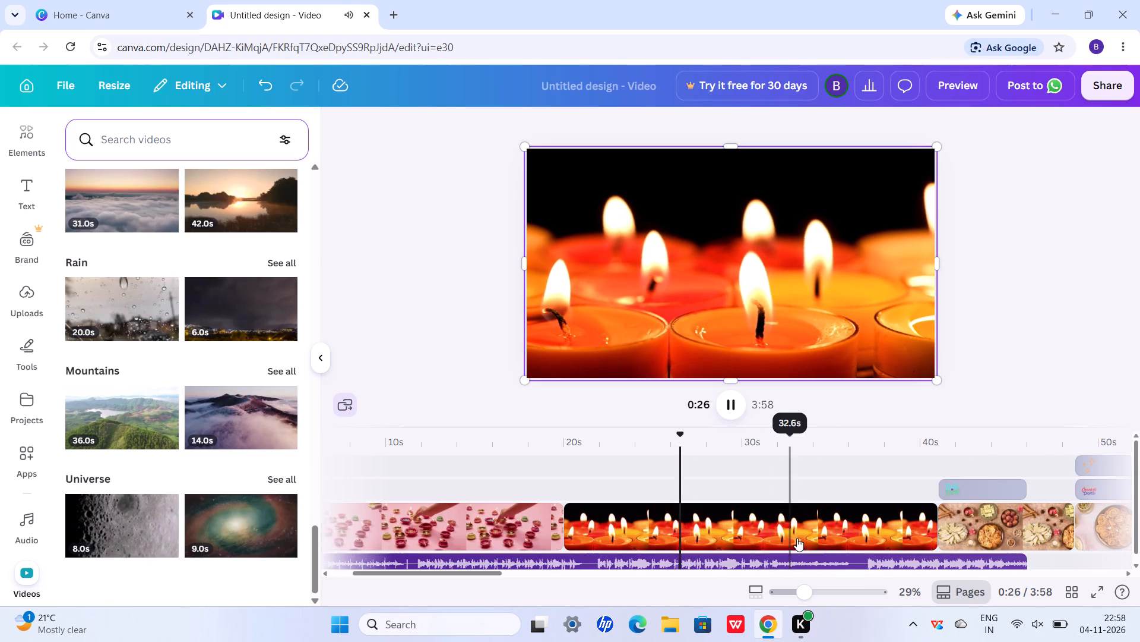
left_click(829, 223)
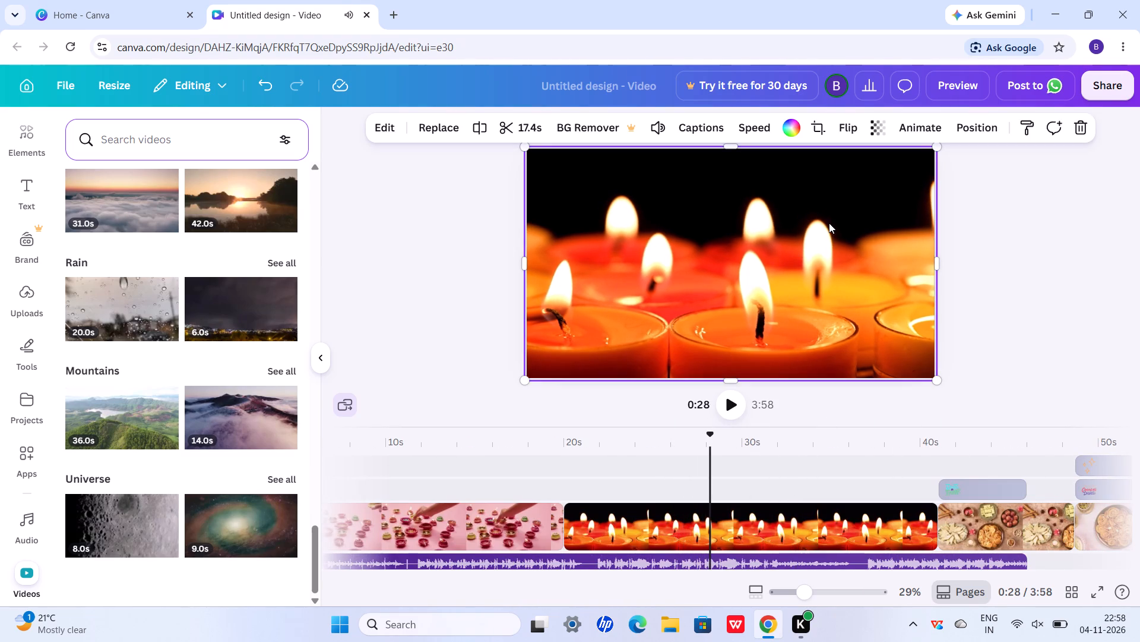
Preview the Featured and Reveal animations on the sunset beach clip without applying one.
left_click(894, 119)
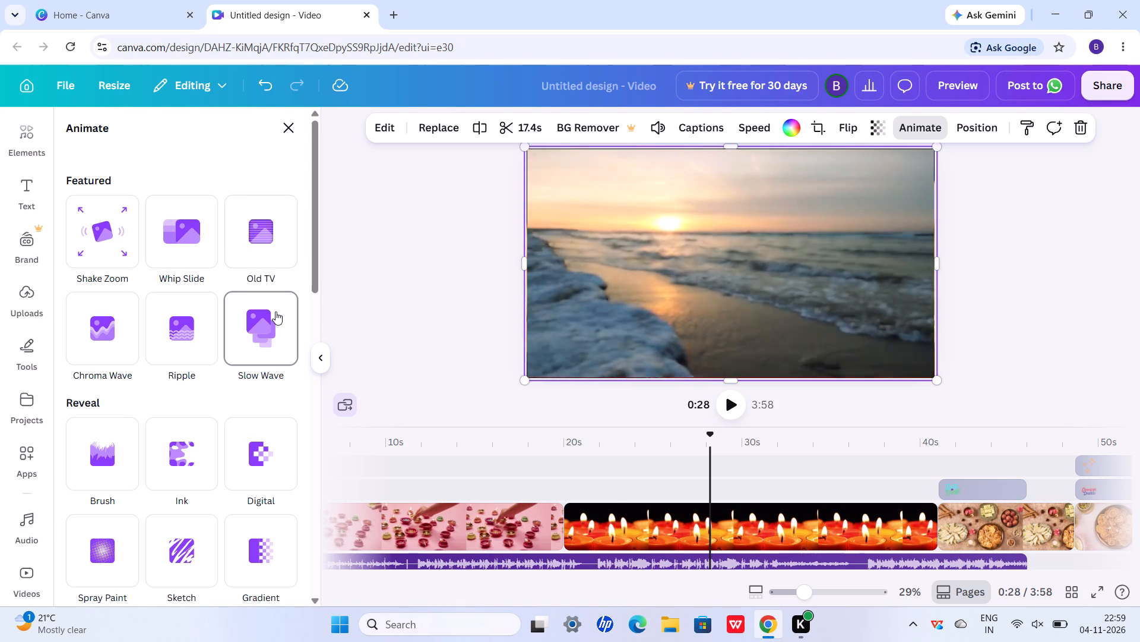
scroll(275, 311, "down", 1)
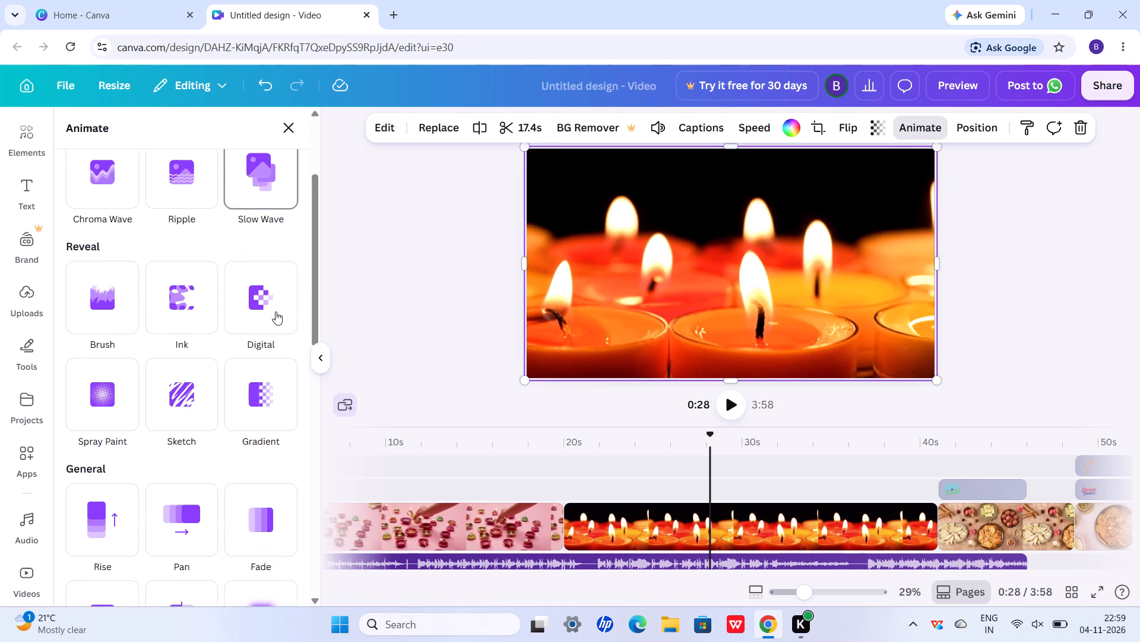
scroll(275, 311, "down", 1)
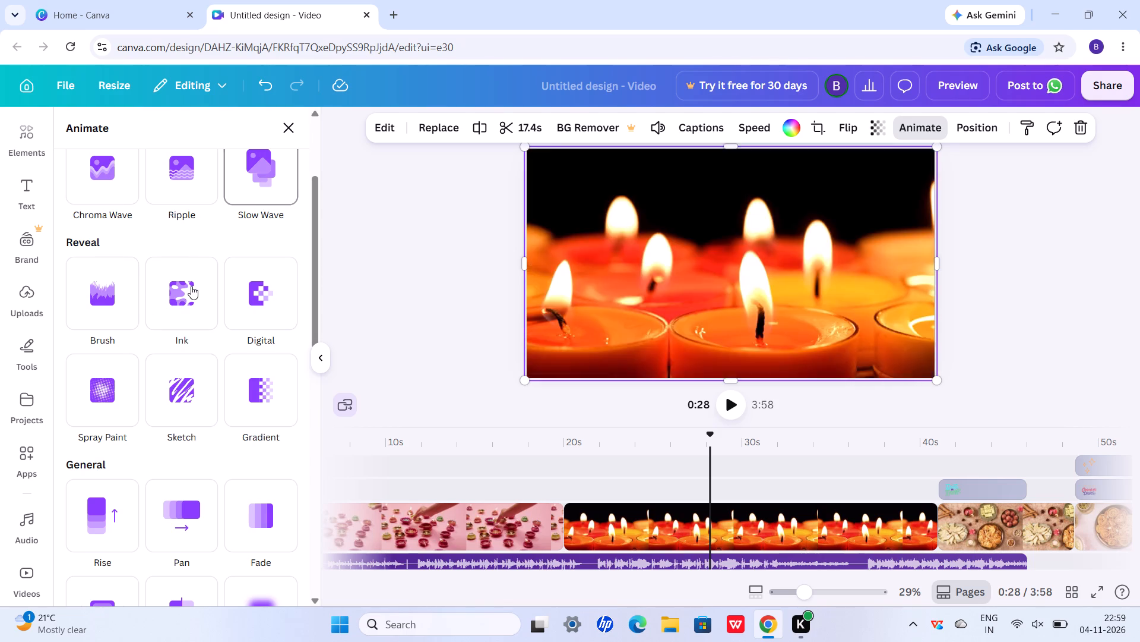
scroll(191, 287, "up", 3)
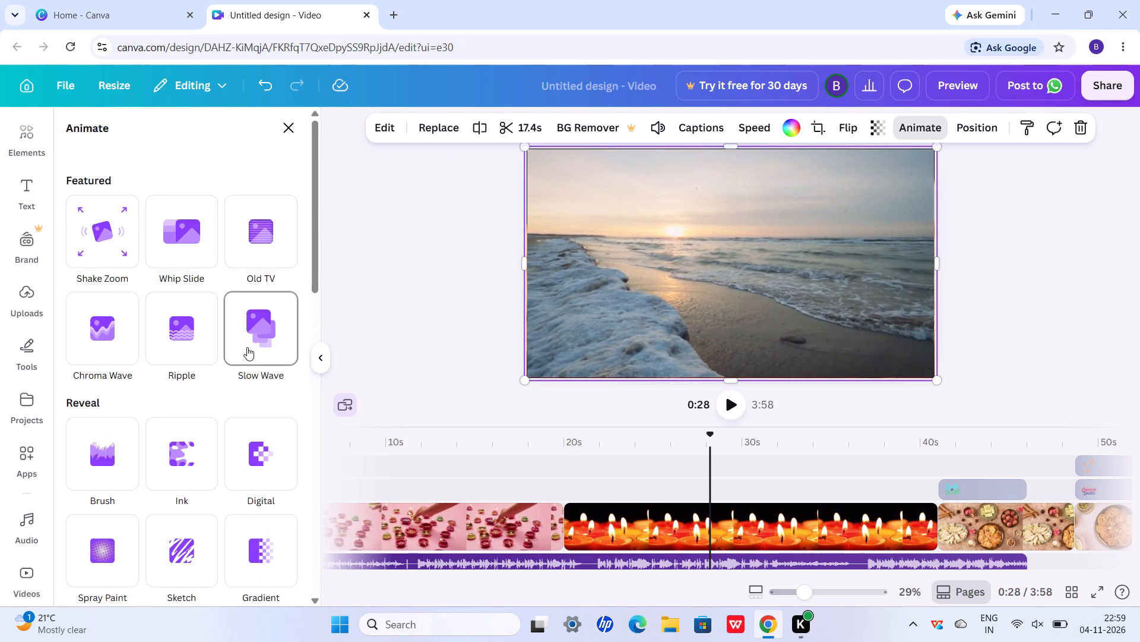
scroll(204, 351, "down", 3)
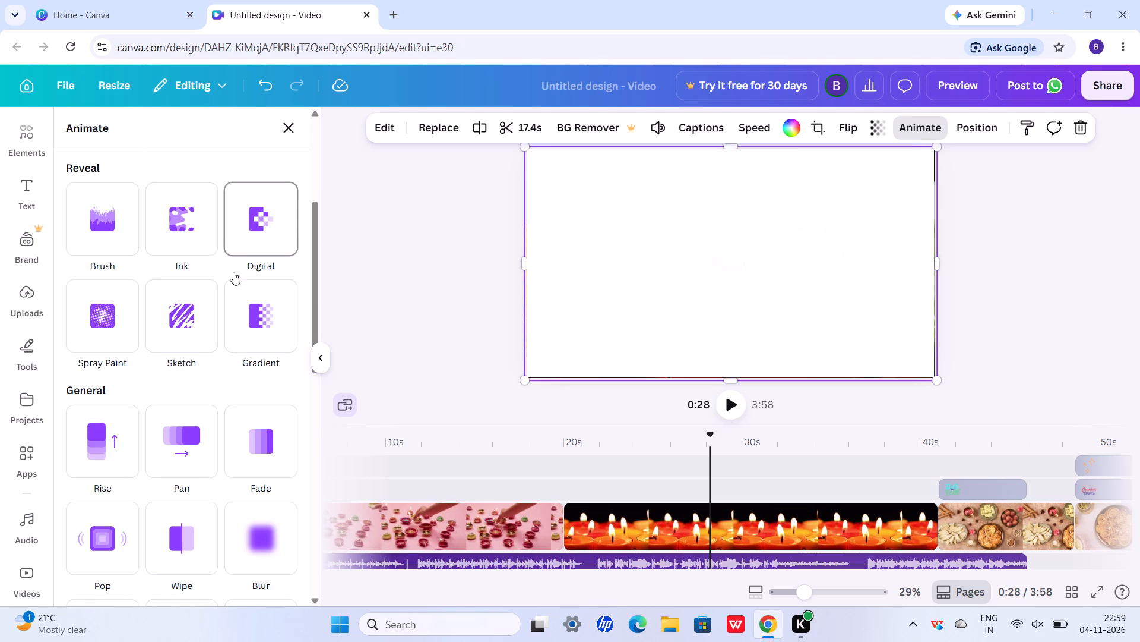
scroll(233, 272, "up", 3)
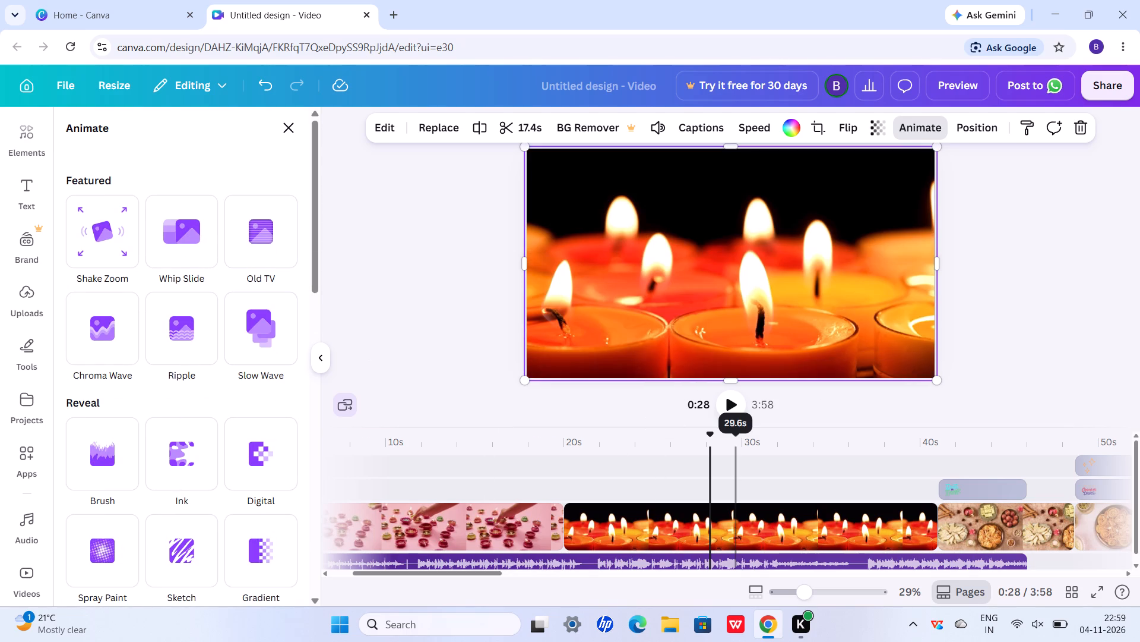
Start a new stock video scene after the sunset beach clip and search the videos for "happy diwali".
scroll(753, 445, "left", 15)
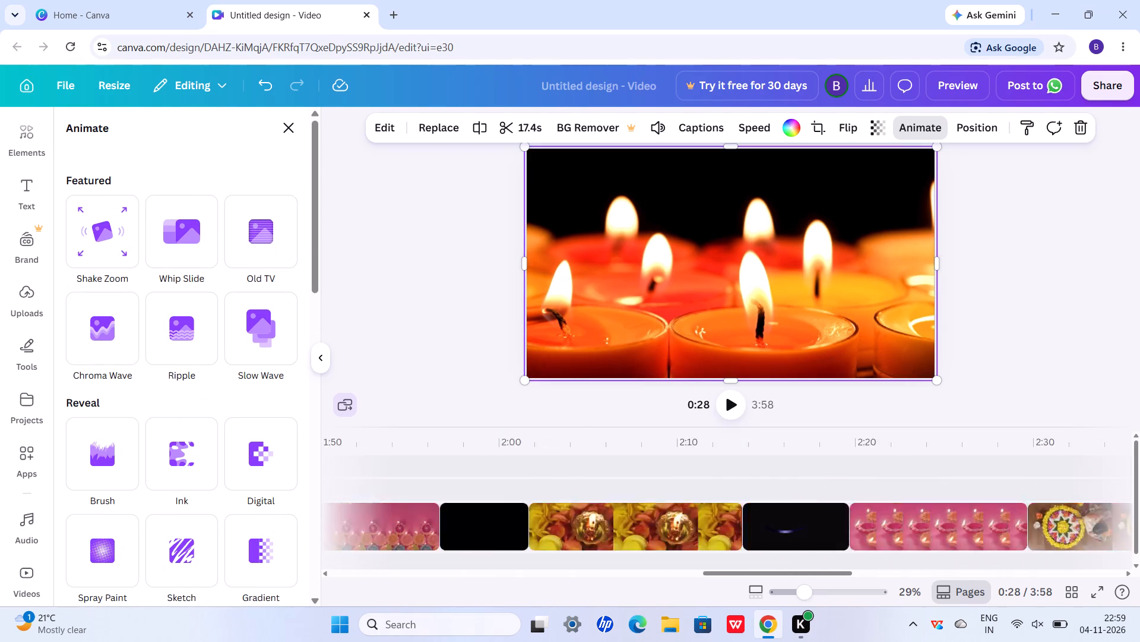
scroll(753, 445, "left", 8)
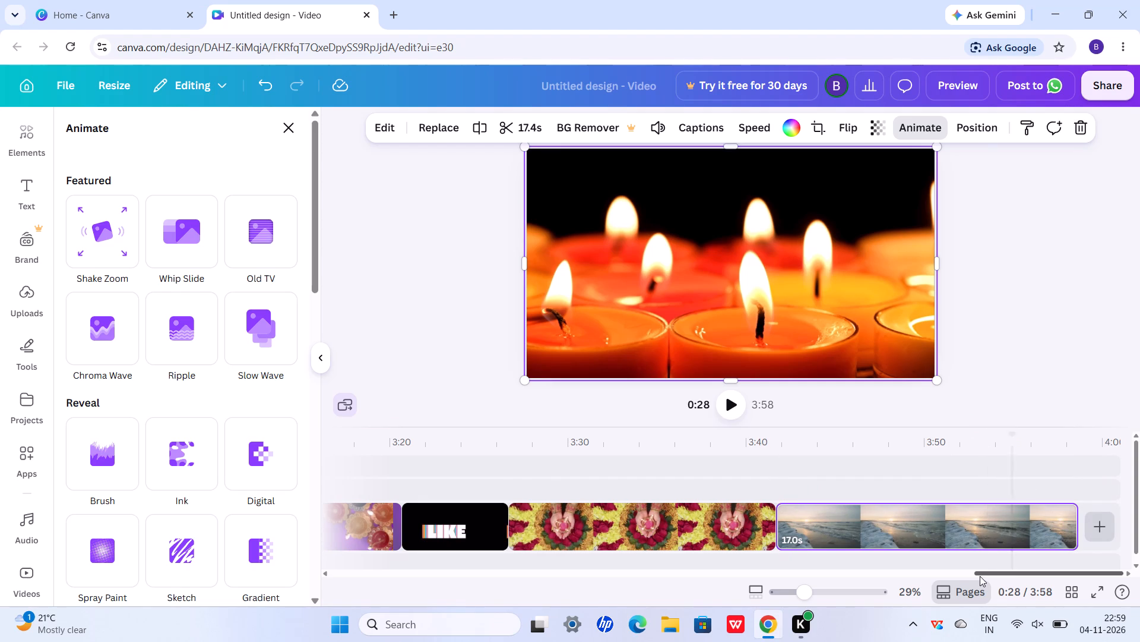
left_click(1099, 523)
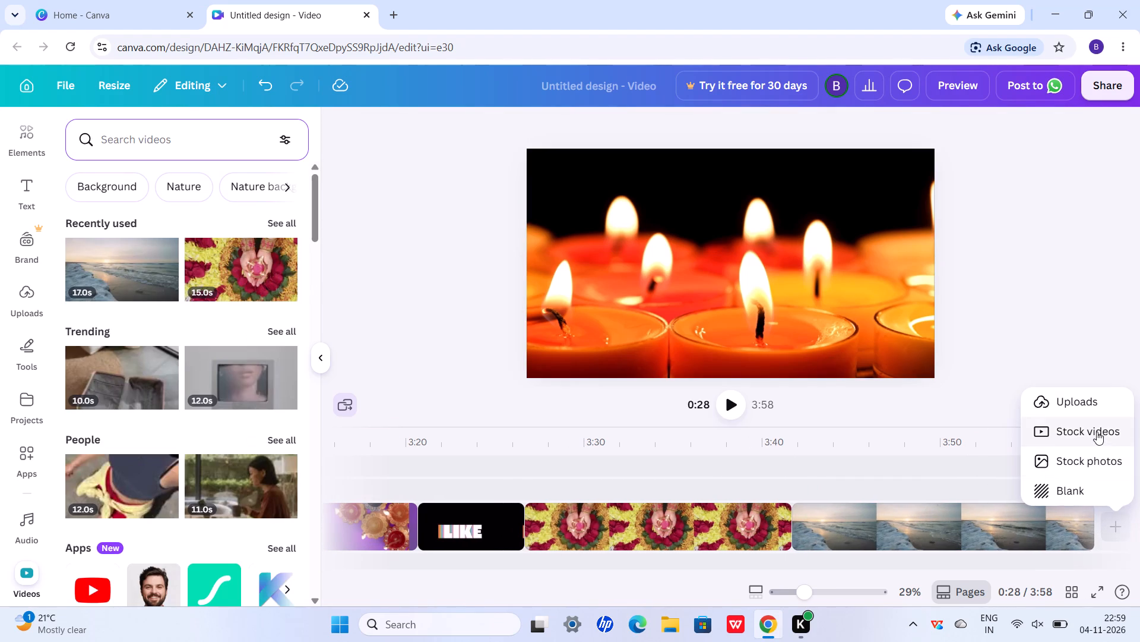
left_click(1097, 432)
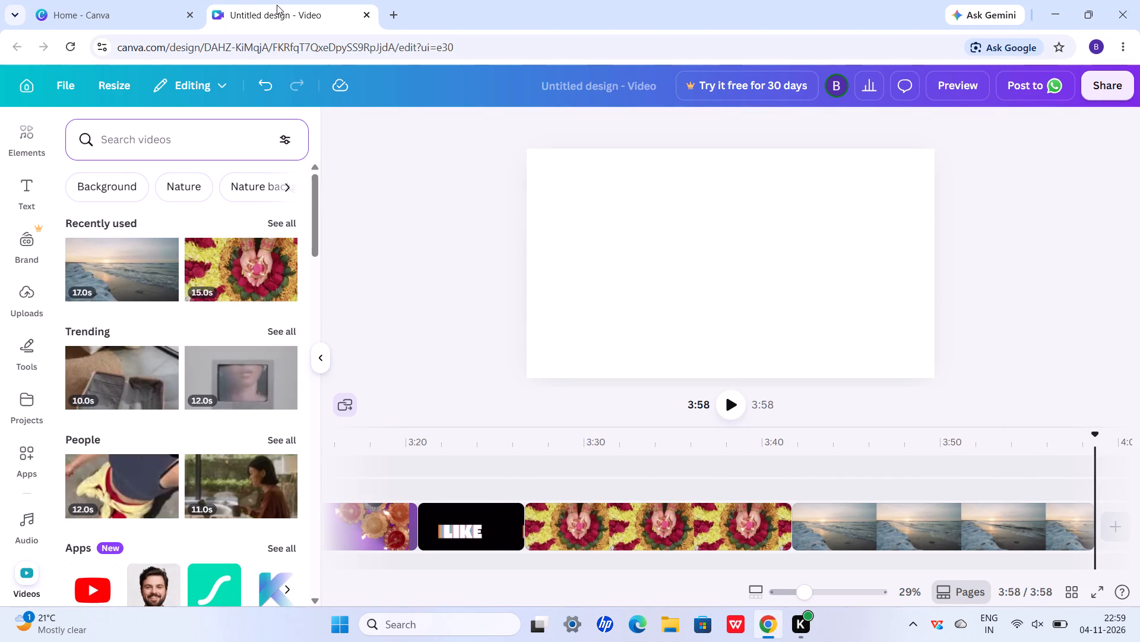
left_click(147, 130)
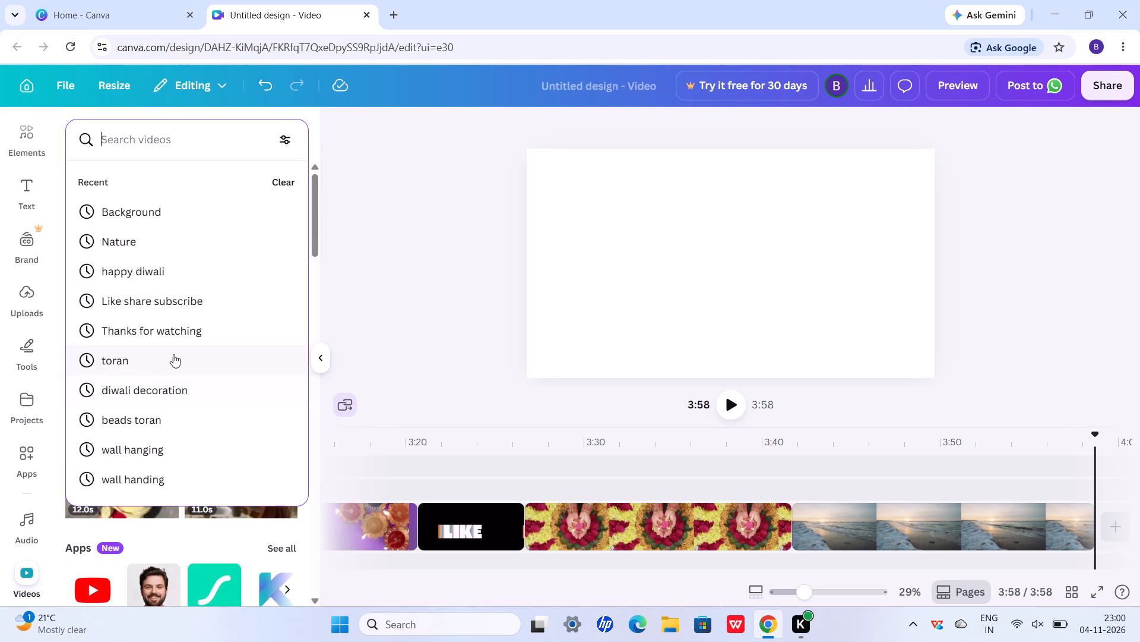
left_click(144, 278)
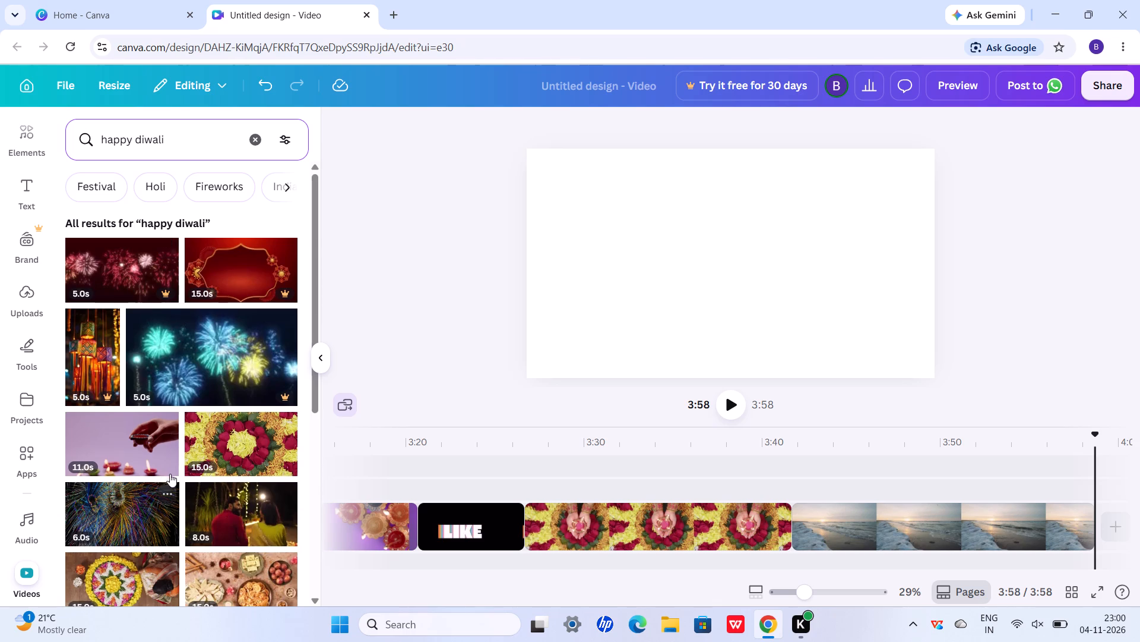
Add the 22-second HAPPY DIWALI clip with the row of flames on dark blue to the new scene.
scroll(170, 474, "down", 7)
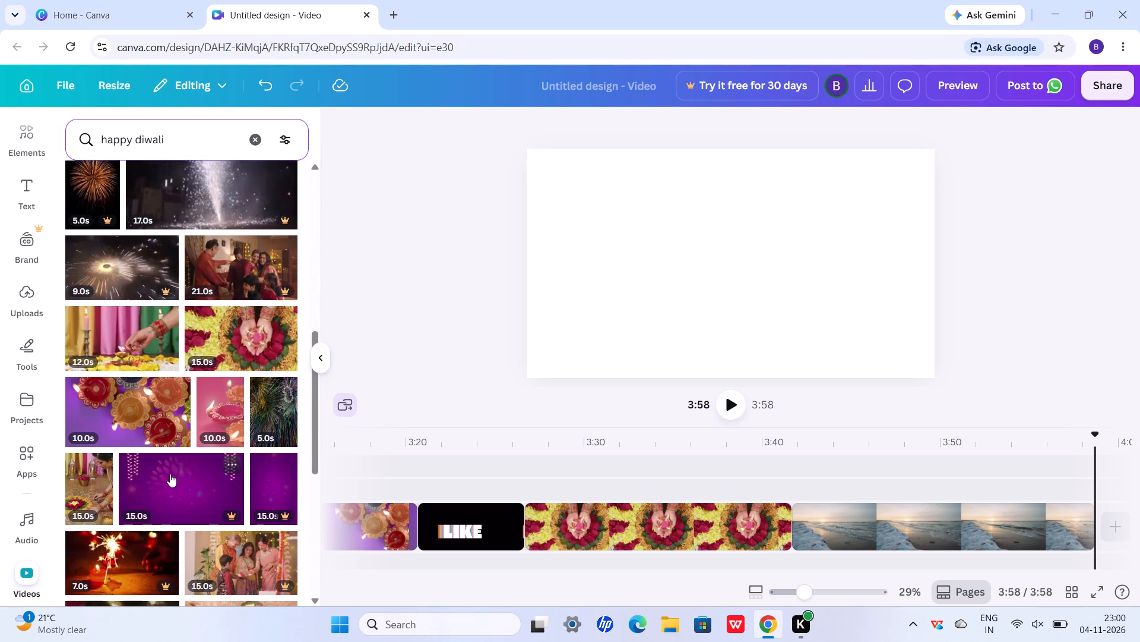
scroll(170, 474, "down", 5)
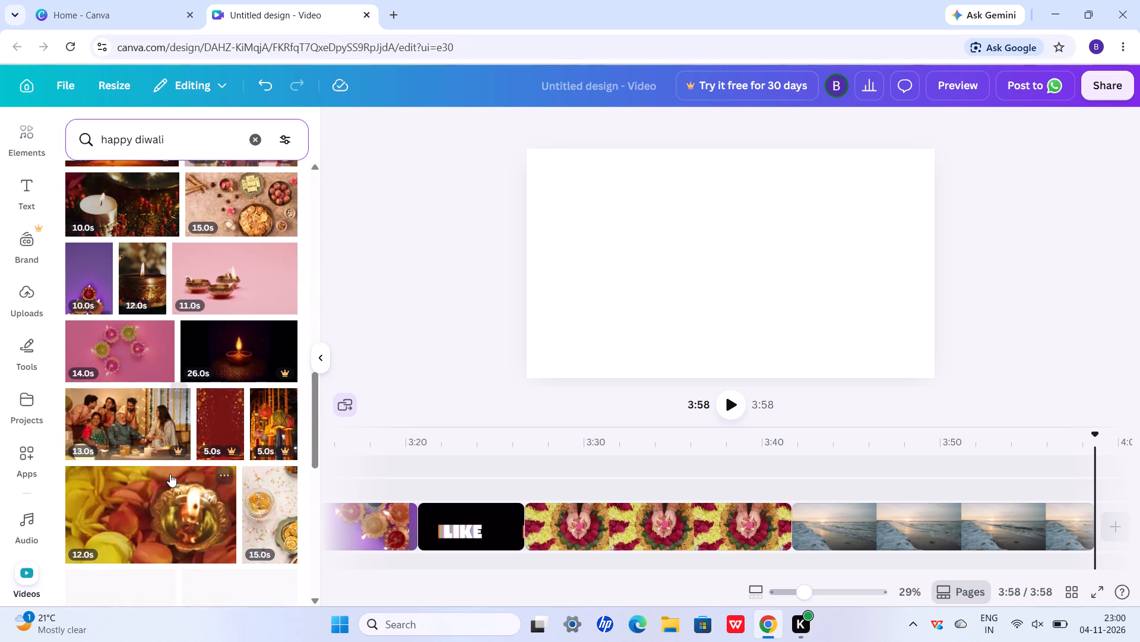
scroll(170, 474, "down", 2)
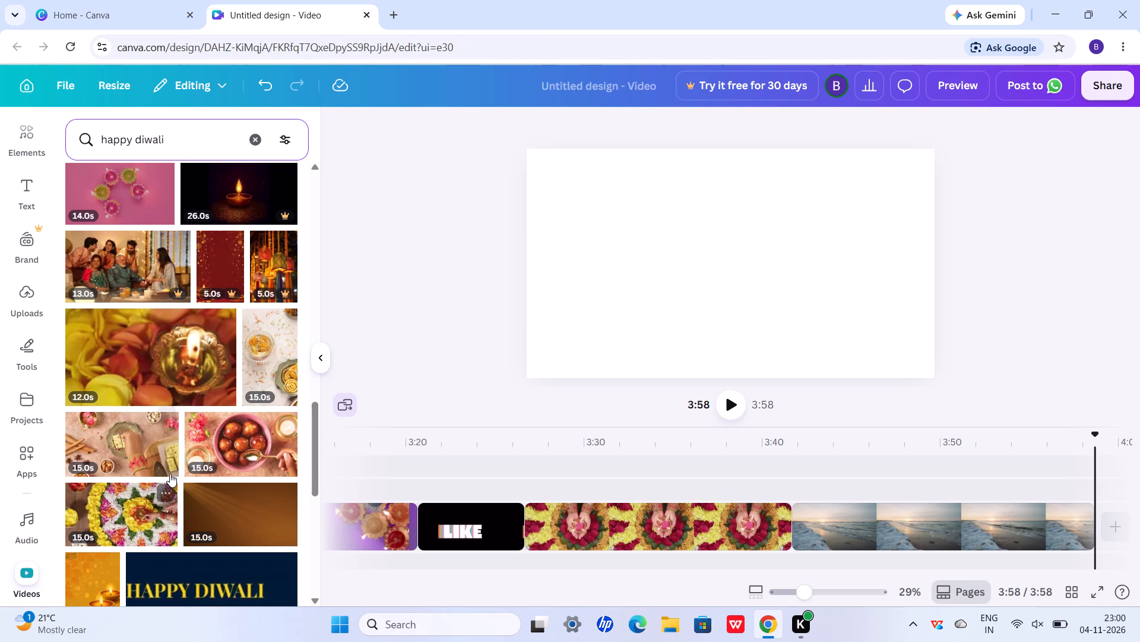
scroll(170, 474, "down", 2)
scroll(170, 474, "right", 2)
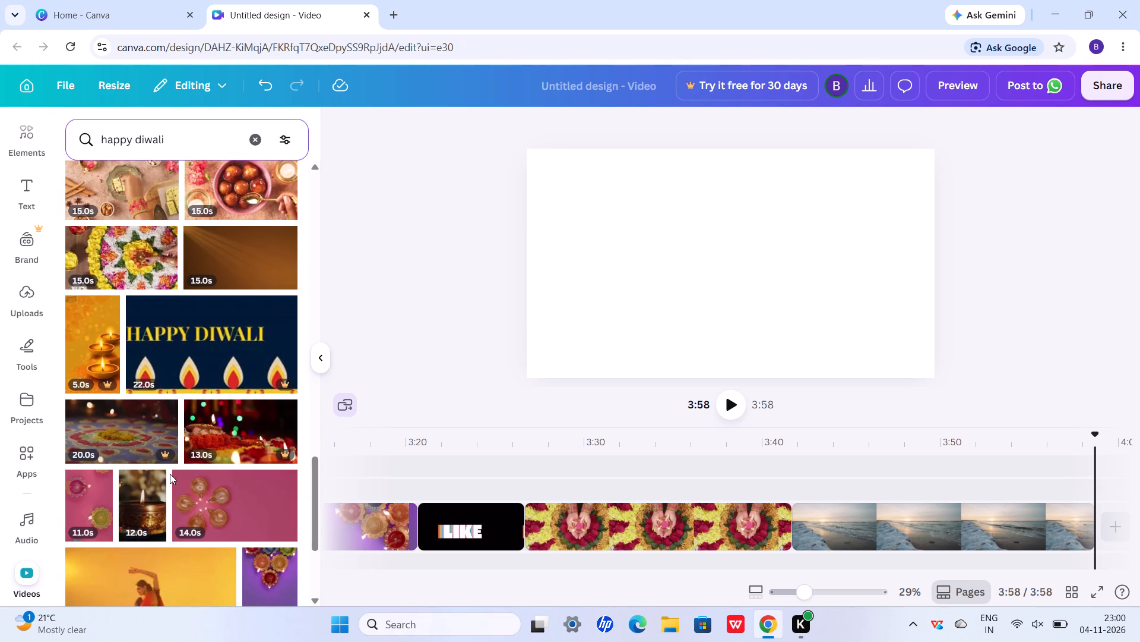
left_click(236, 338)
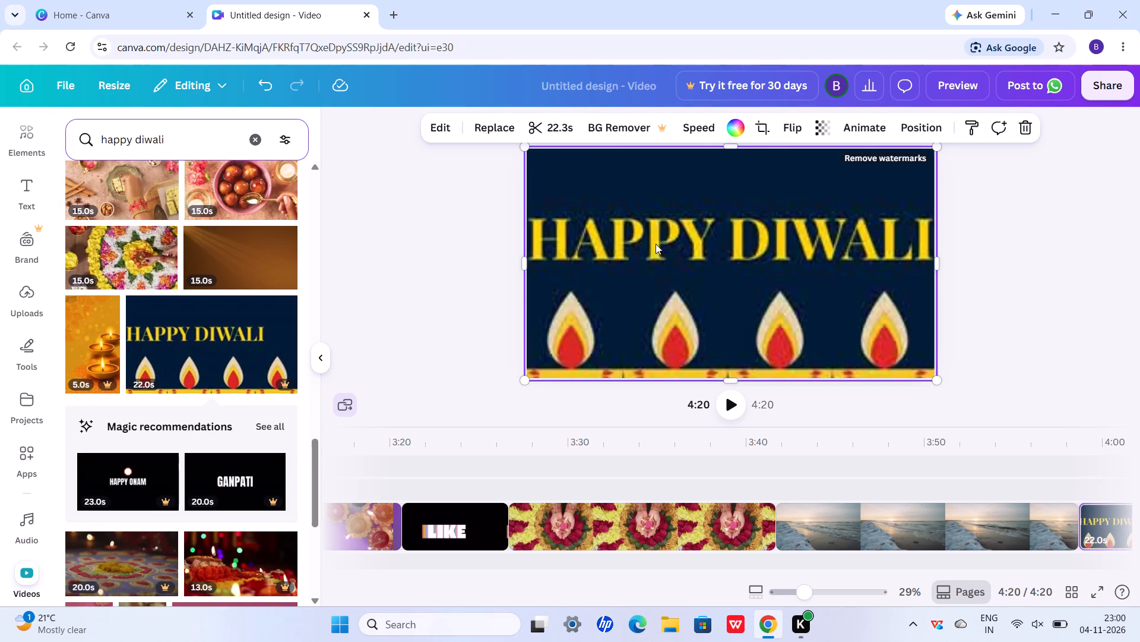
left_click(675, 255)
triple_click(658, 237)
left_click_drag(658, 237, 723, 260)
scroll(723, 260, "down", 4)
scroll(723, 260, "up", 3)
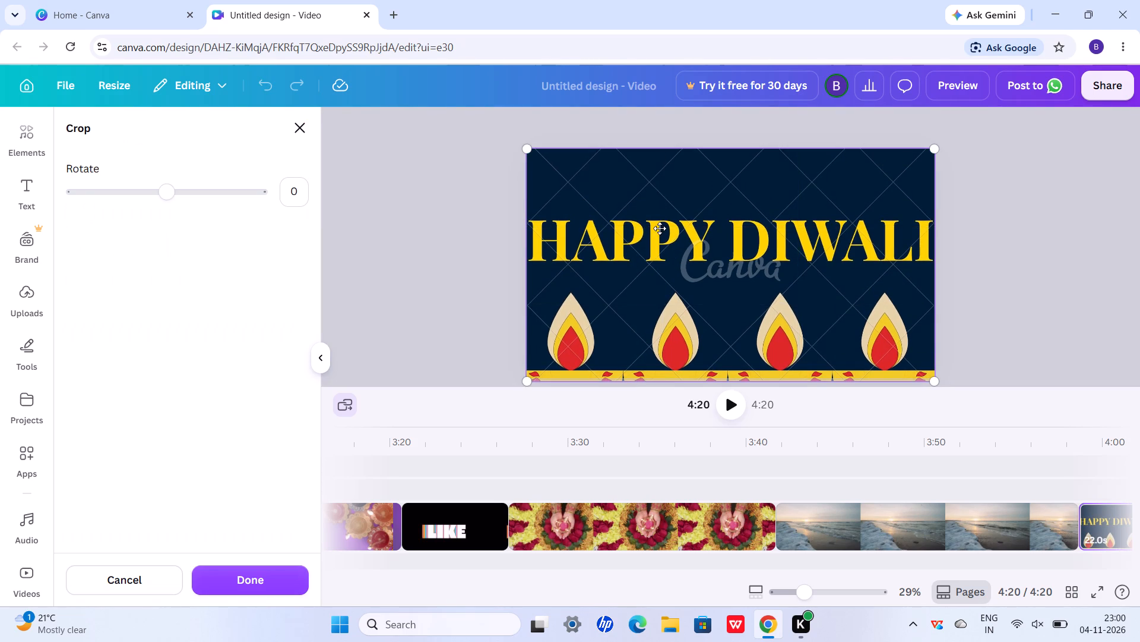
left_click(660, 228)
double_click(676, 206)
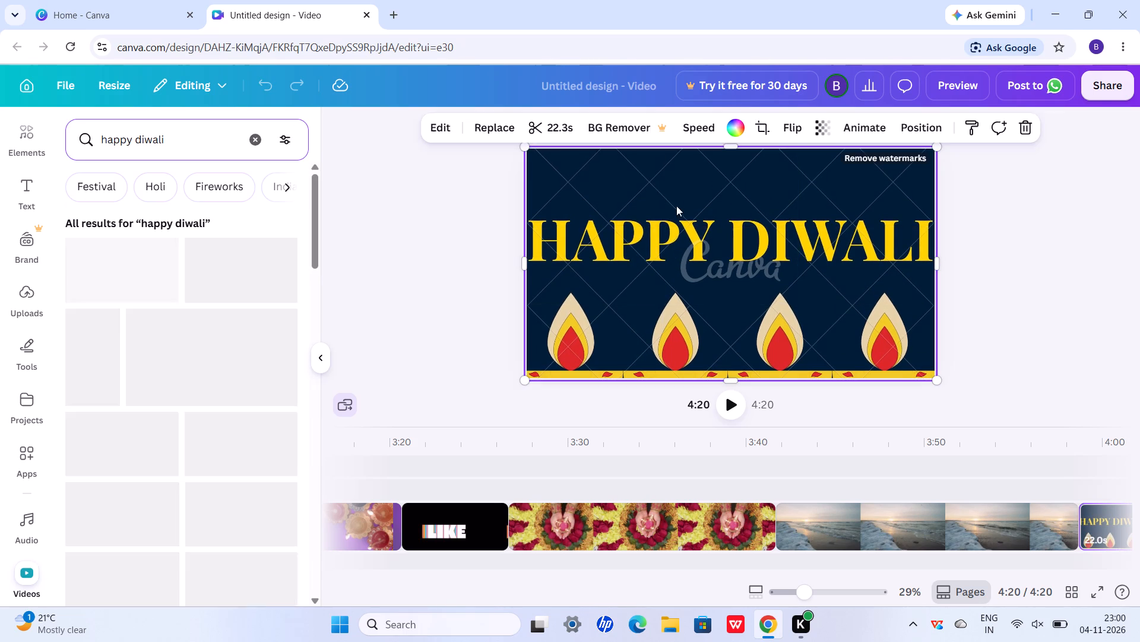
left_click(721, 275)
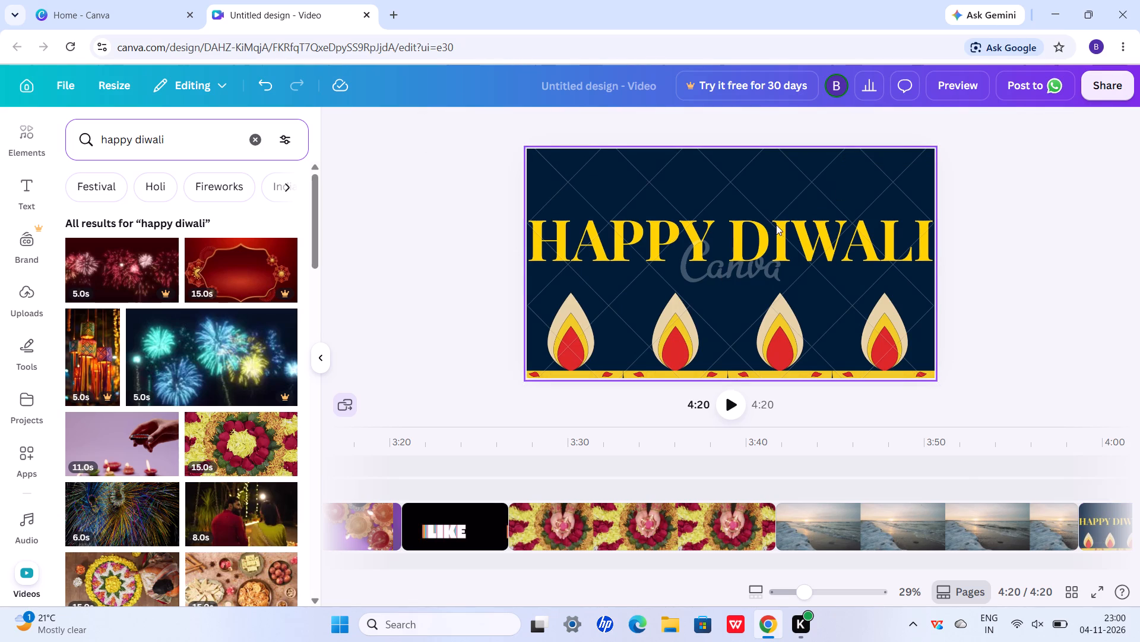
Preview the Featured, Reveal and General animations on the HAPPY DIWALI clip without applying one.
left_click(775, 225)
left_click(864, 133)
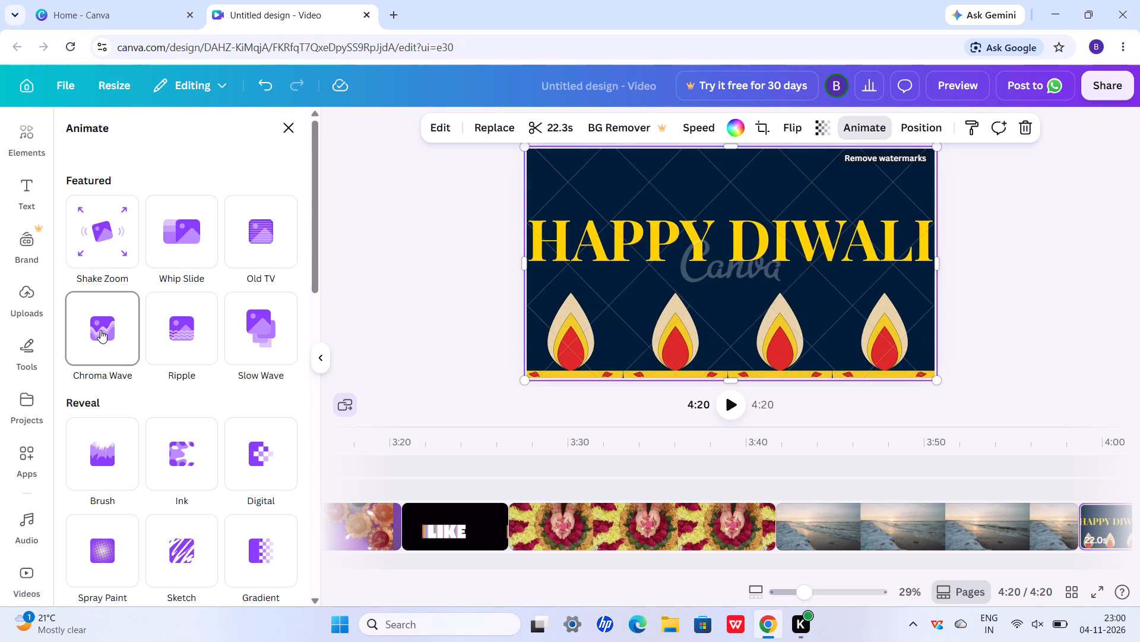
scroll(106, 452, "down", 1)
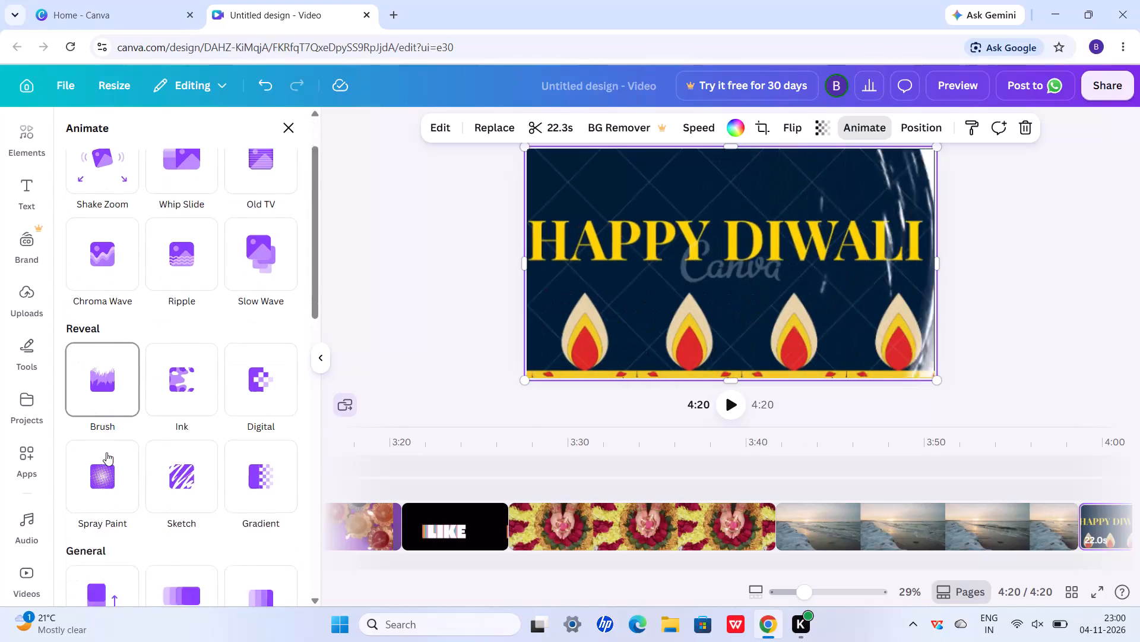
scroll(106, 452, "down", 1)
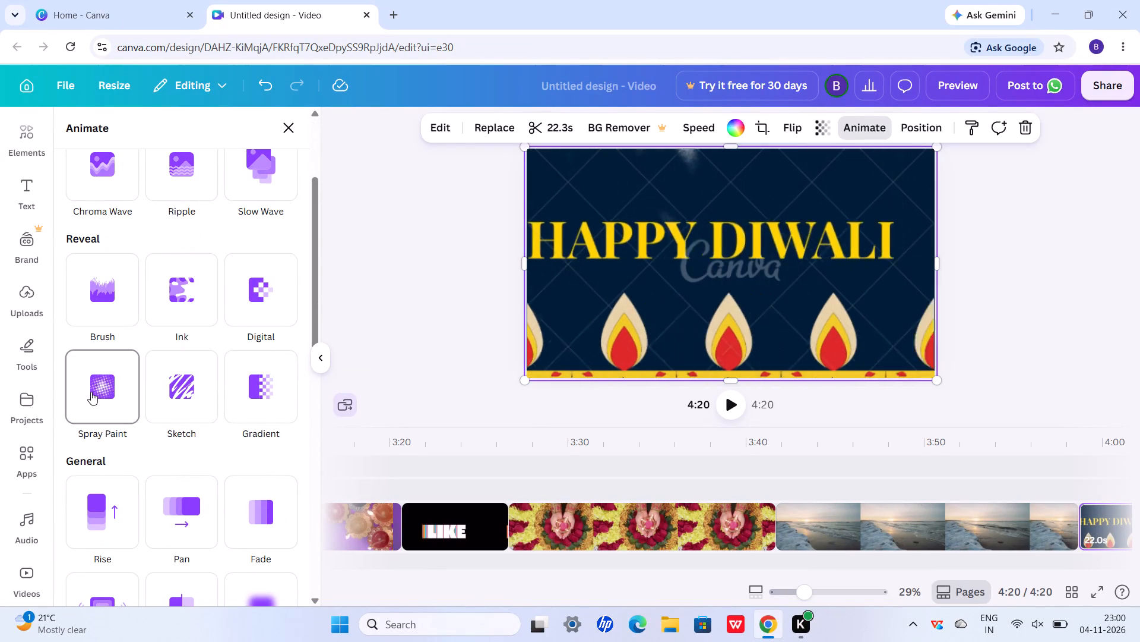
scroll(170, 403, "down", 1)
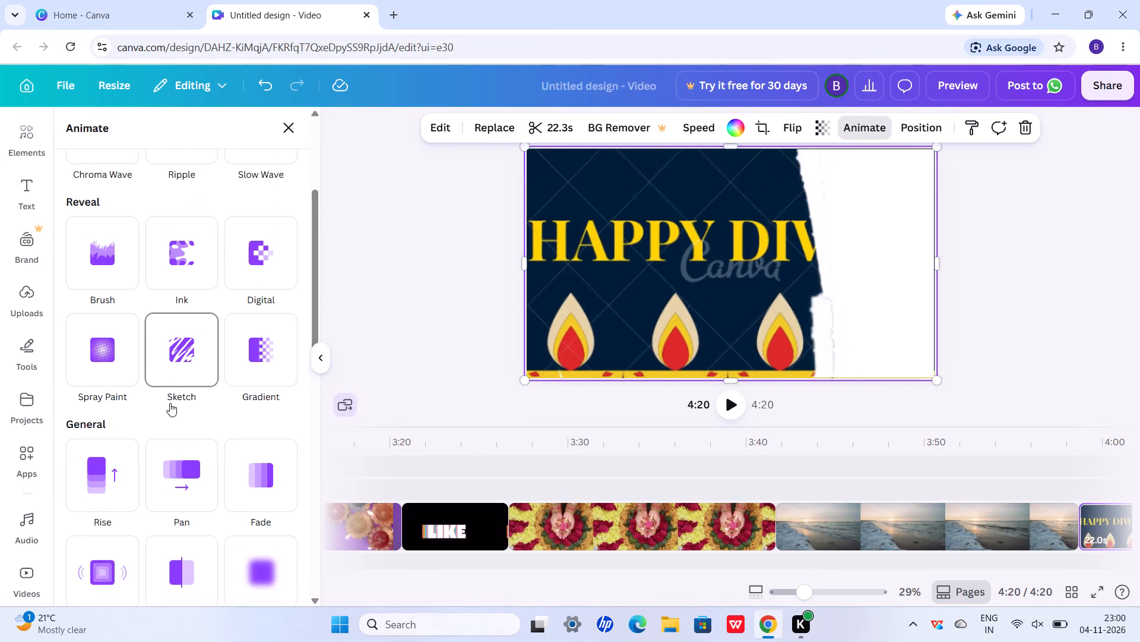
scroll(170, 403, "down", 1)
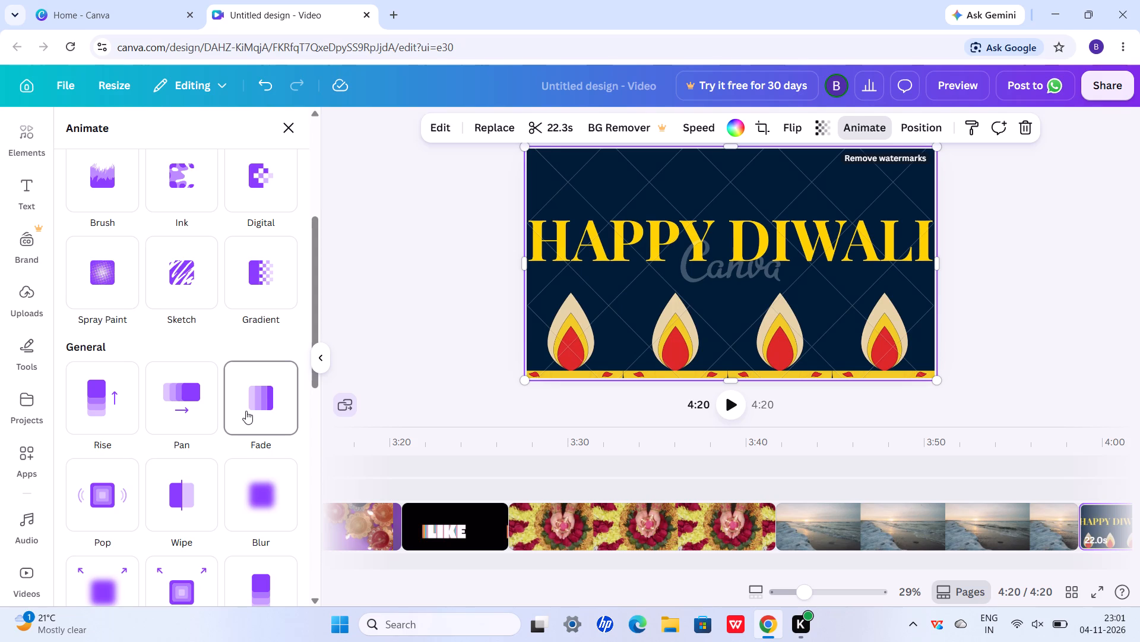
left_click(854, 130)
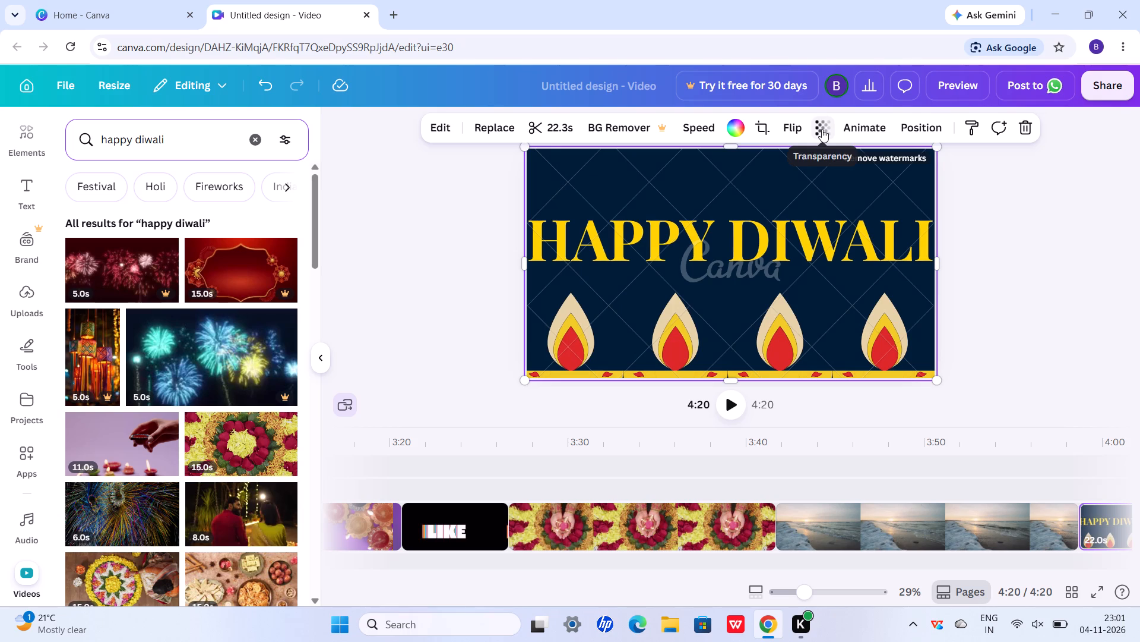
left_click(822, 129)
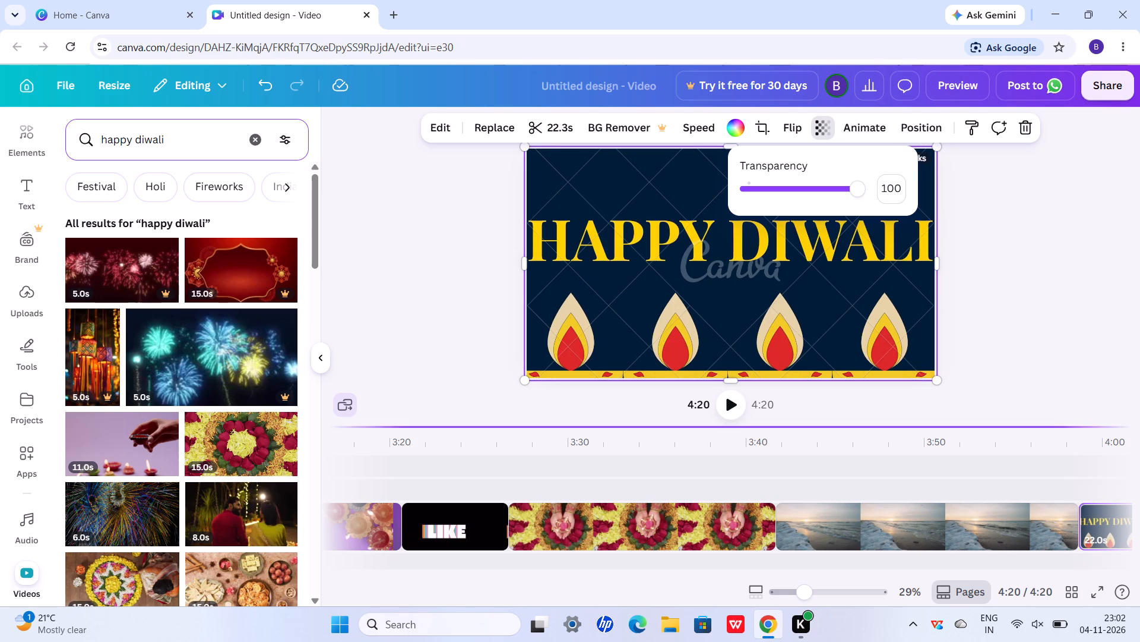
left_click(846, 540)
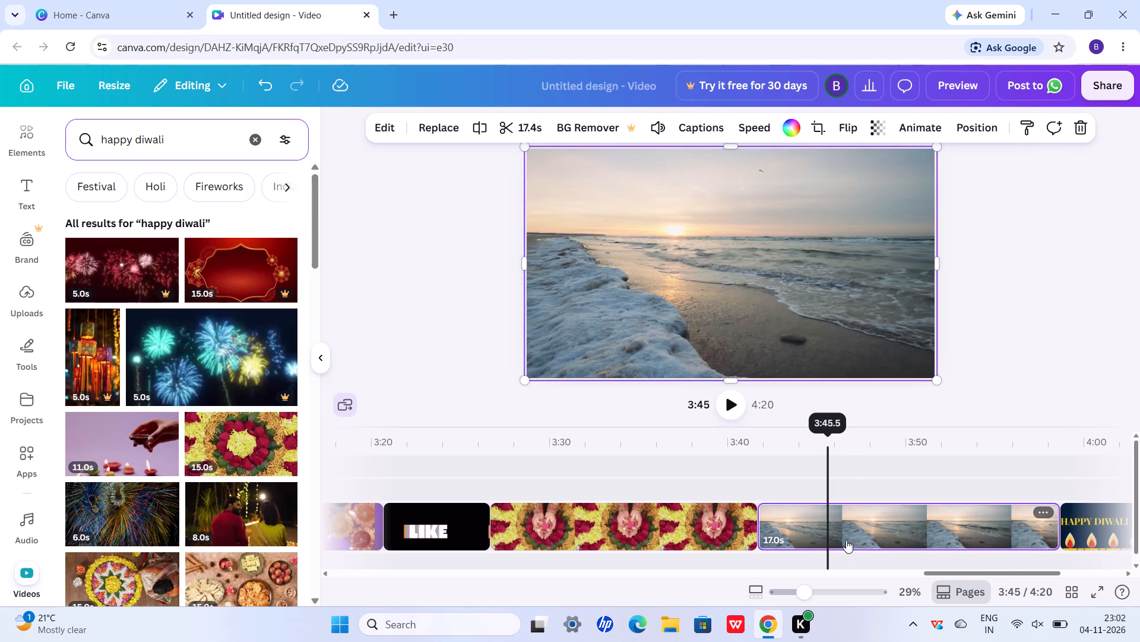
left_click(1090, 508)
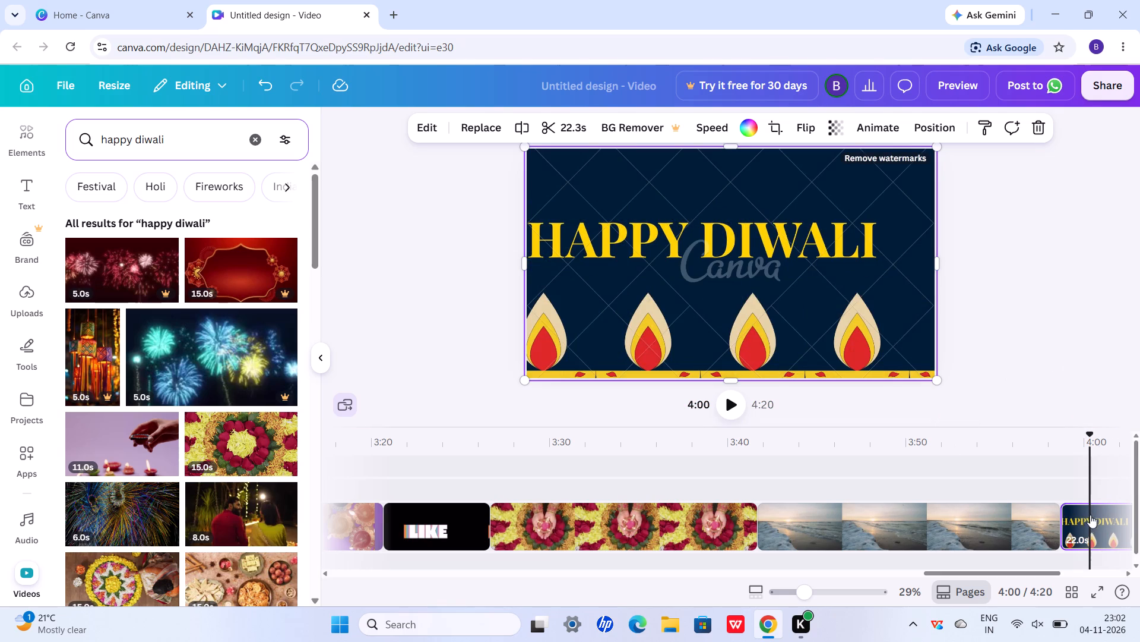
From the Background stock videos, add the 12-second pink bokeh, 10-second green foliage and pink bokeh clips again after the HAPPY DIWALI scene.
scroll(1051, 522, "left", 6)
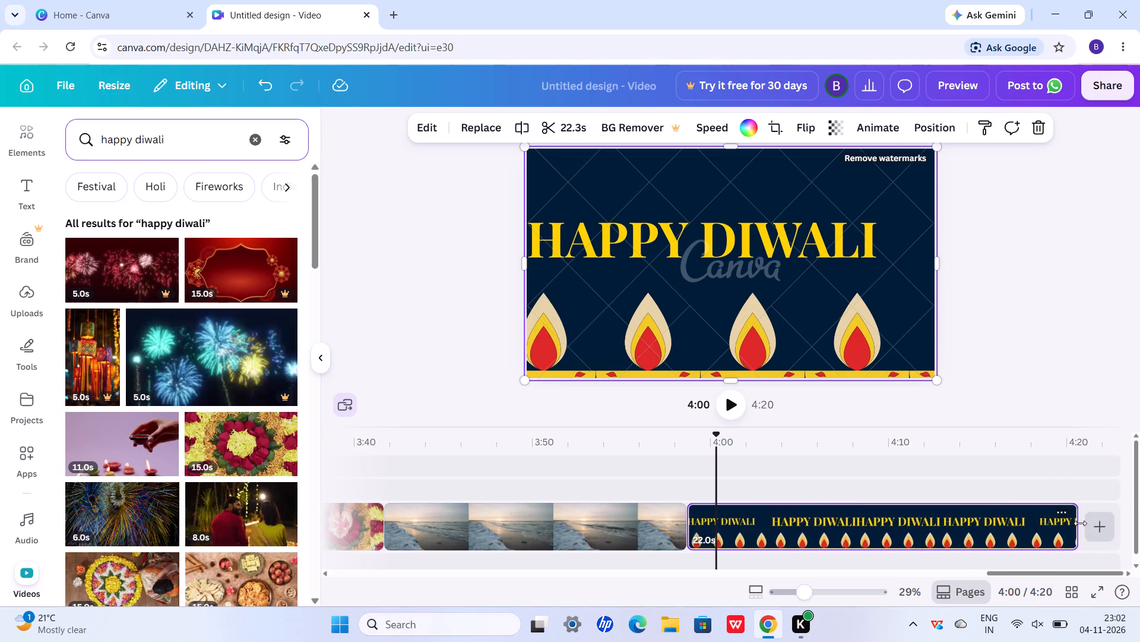
left_click(1102, 528)
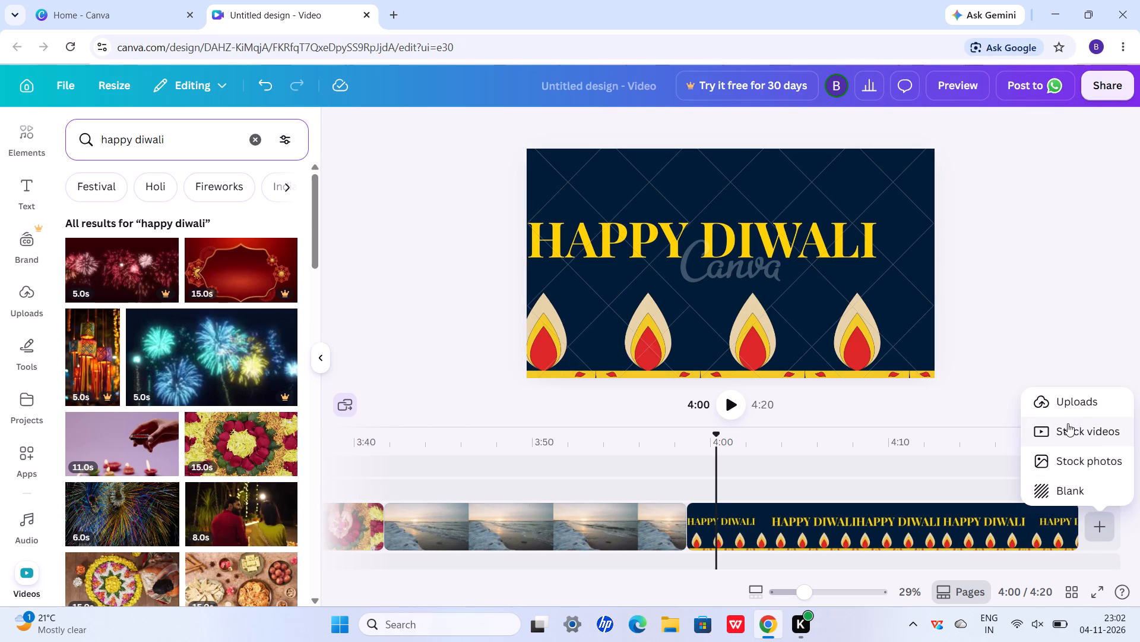
left_click(1068, 425)
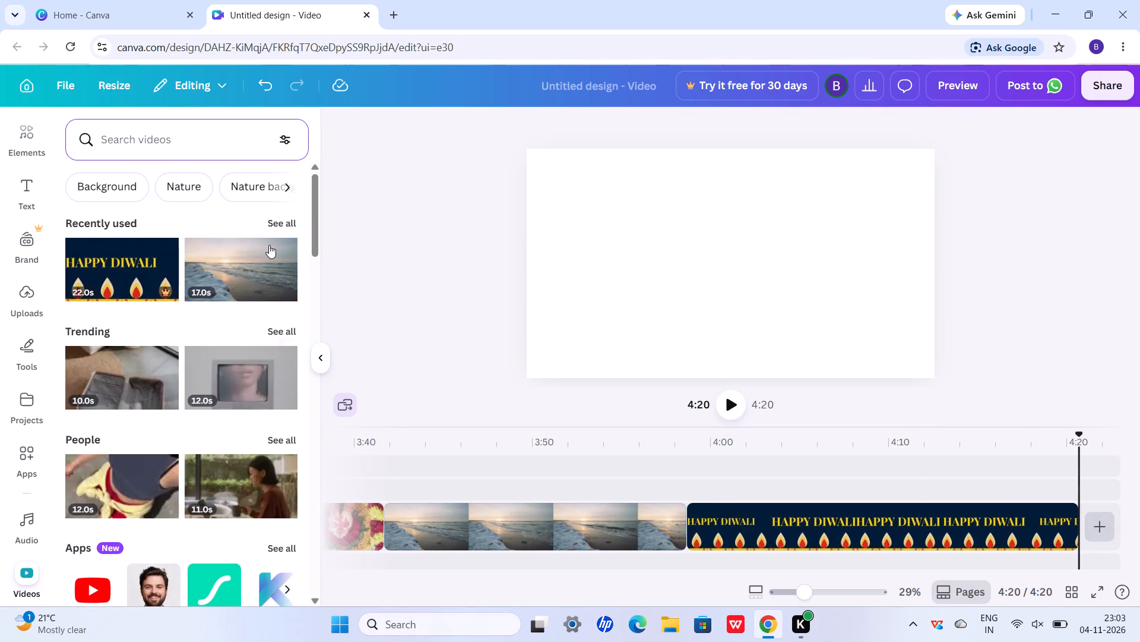
left_click(94, 178)
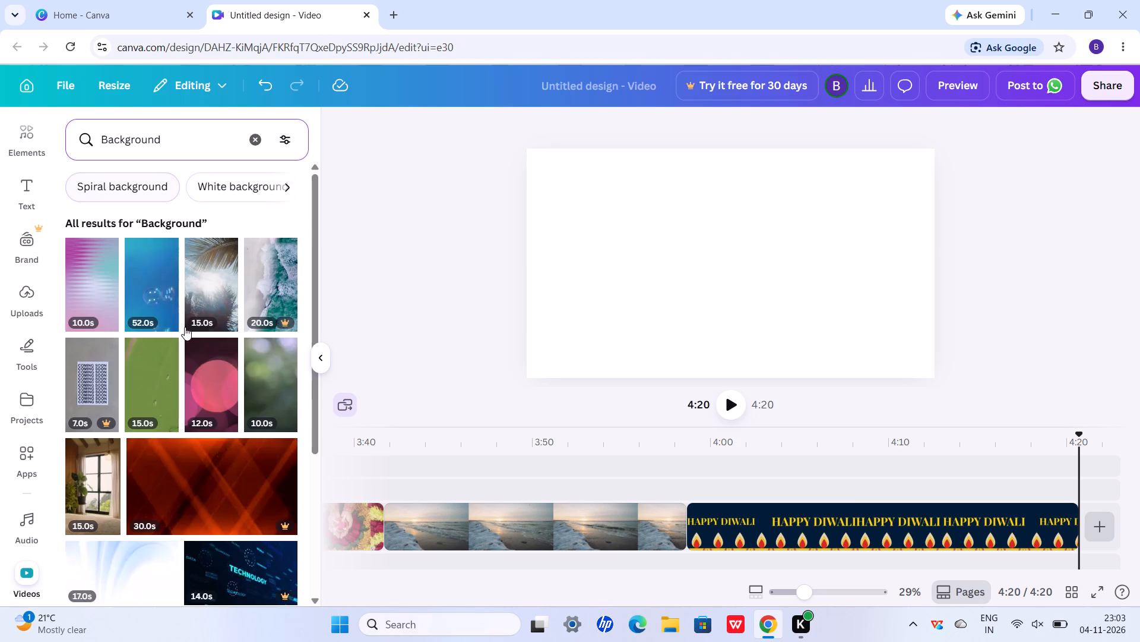
left_click(201, 367)
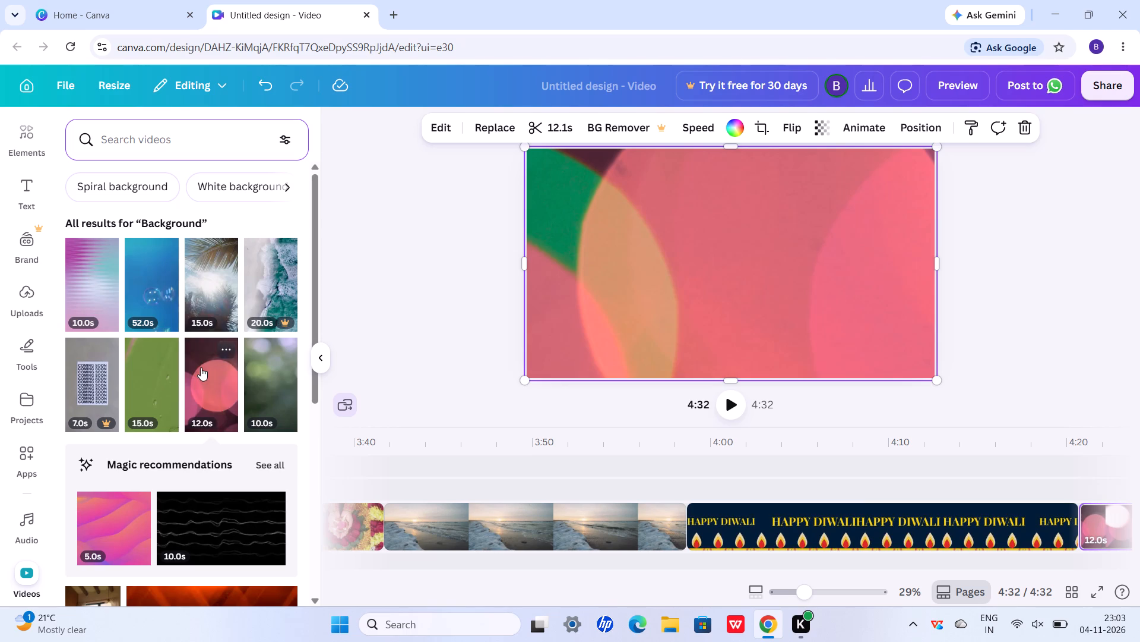
left_click(277, 390)
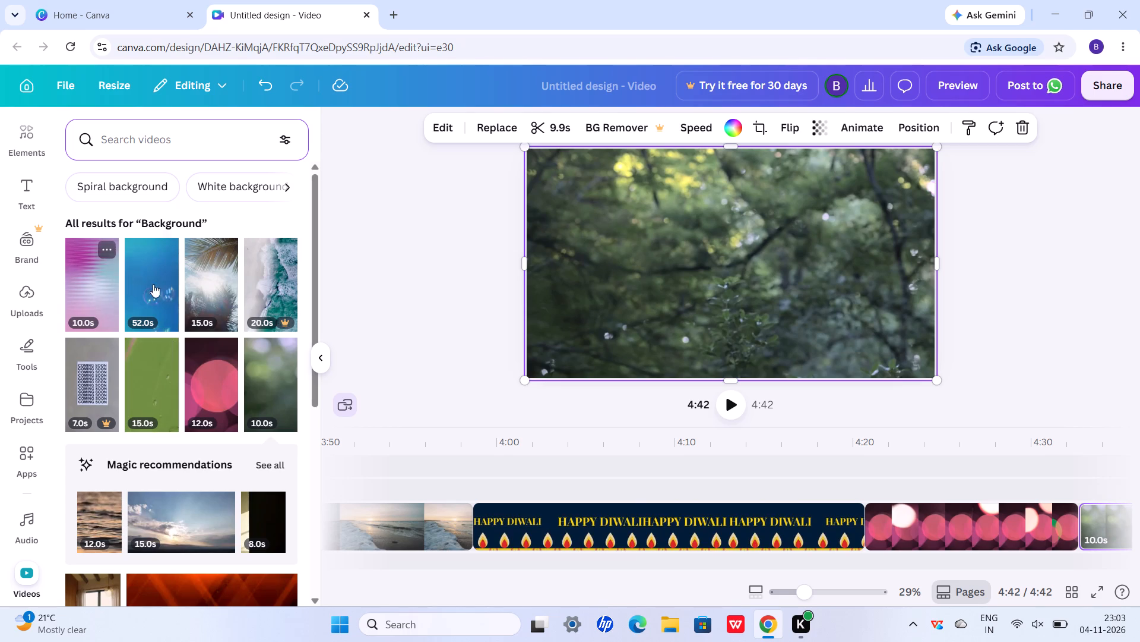
left_click(221, 399)
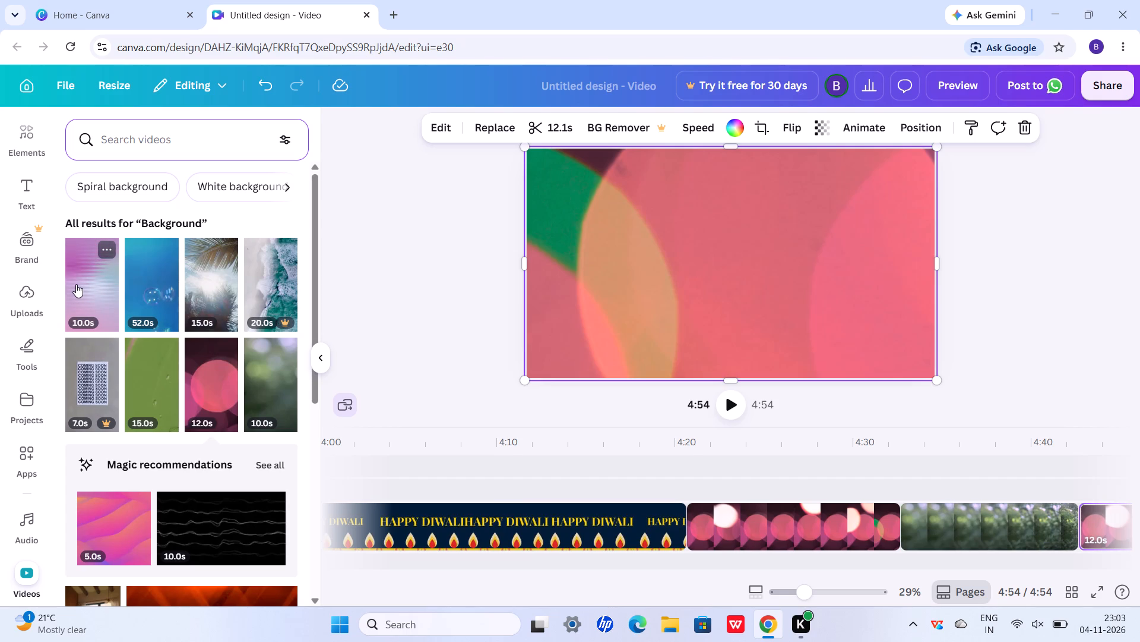
Find the 1:00 clip of a golden sunset over water and mountains in the Background videos and add it as the last scene.
scroll(76, 284, "down", 2)
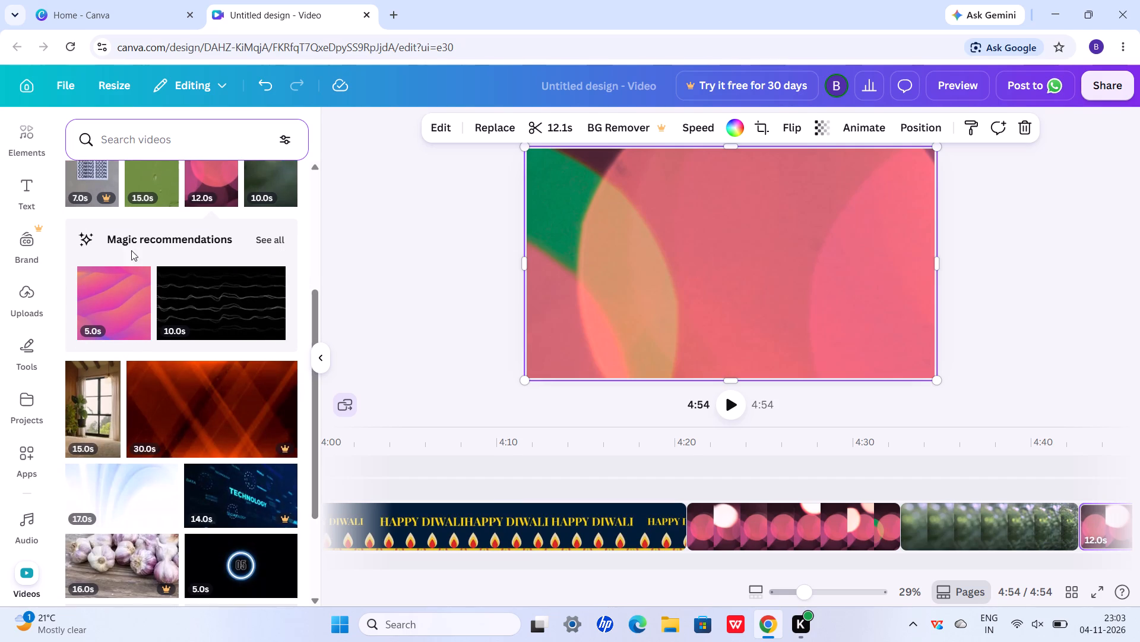
scroll(167, 355, "down", 5)
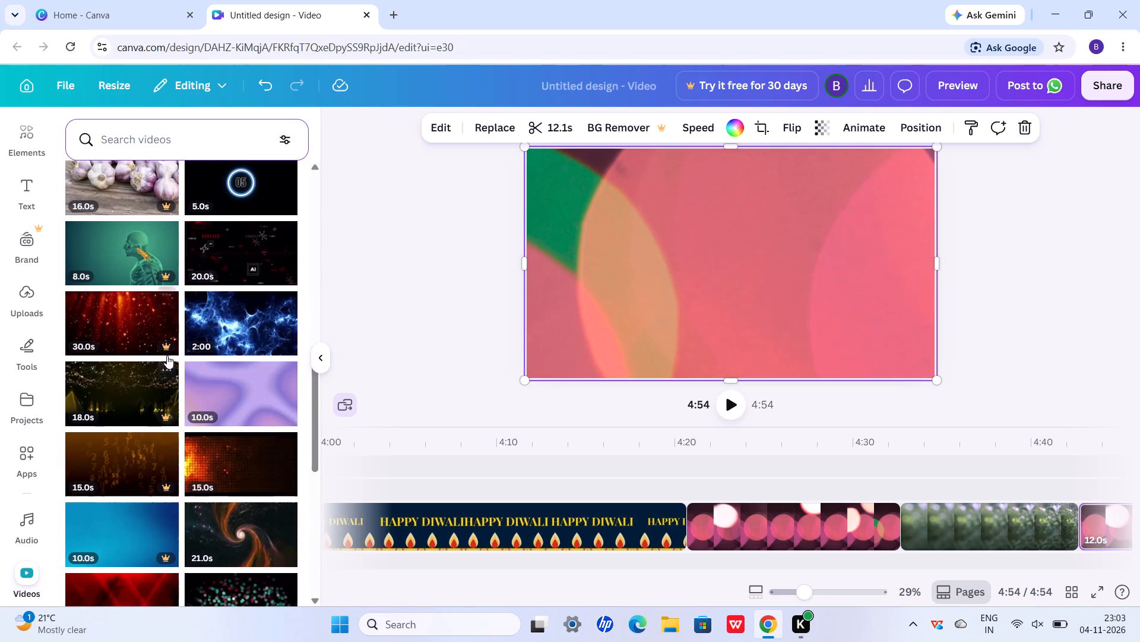
scroll(167, 355, "down", 7)
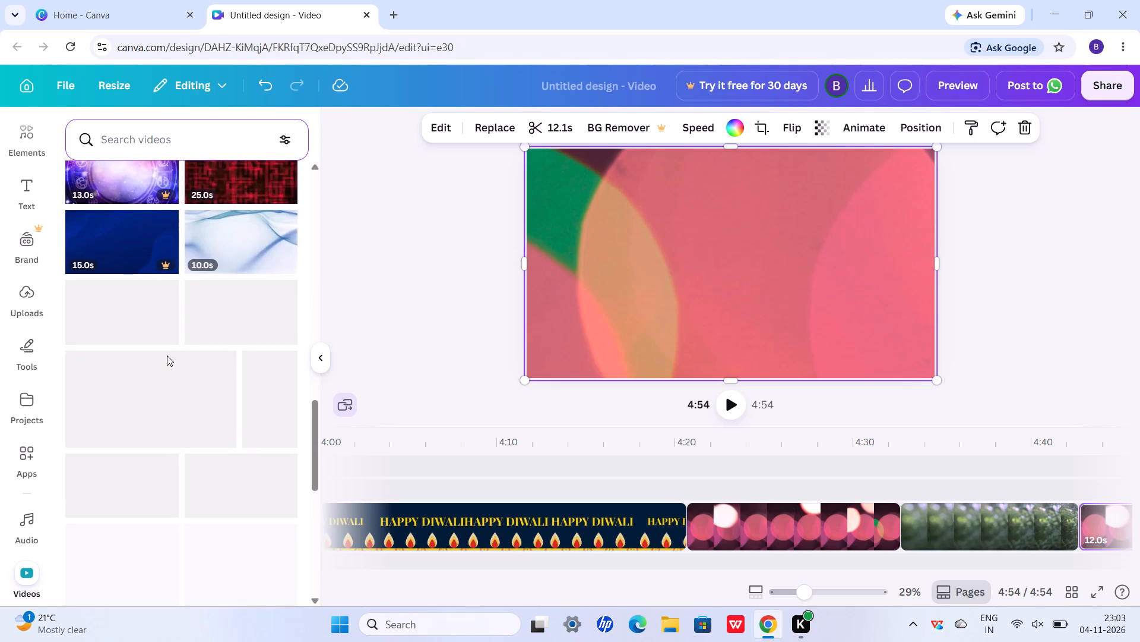
scroll(167, 355, "down", 2)
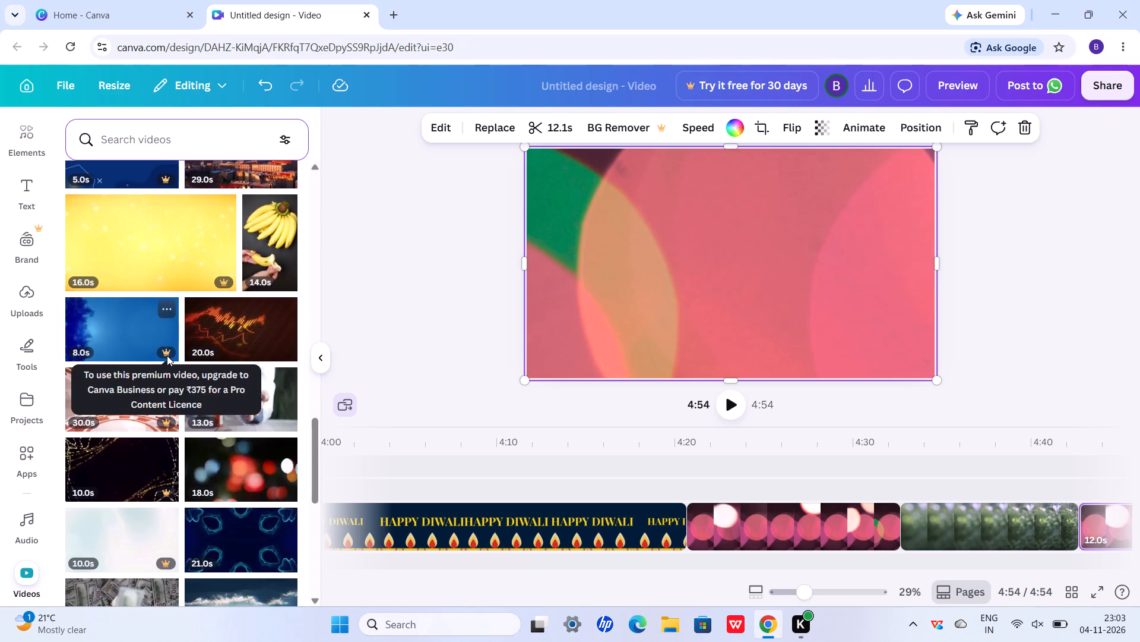
scroll(167, 355, "down", 1)
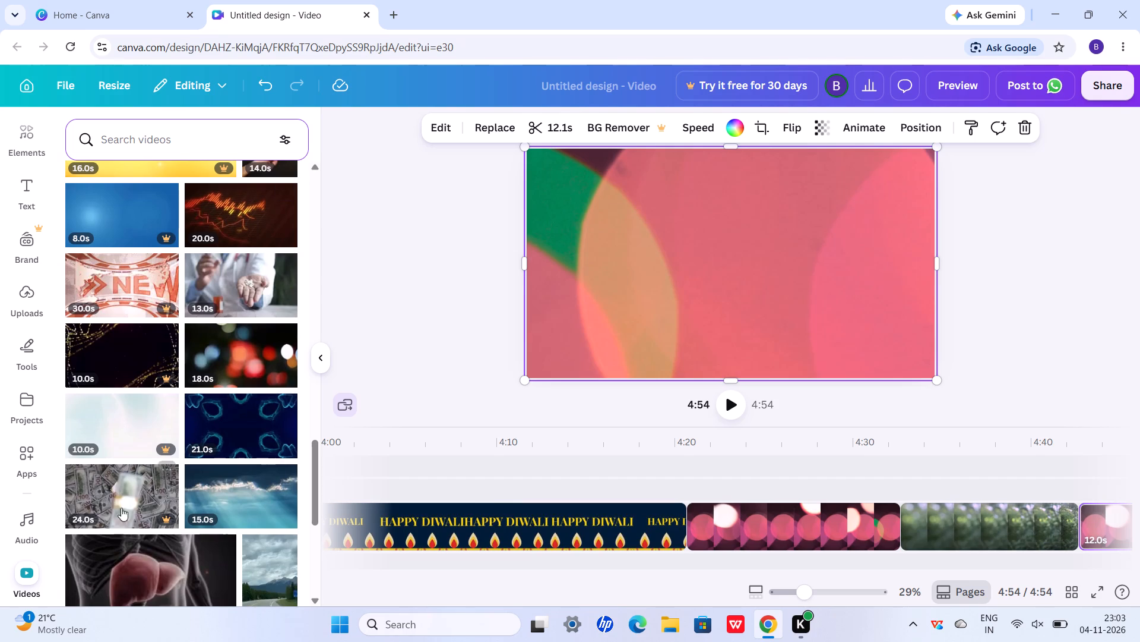
scroll(201, 472, "down", 6)
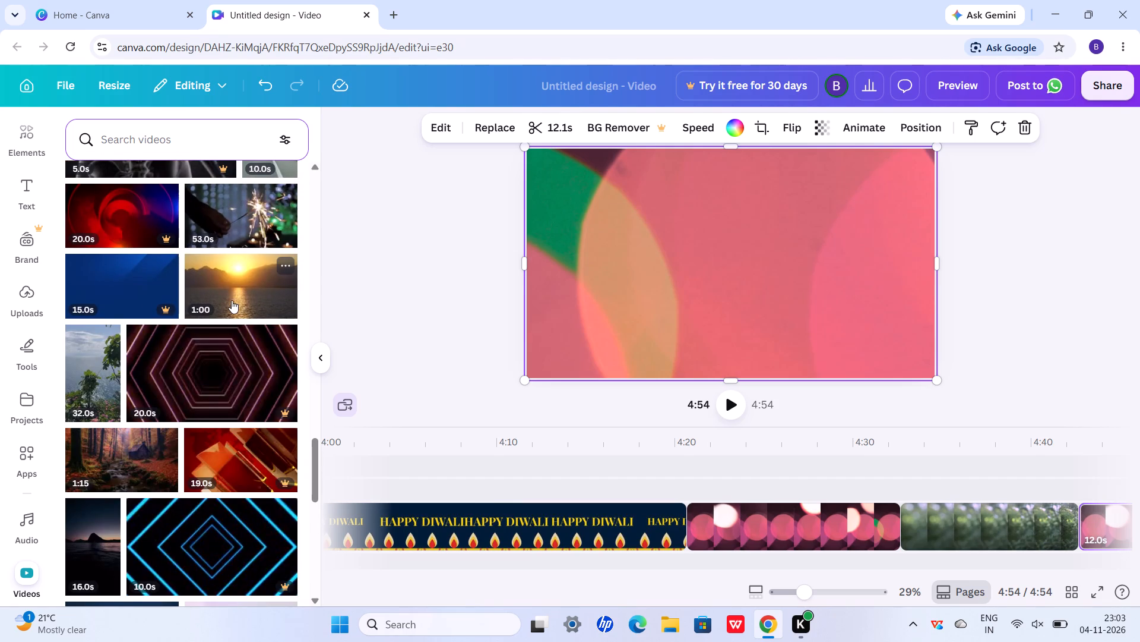
left_click(232, 300)
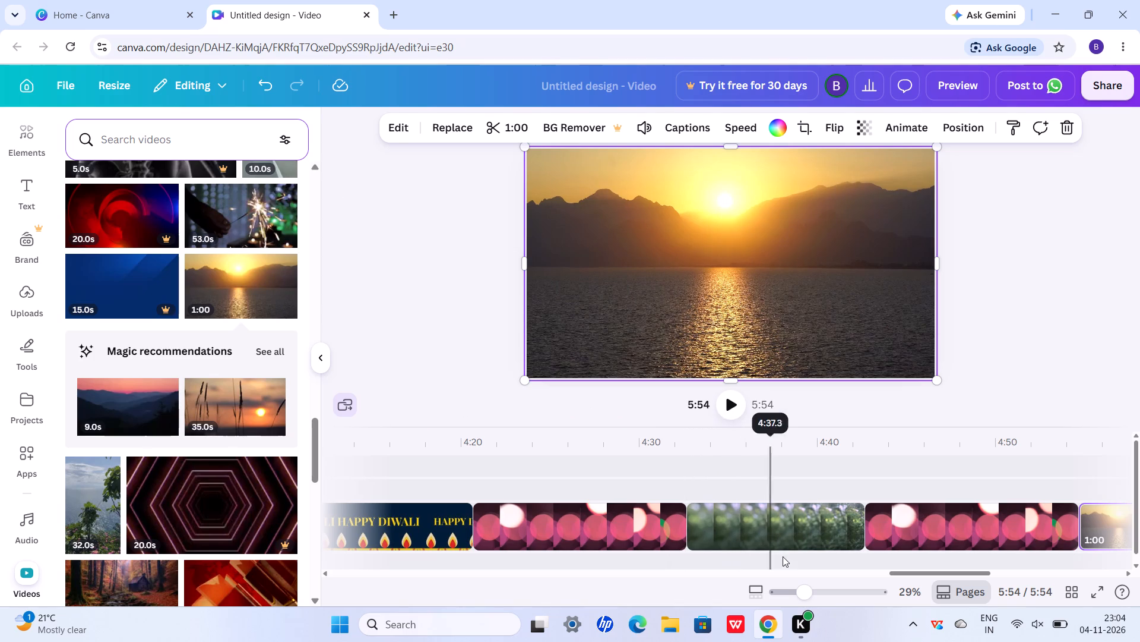
Trim the end of the golden sunset clip so it lasts 19.2 seconds.
left_click(760, 538)
scroll(760, 538, "left", 8)
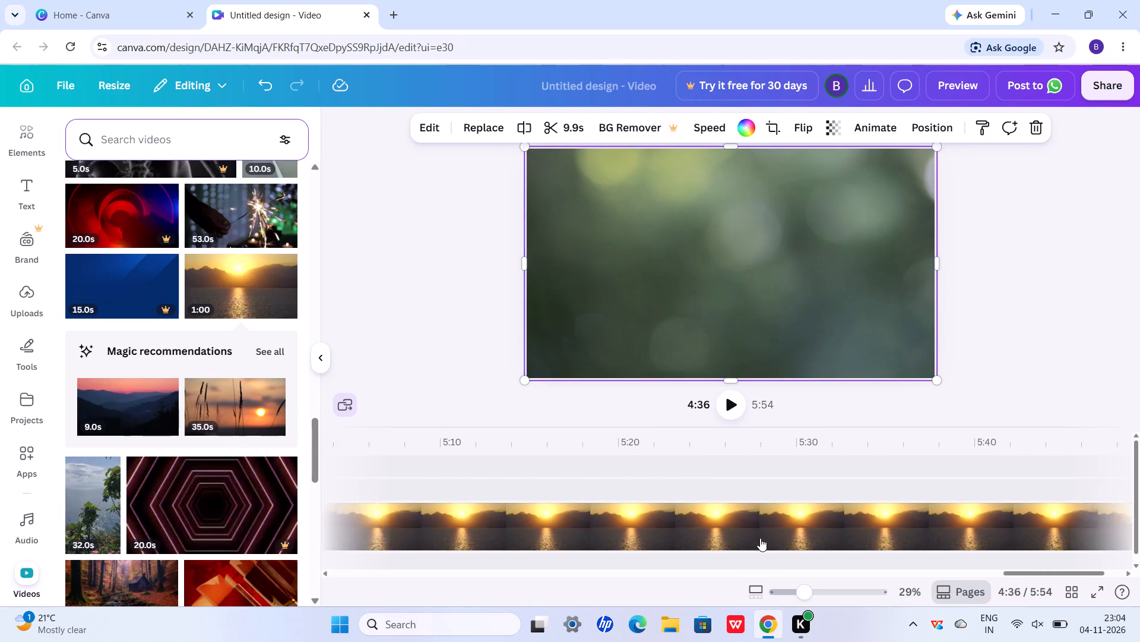
left_click(747, 522)
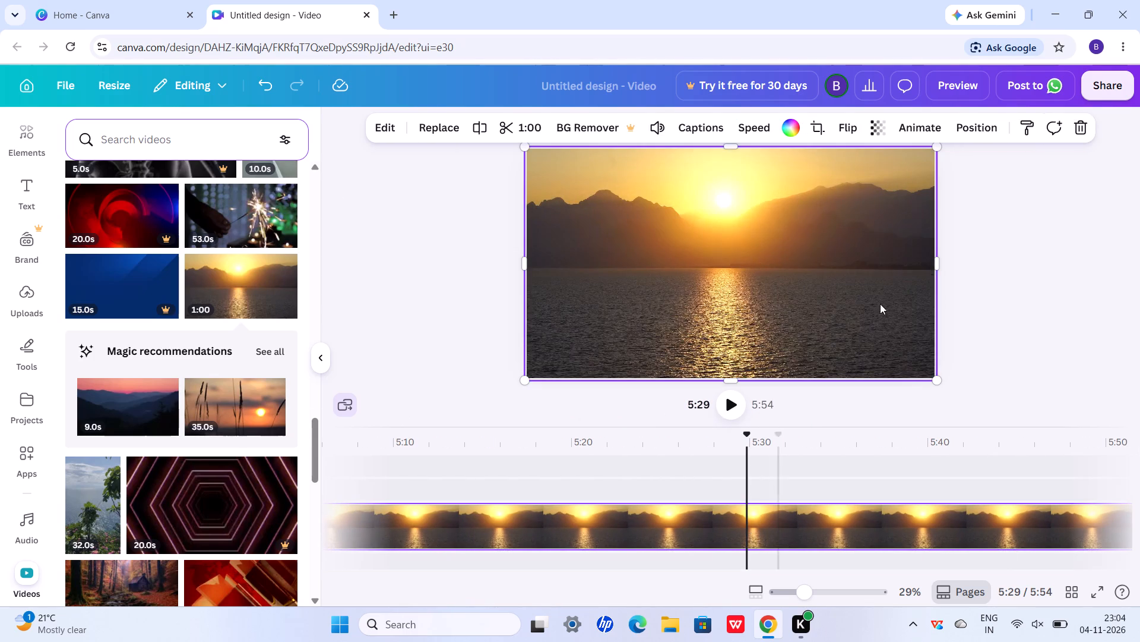
left_click(515, 124)
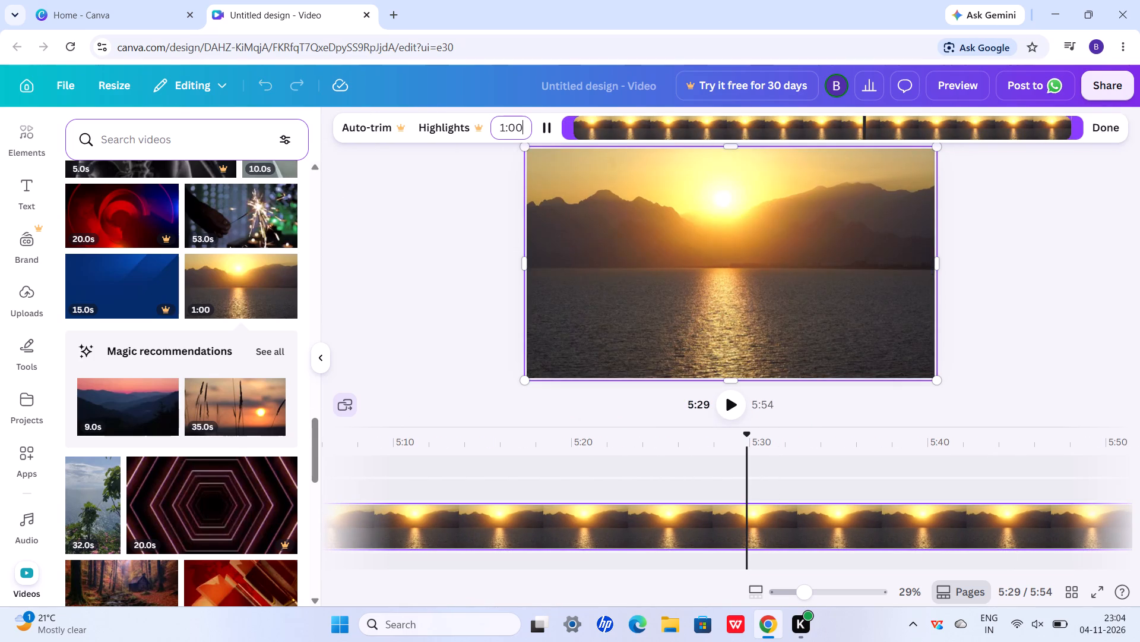
left_click_drag(1081, 129, 737, 194)
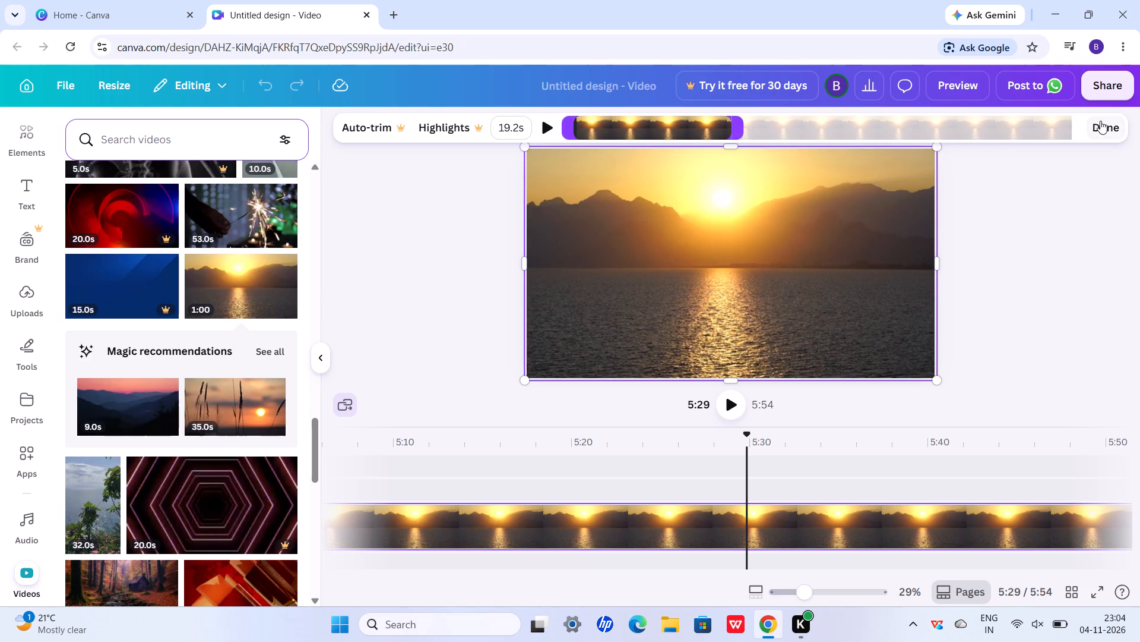
left_click(1104, 130)
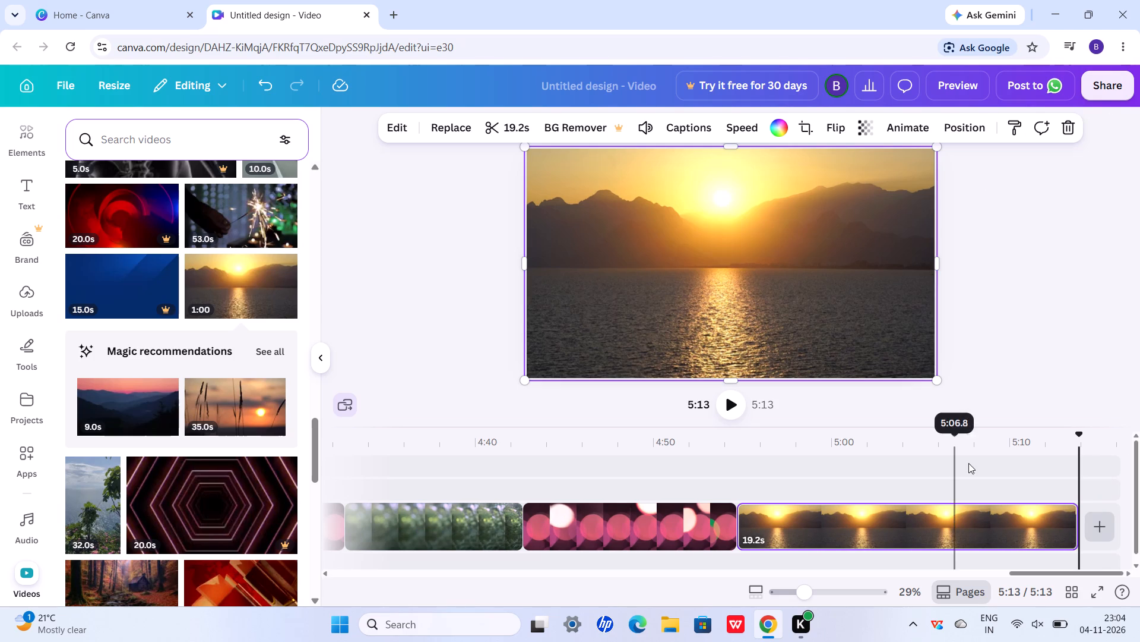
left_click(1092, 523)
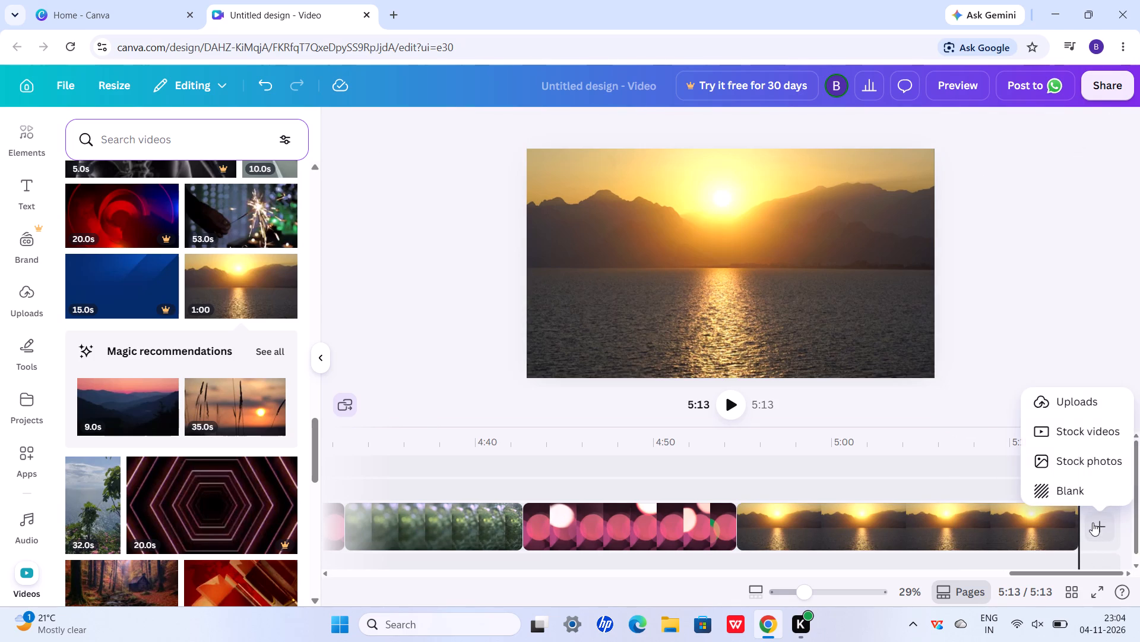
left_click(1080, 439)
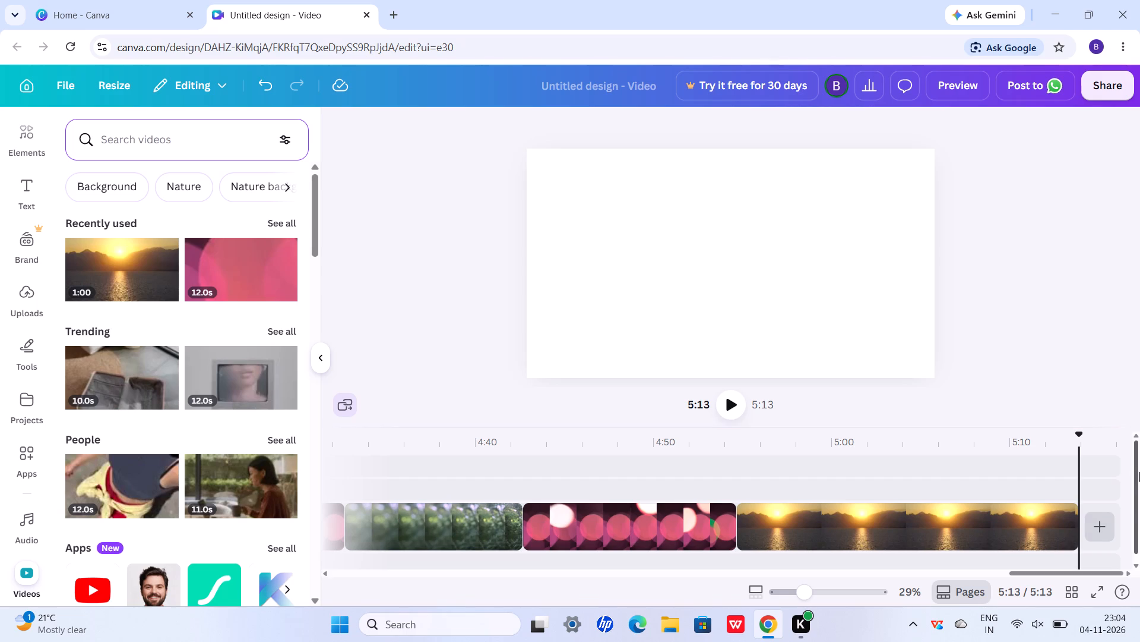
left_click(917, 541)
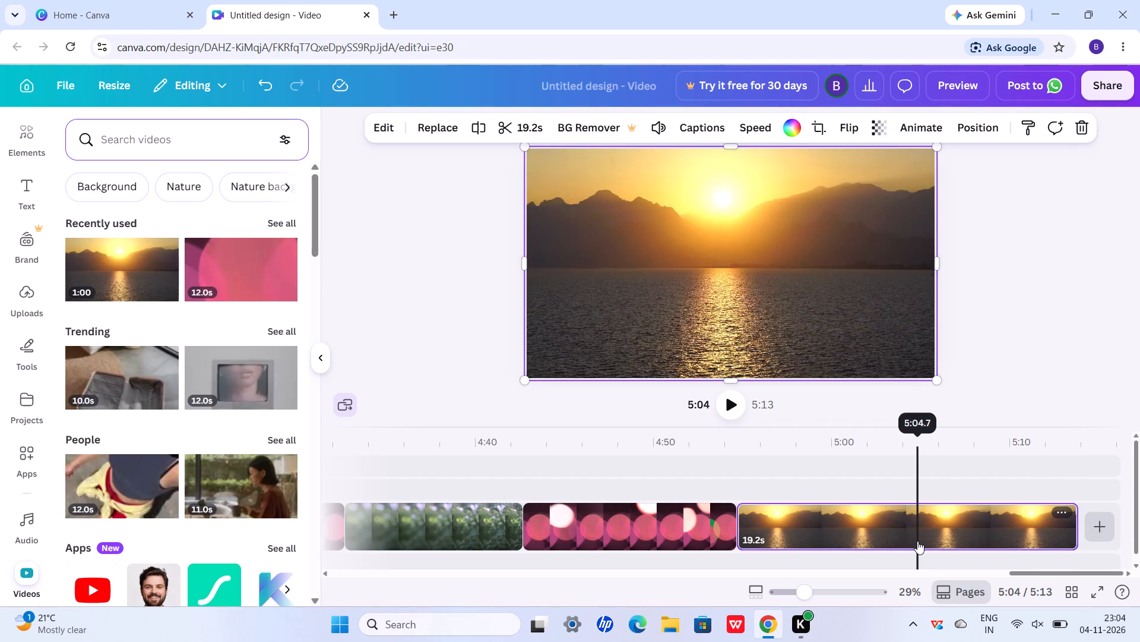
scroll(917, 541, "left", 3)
Start a new stock video scene after the sunset and add the recently used 15-second clip of many diyas on pink.
left_click(1105, 530)
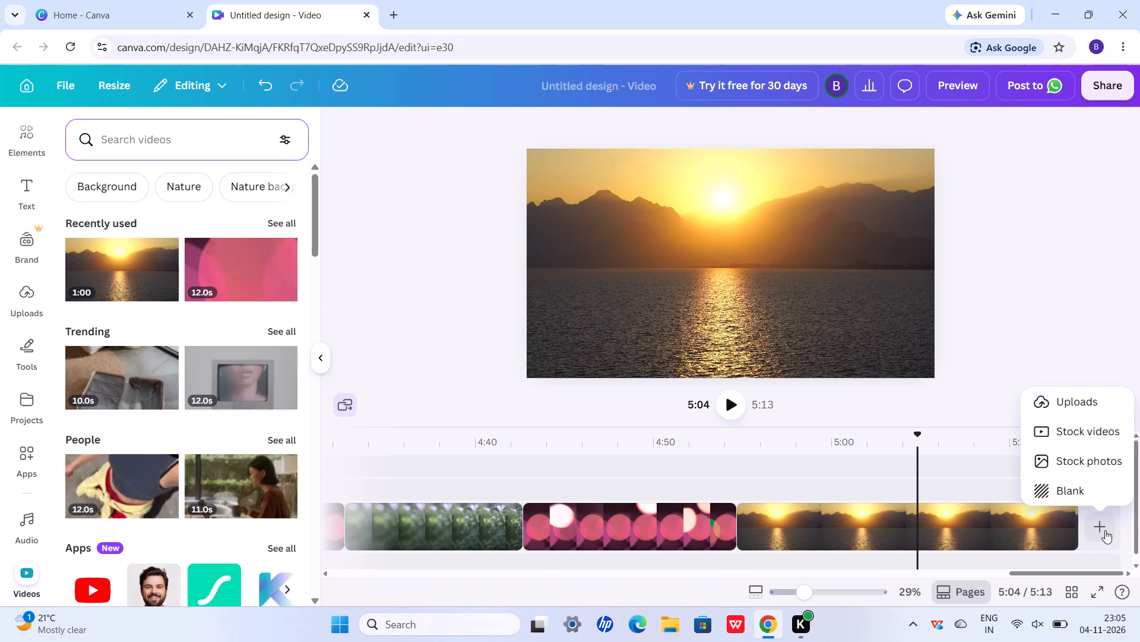
left_click(1081, 424)
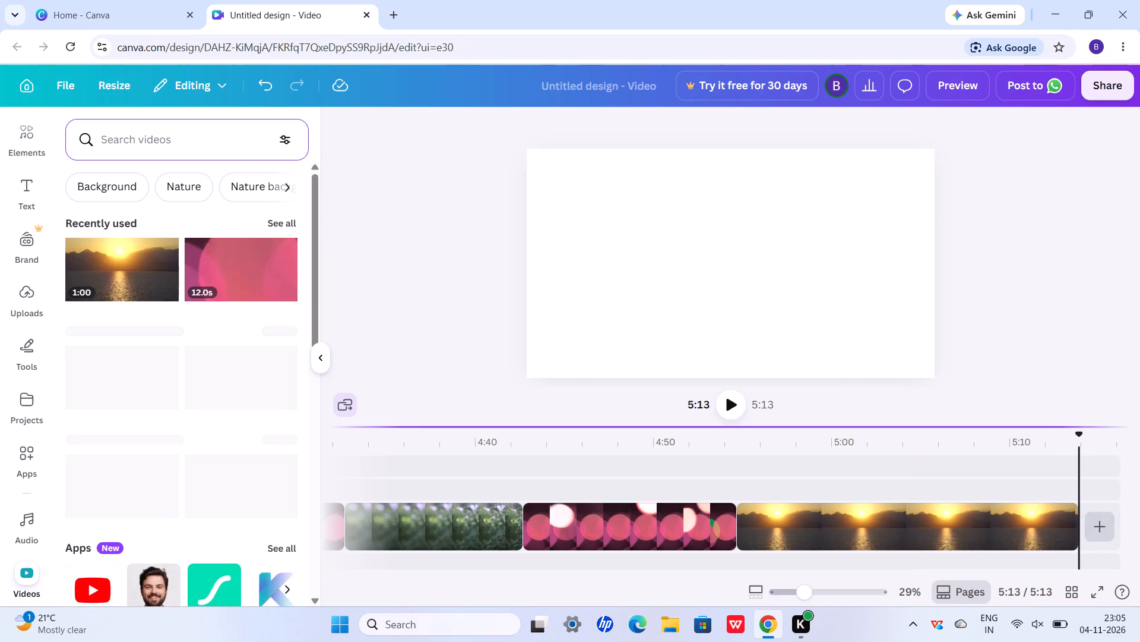
left_click(286, 219)
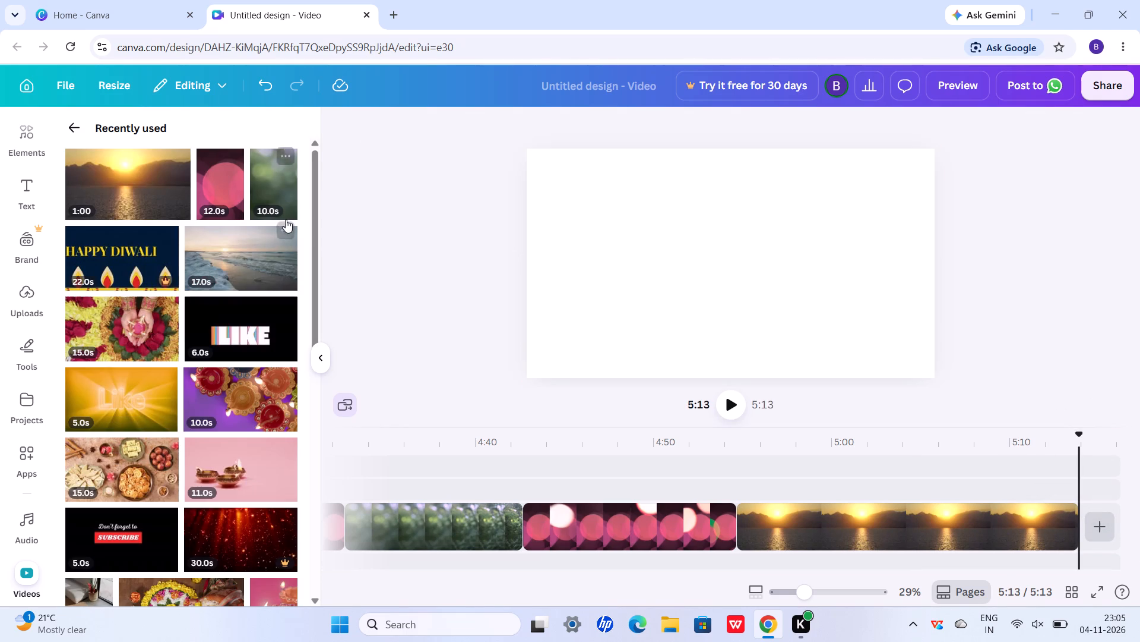
scroll(286, 219, "down", 1)
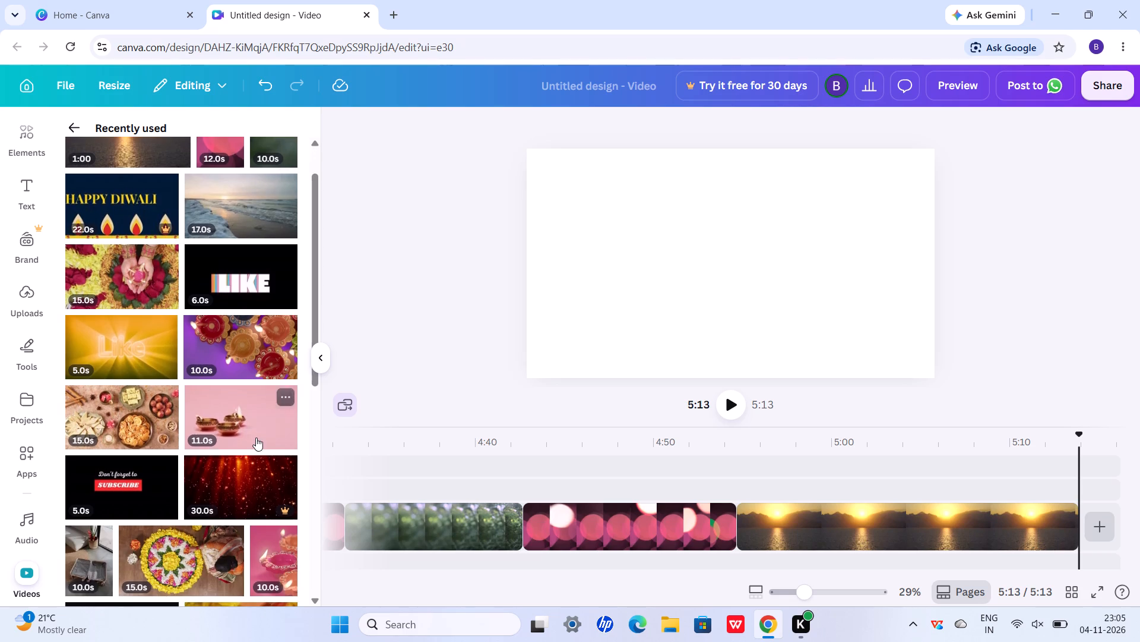
scroll(256, 438, "down", 8)
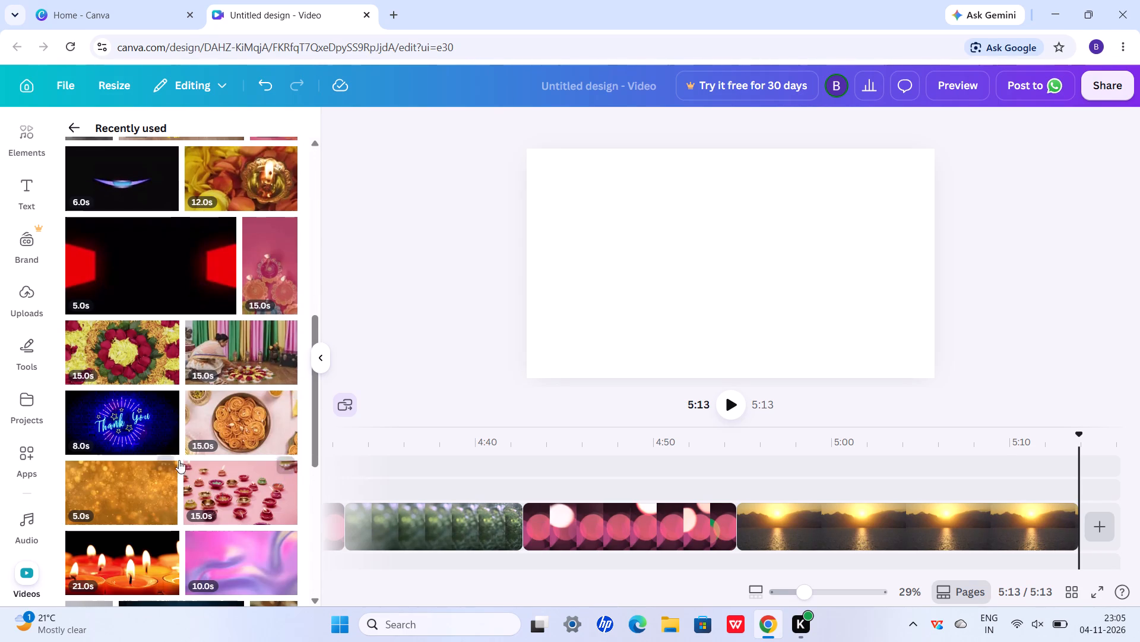
left_click(226, 480)
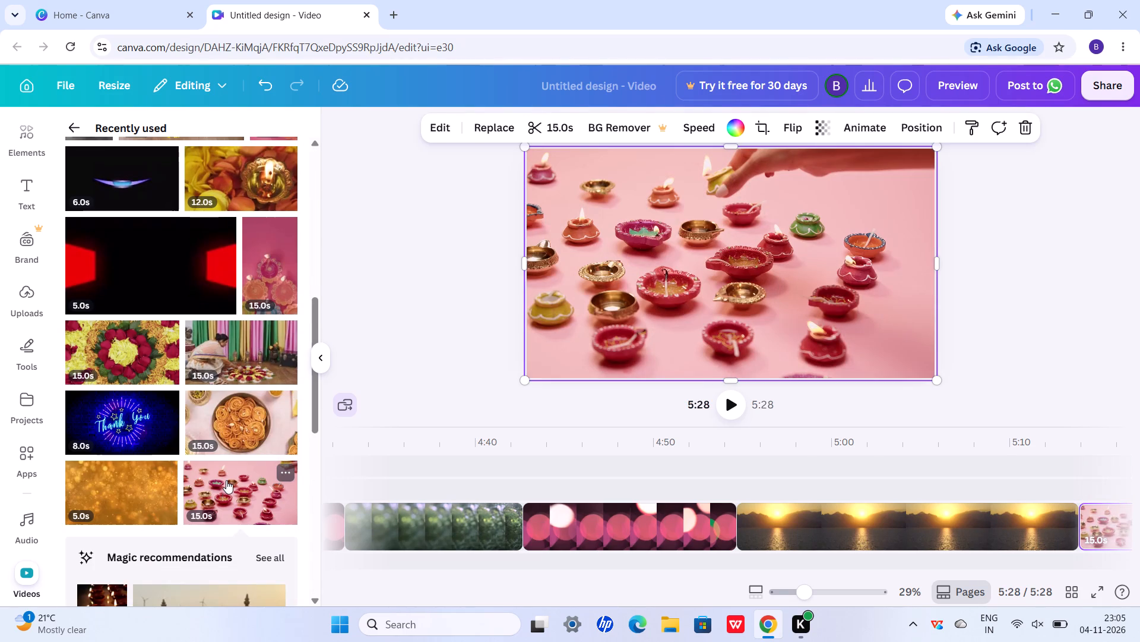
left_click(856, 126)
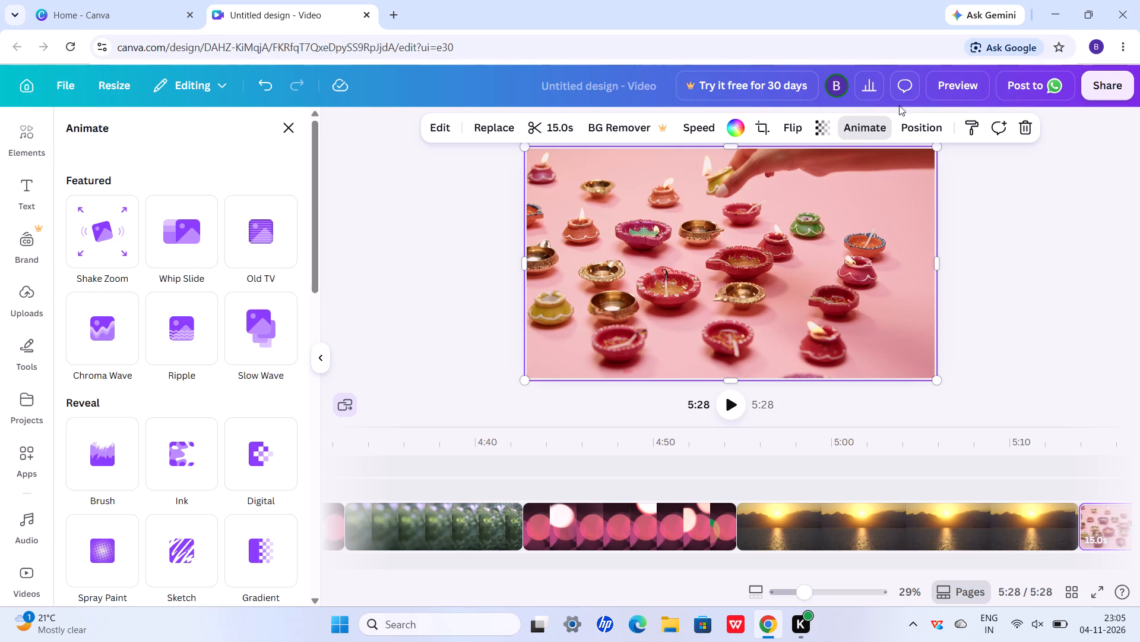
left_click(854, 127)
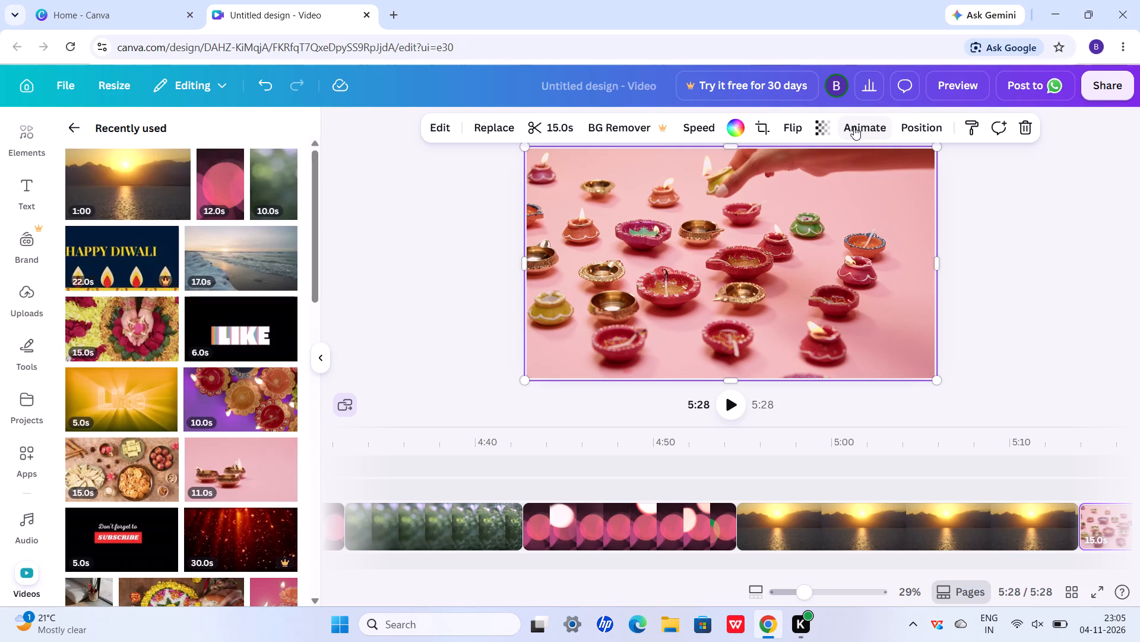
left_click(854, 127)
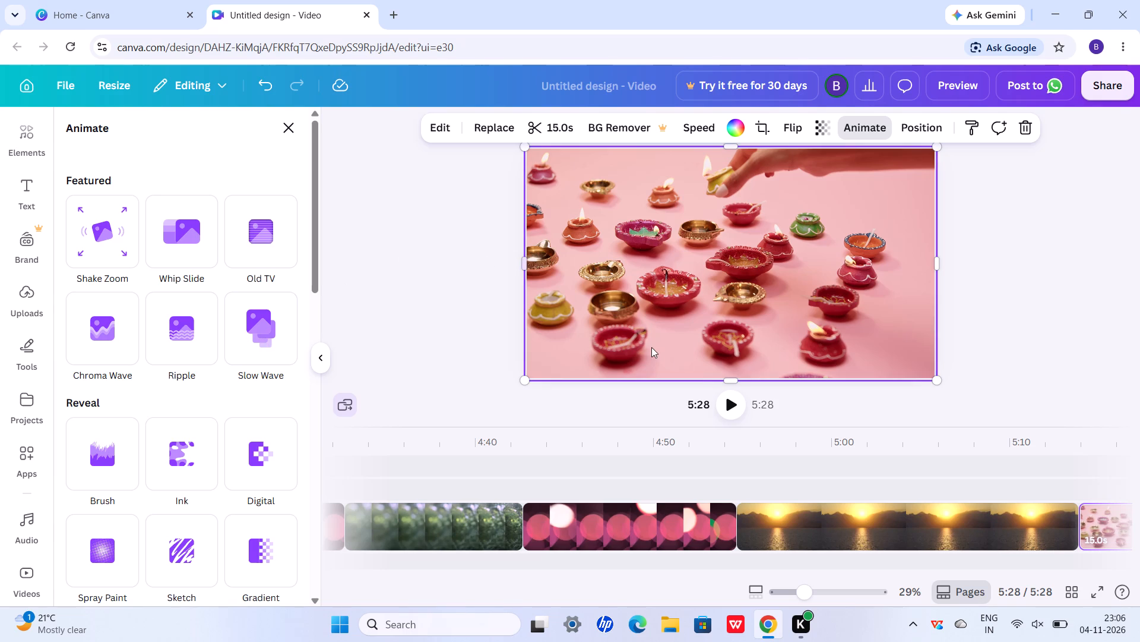
Play the video from the beginning and review the diya, candle and Diwali Ka Tyohar sweets scenes with their music.
left_click(708, 396)
left_click(721, 404)
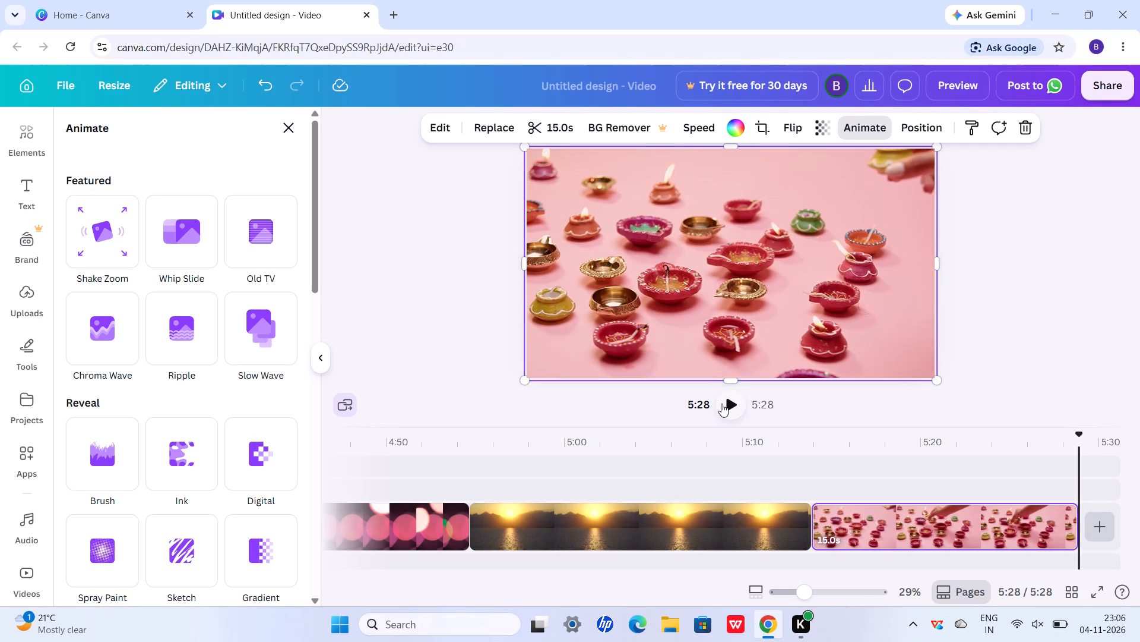
left_click(721, 404)
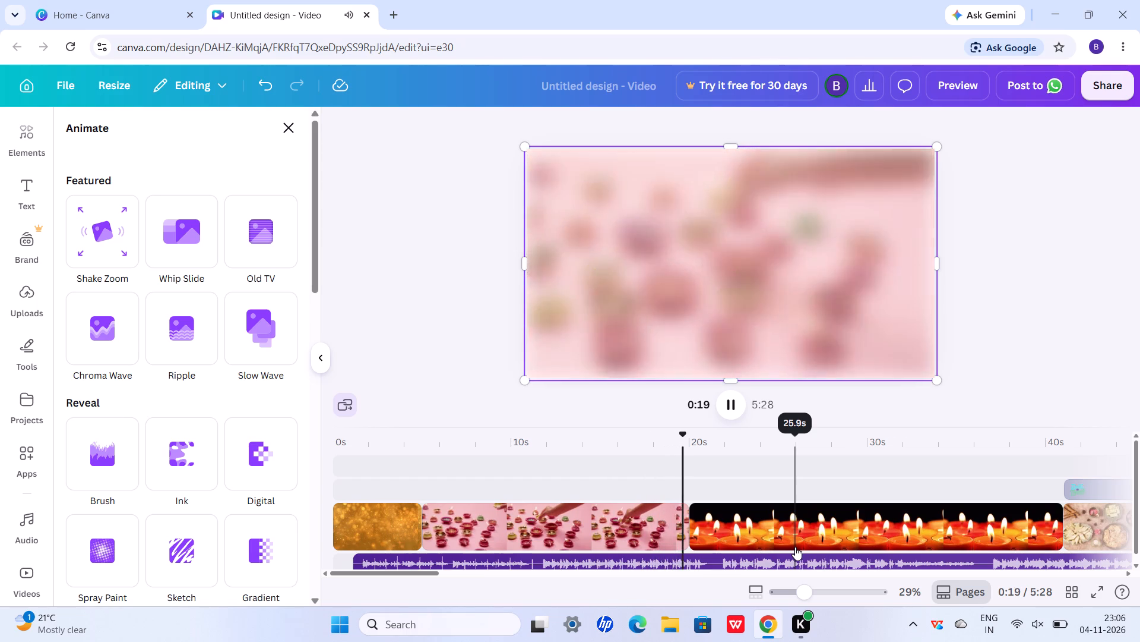
scroll(974, 508, "left", 5)
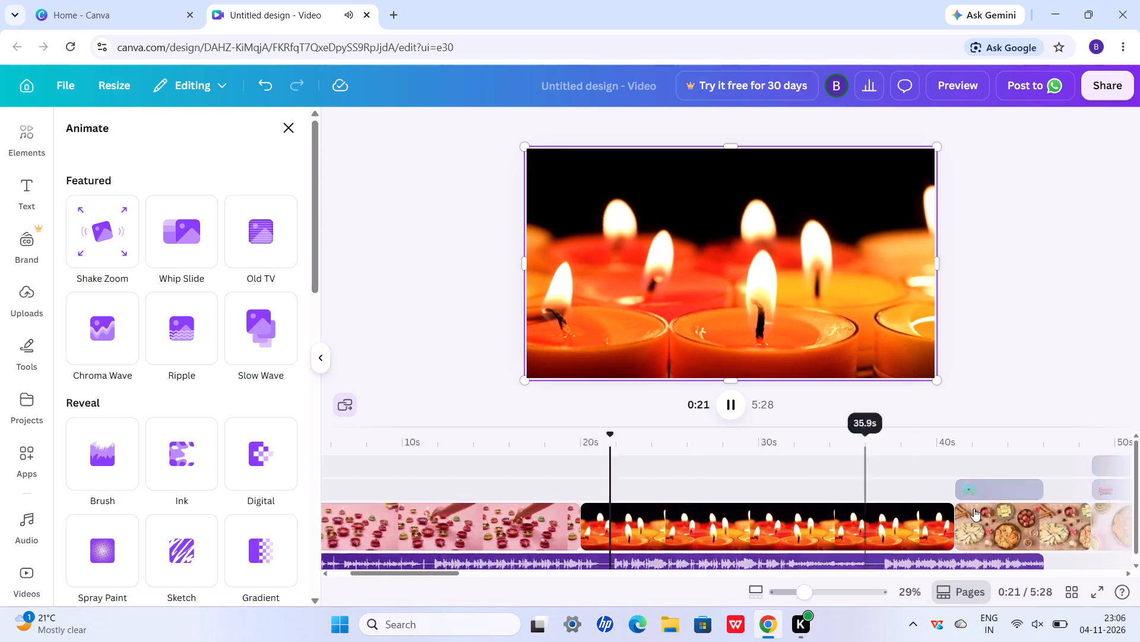
scroll(974, 508, "left", 11)
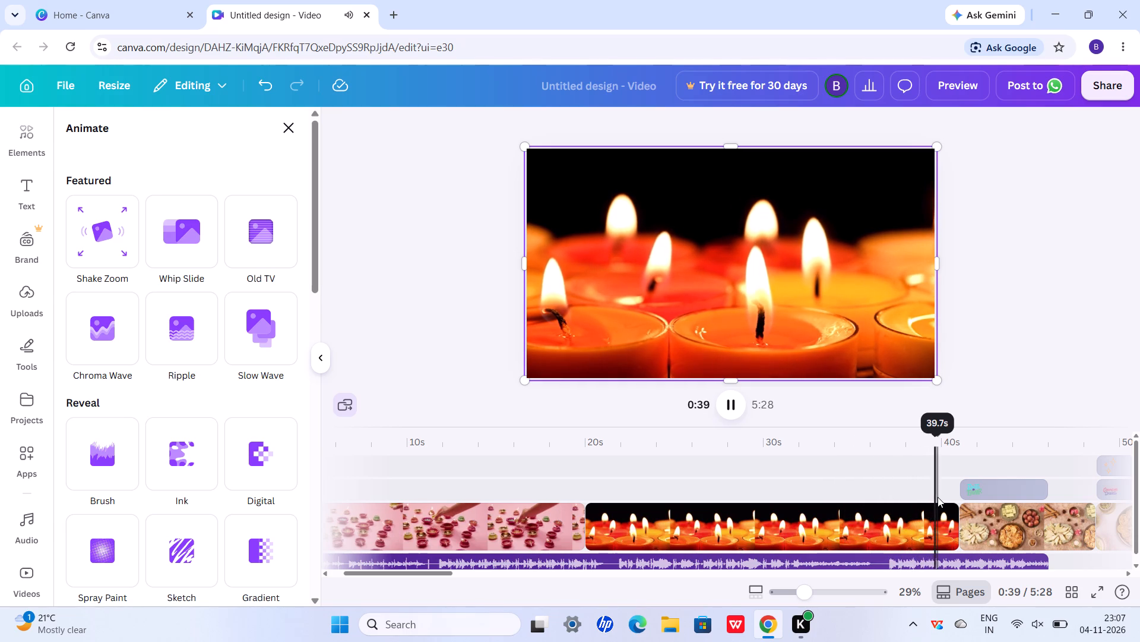
scroll(938, 497, "left", 4)
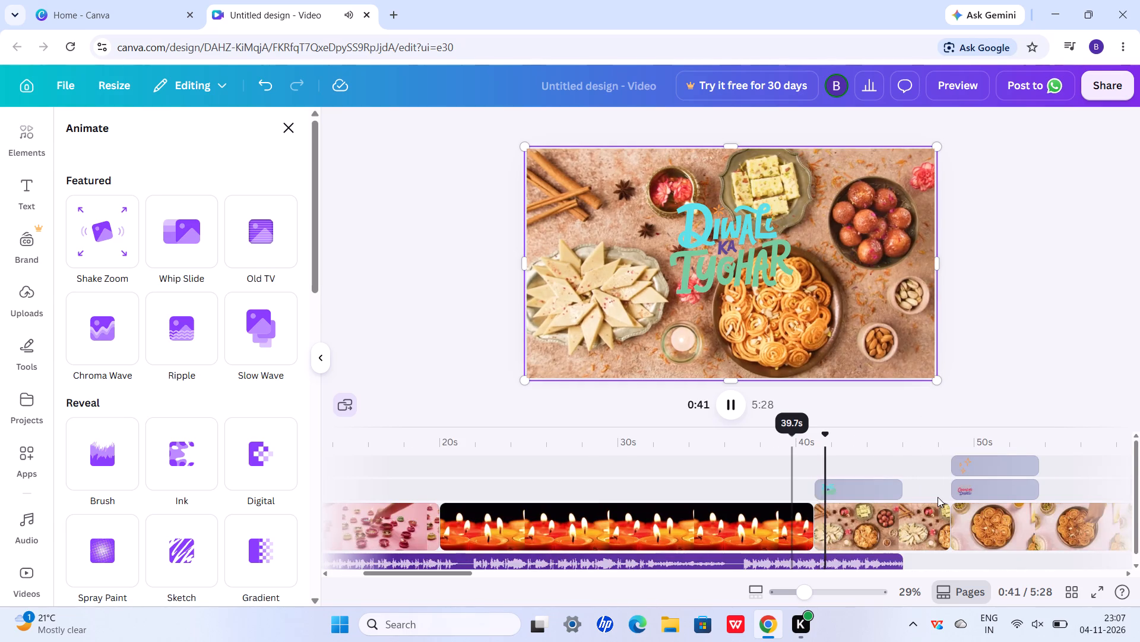
scroll(938, 497, "left", 12)
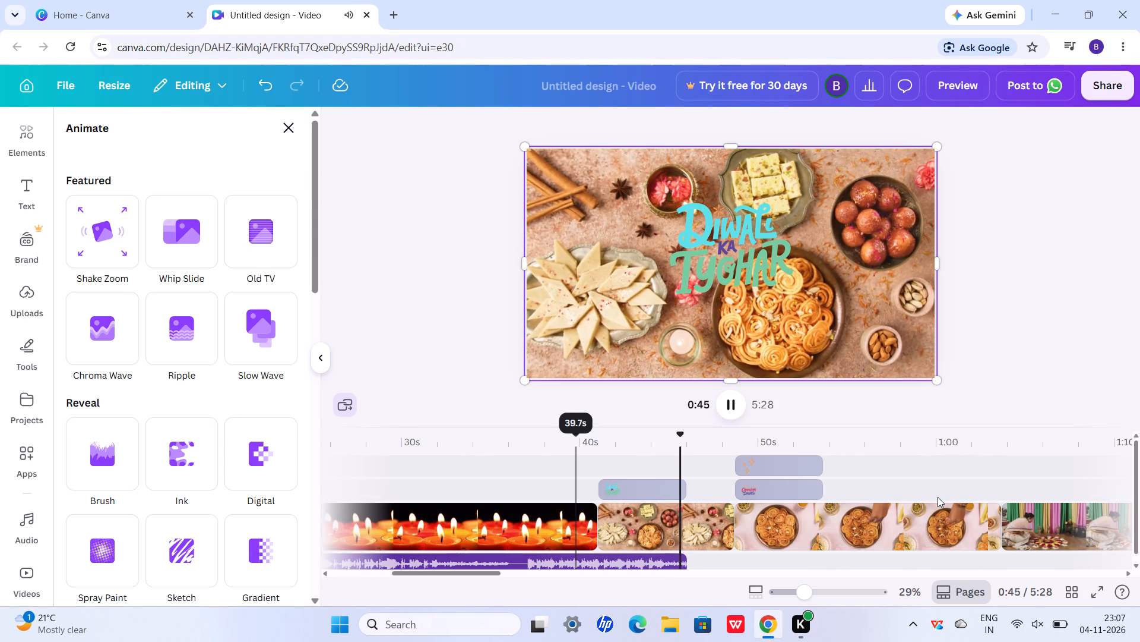
Extend the end of the music track to about 0:52, under the Celebrating Diwali sweets scene.
scroll(938, 497, "down", 6)
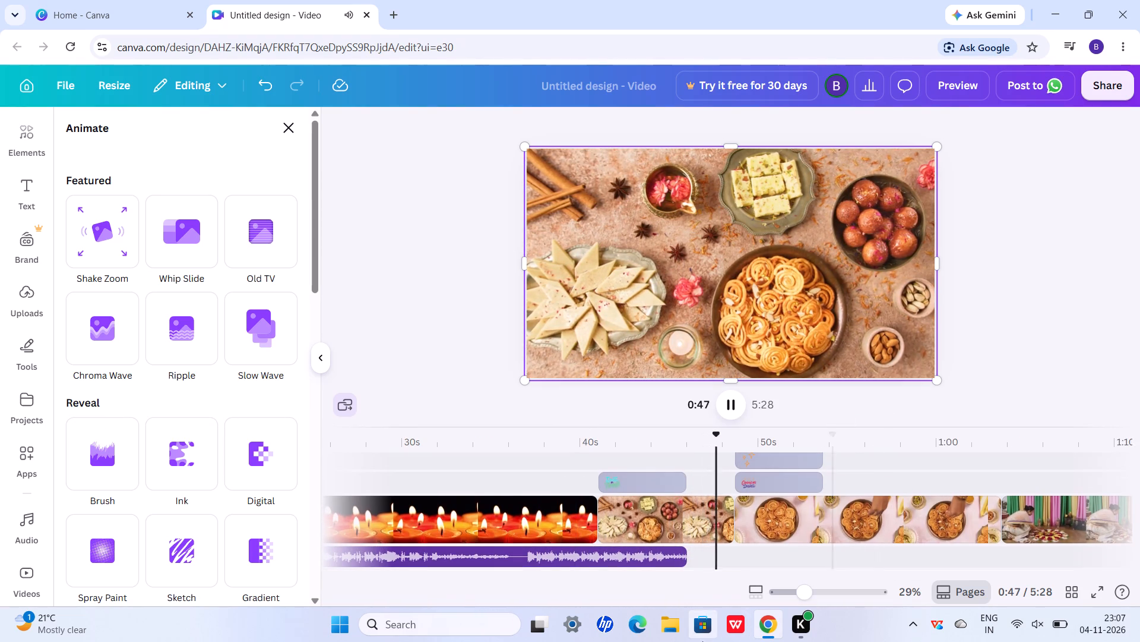
left_click(654, 559)
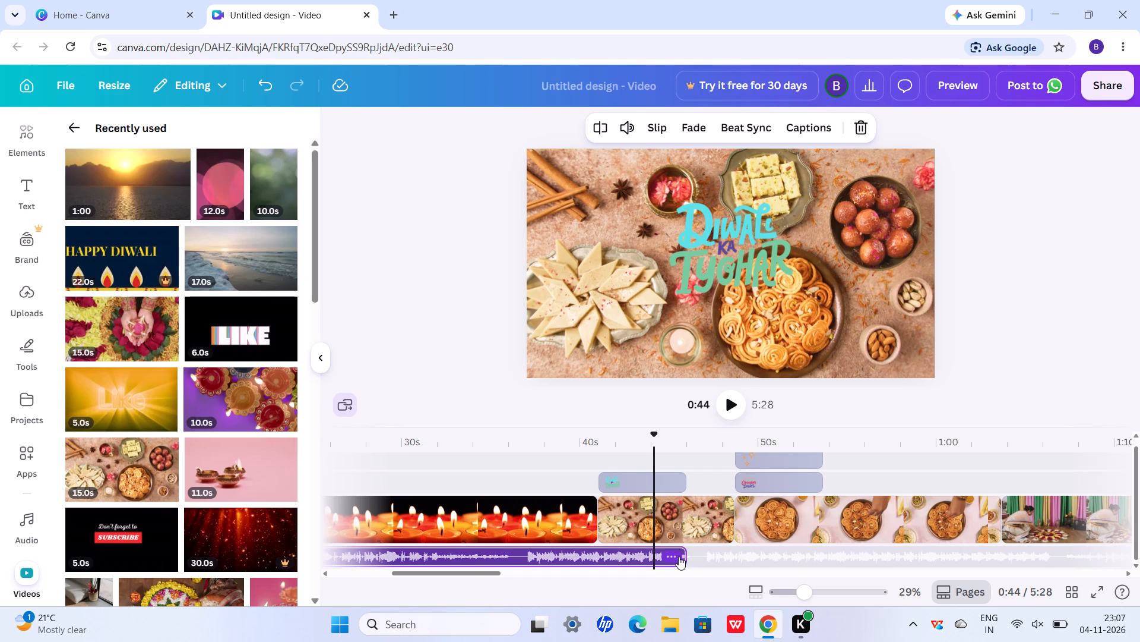
left_click_drag(686, 553, 802, 546)
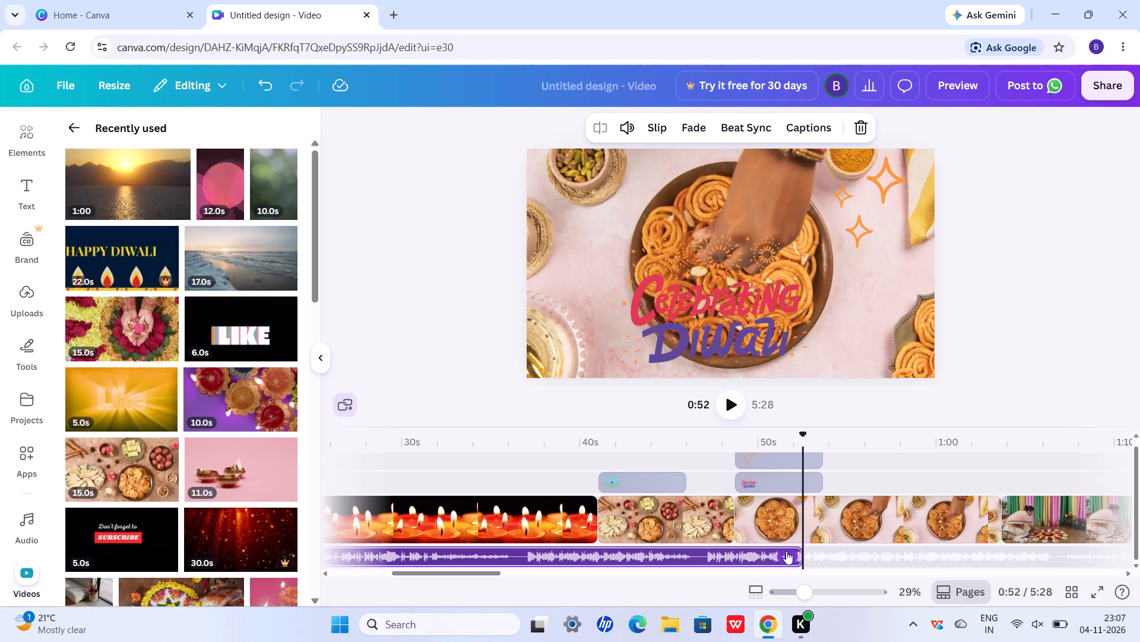
Open the Slip adjustment for the music track and examine how far its remaining waveform runs along the timeline.
scroll(786, 551, "down", 1)
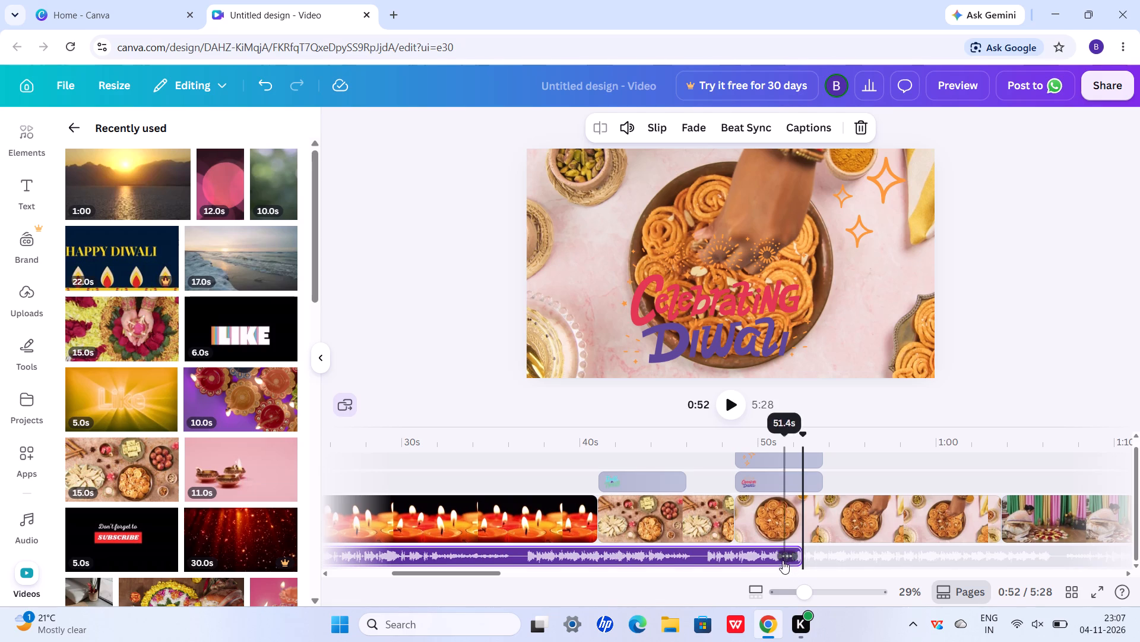
left_click(783, 560)
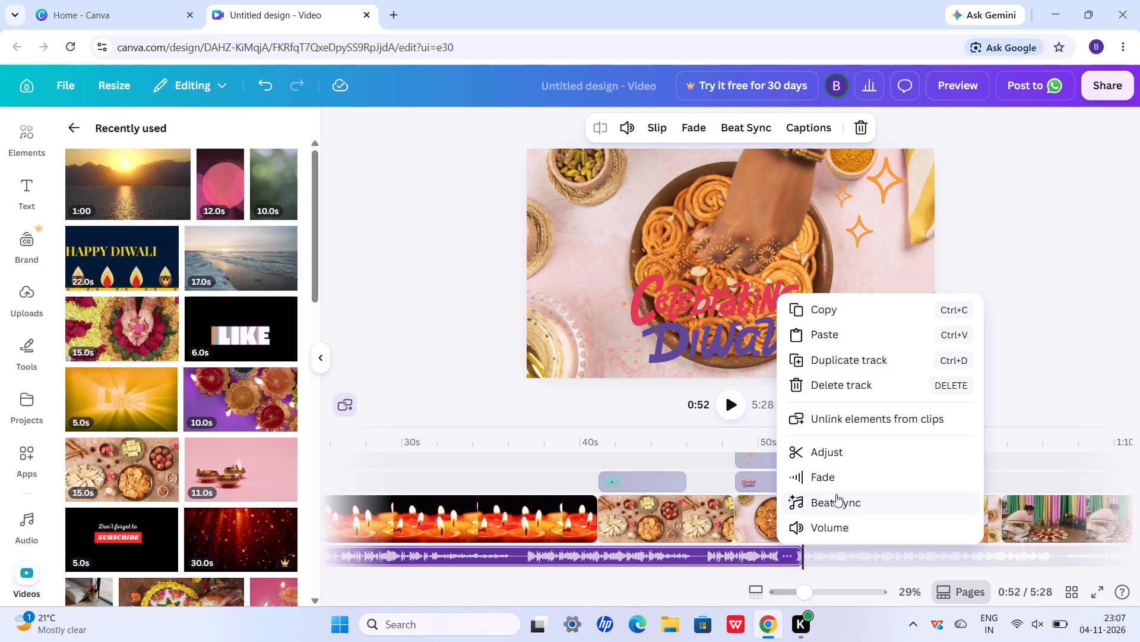
left_click(824, 459)
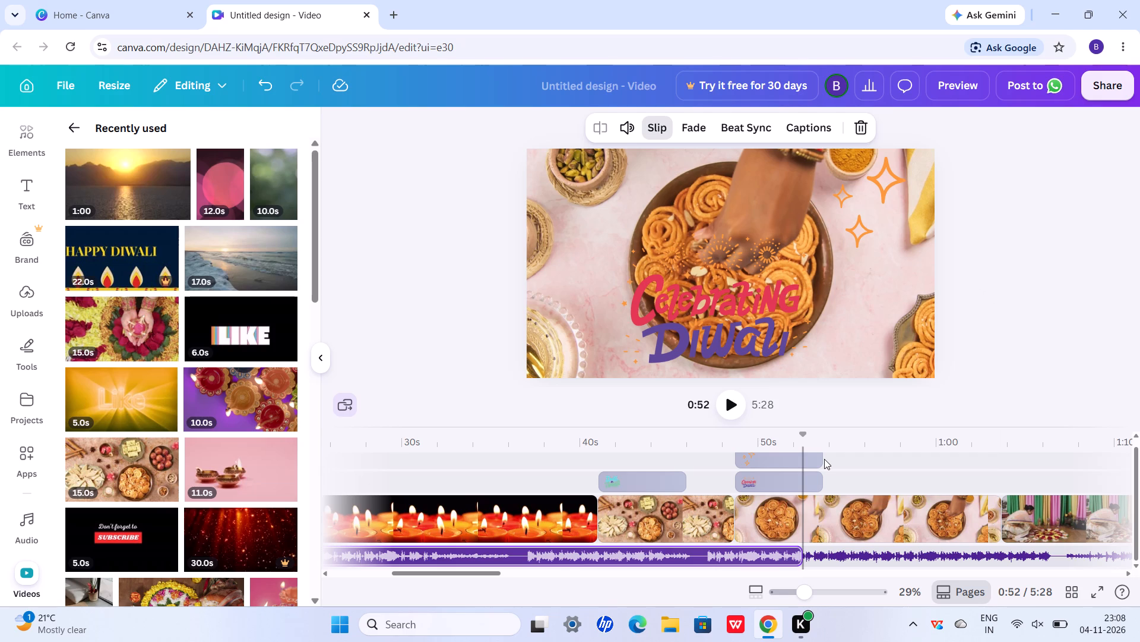
scroll(824, 459, "down", 1)
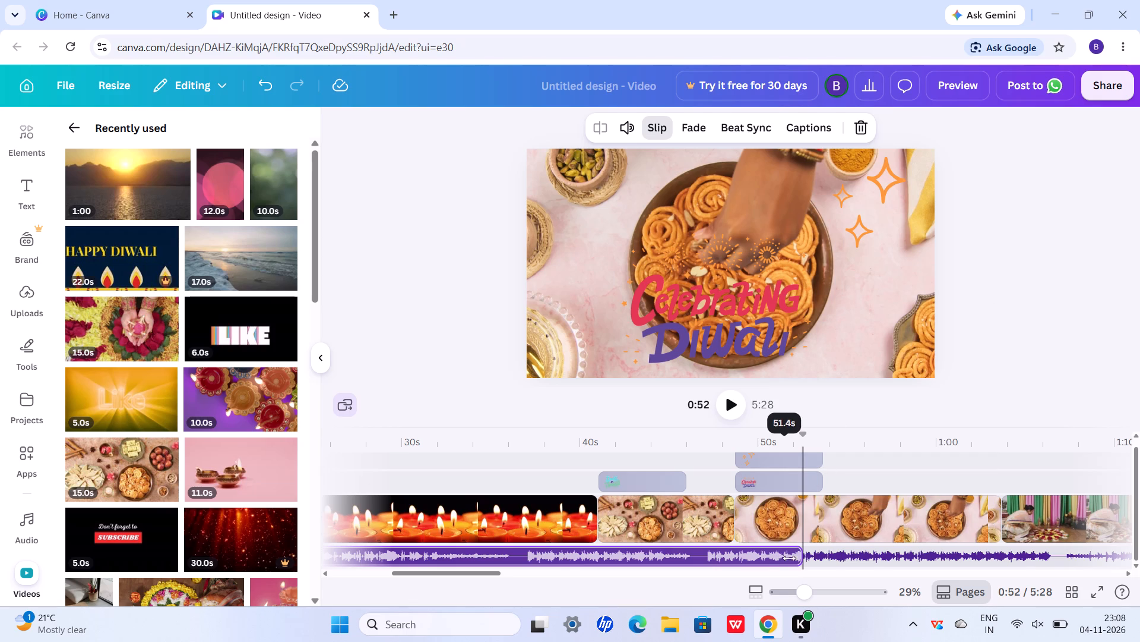
left_click(801, 557)
scroll(801, 557, "left", 1)
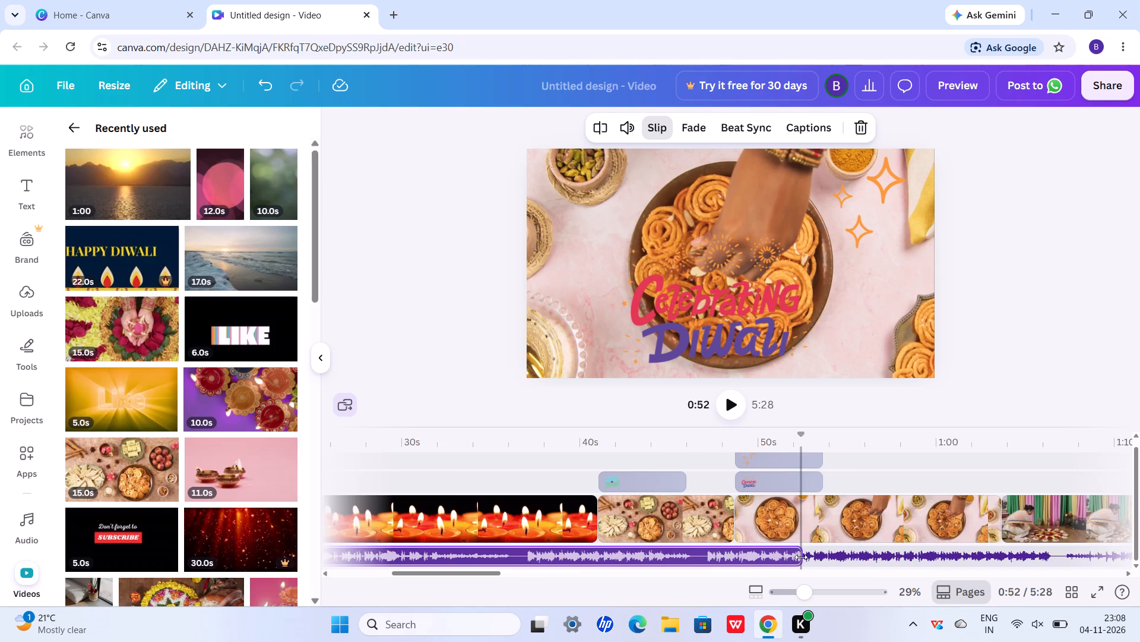
scroll(801, 557, "left", 8)
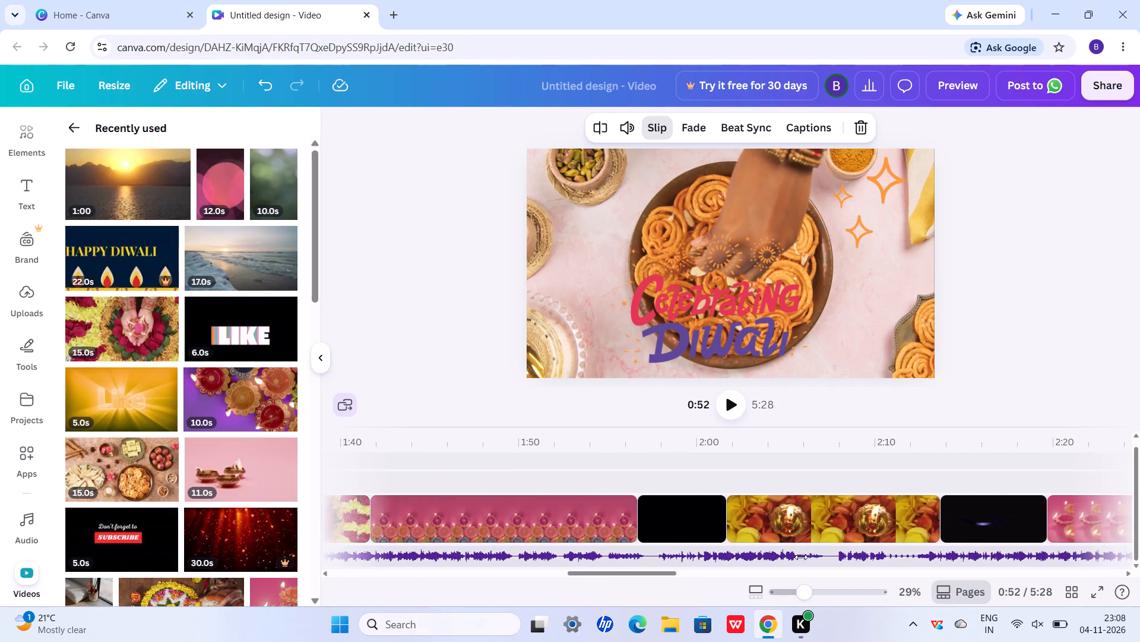
scroll(801, 557, "left", 5)
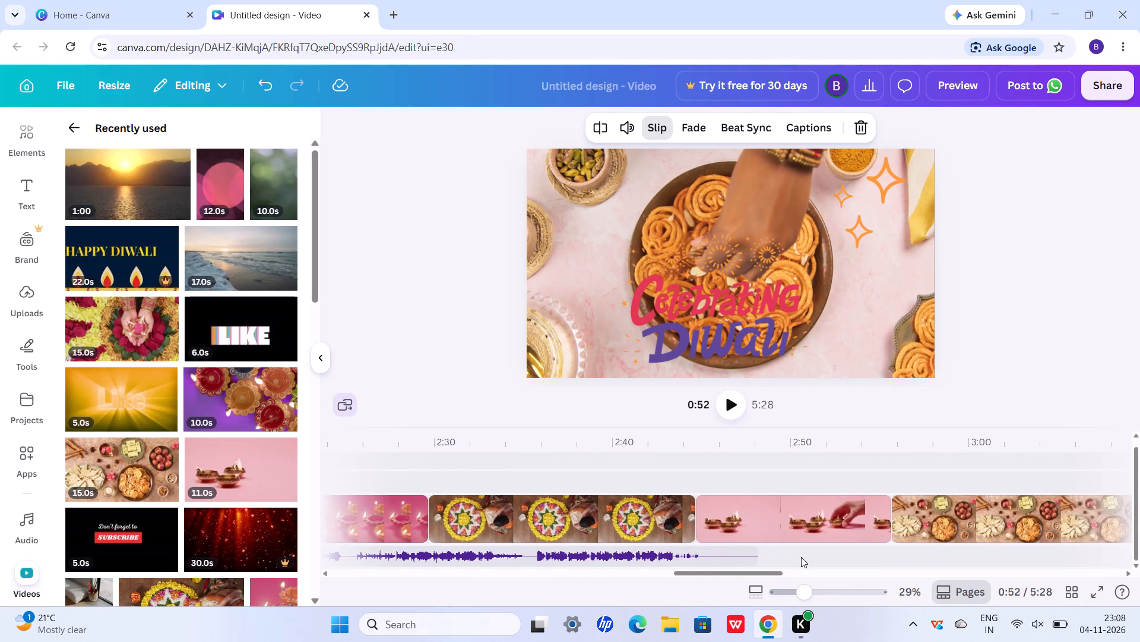
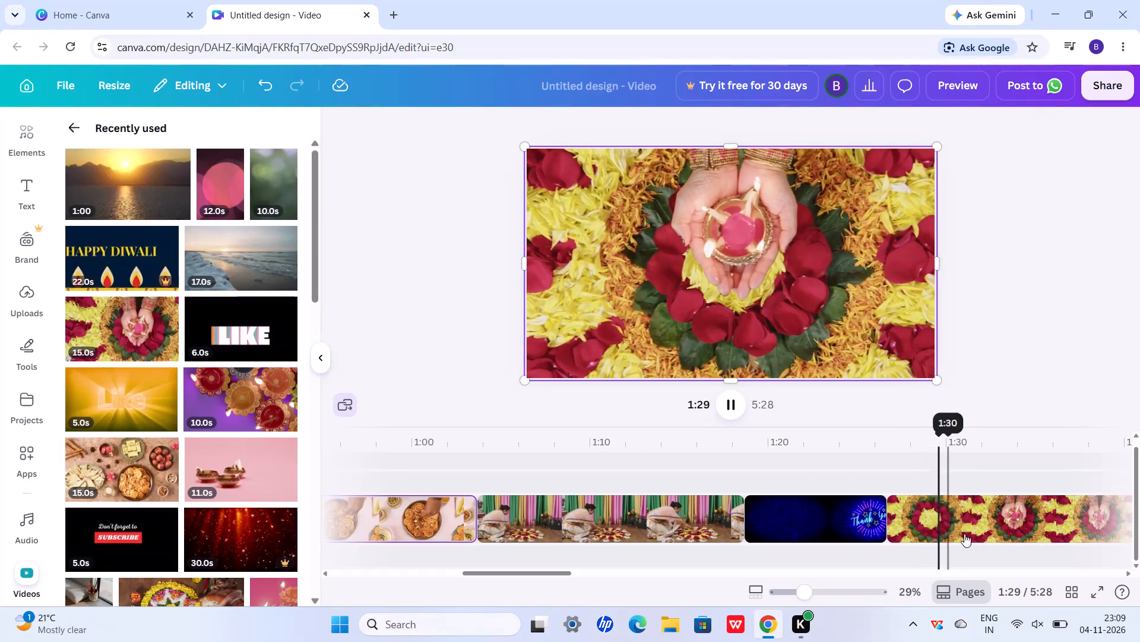
Delete the 15-second pink diya row scene starting at 1:41 and the 5-second "Thank You For Watching" scene following it.
scroll(944, 525, "left", 18)
scroll(944, 525, "left", 15)
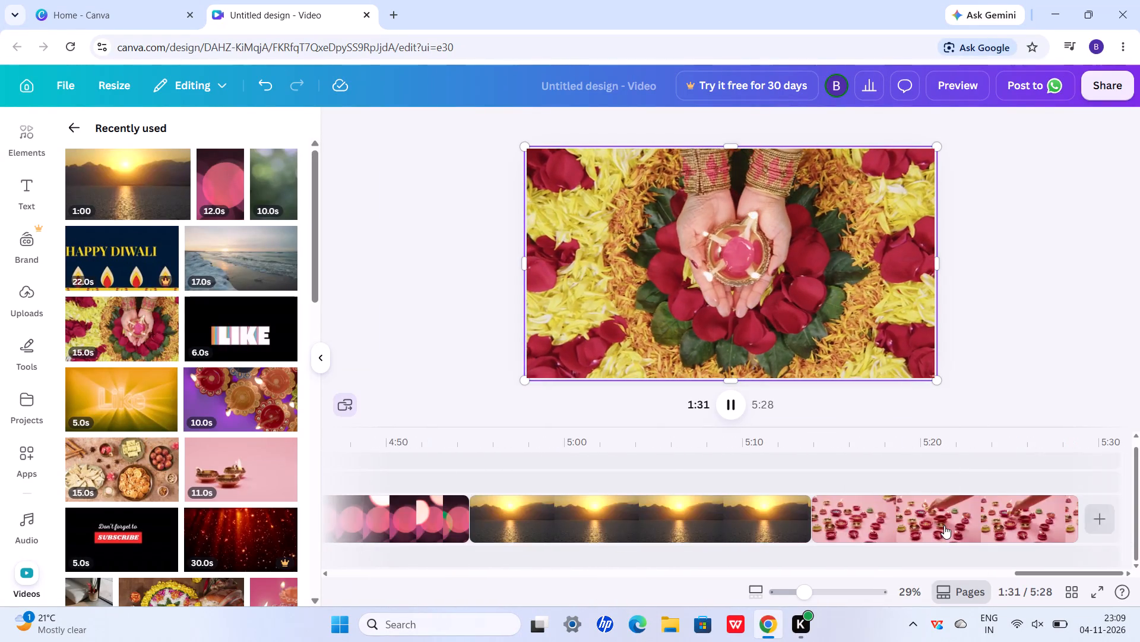
scroll(944, 525, "left", 20)
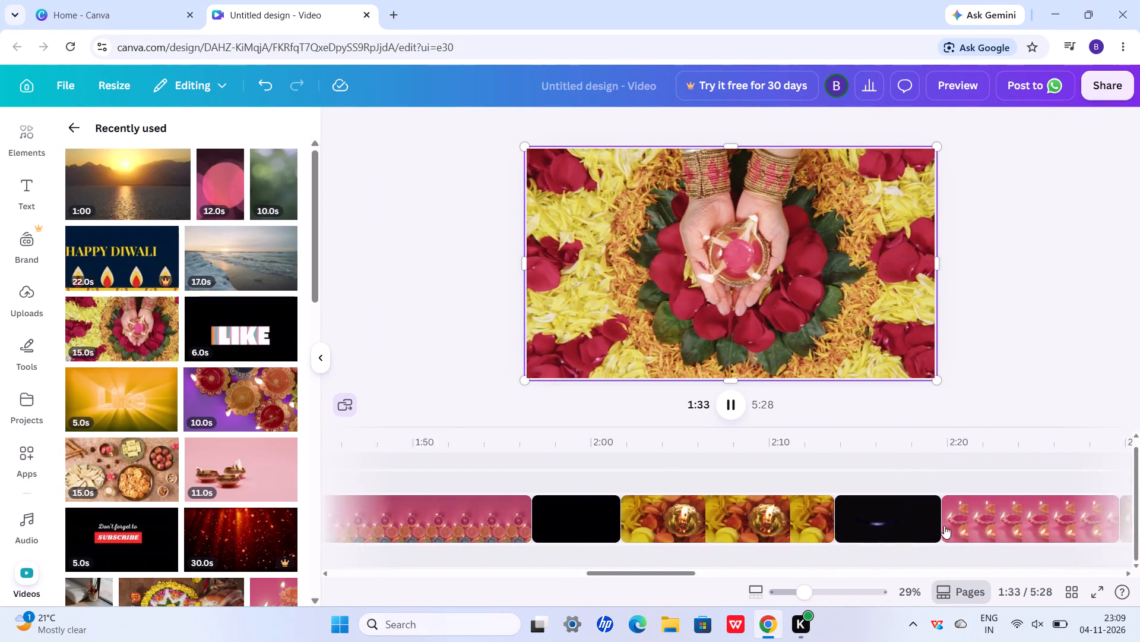
left_click(976, 510)
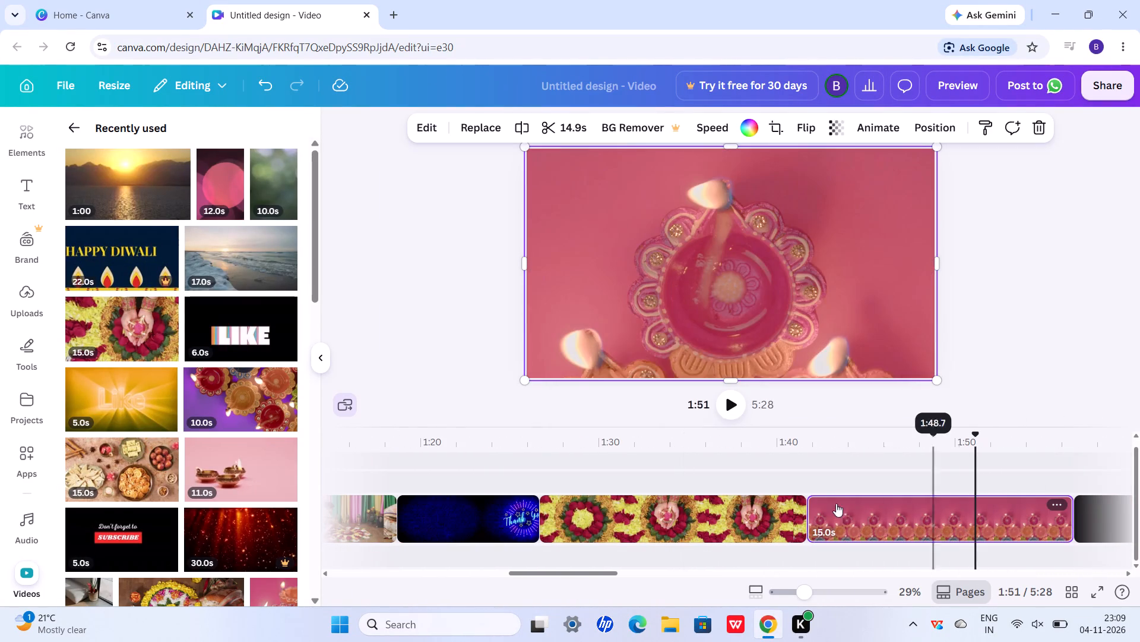
left_click(1043, 128)
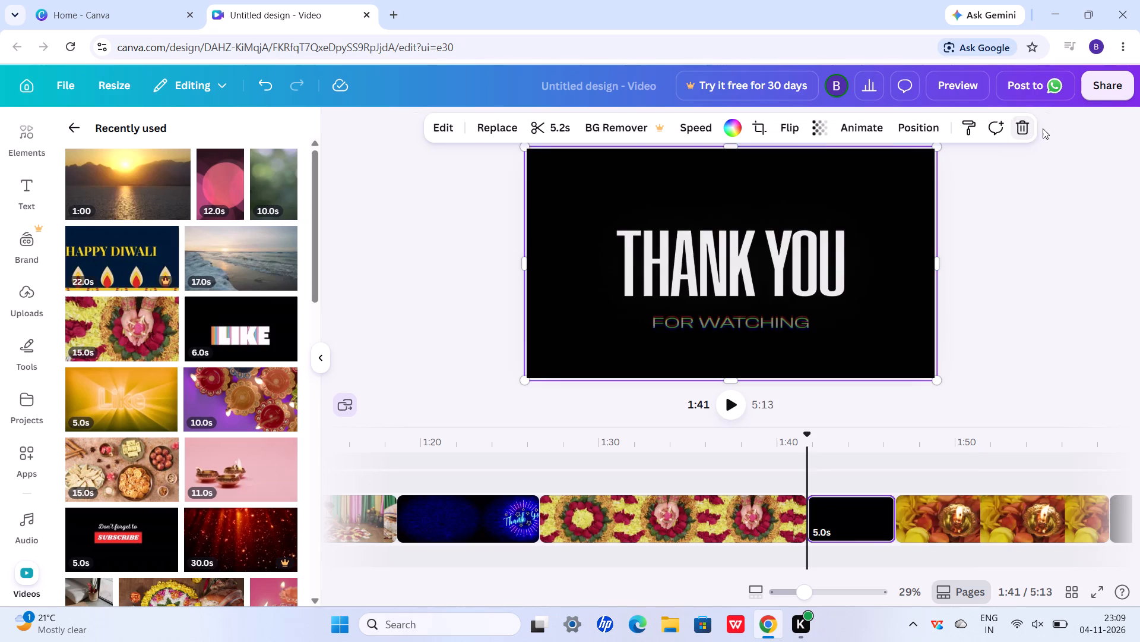
left_click(1016, 124)
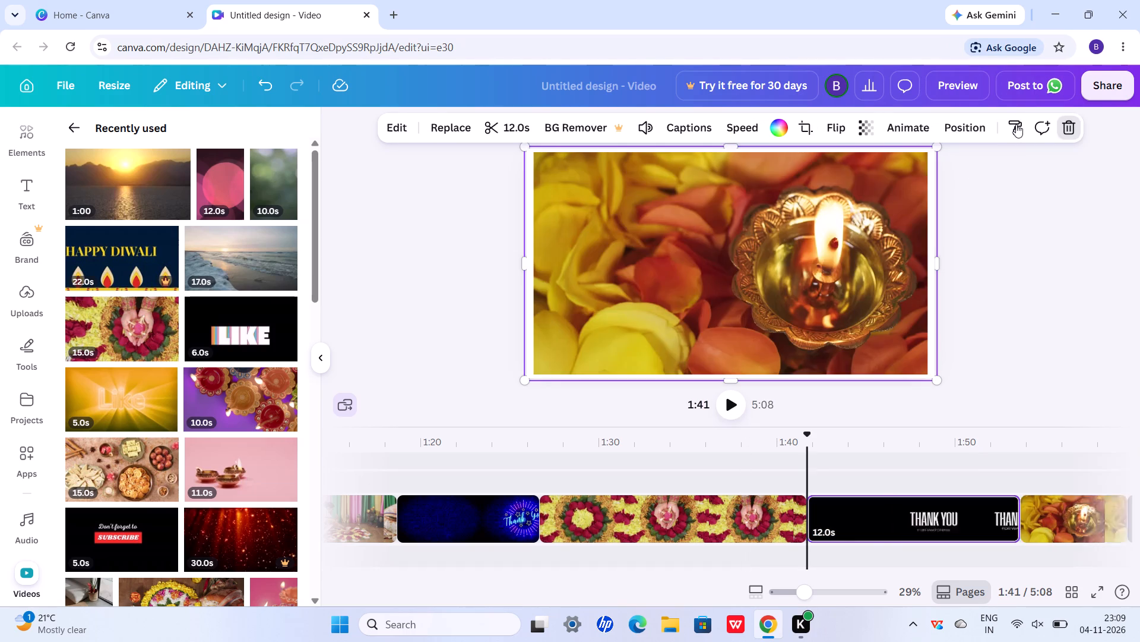
Delete the 12-second golden diya on flower petals scene at 1:41.
left_click(1016, 124)
left_click(1016, 124)
left_click(1016, 124)
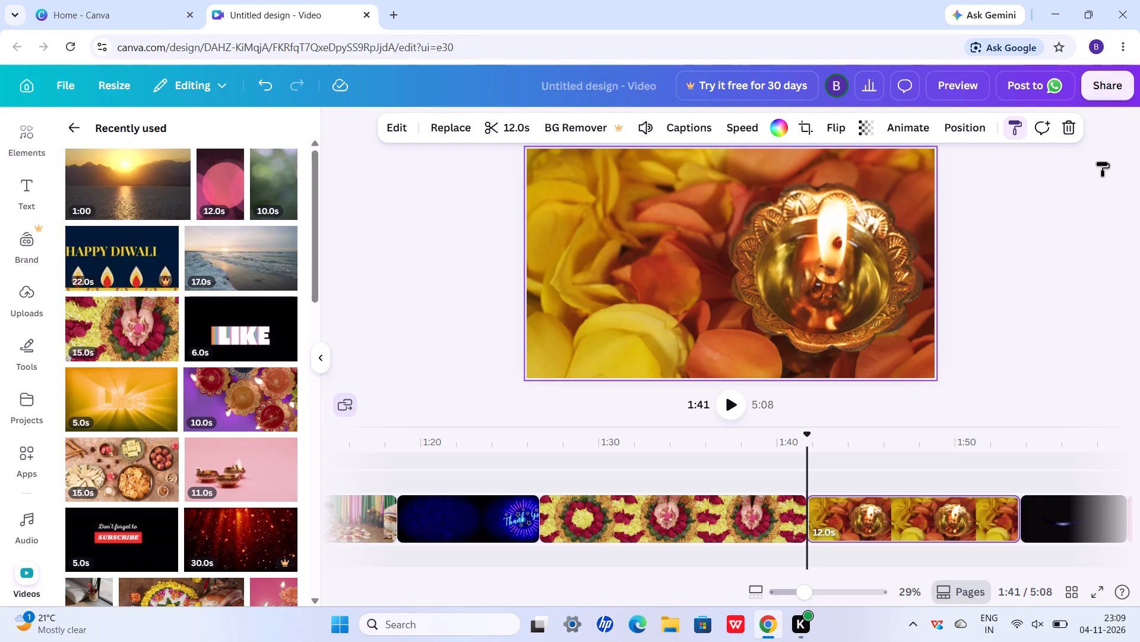
left_click(1069, 118)
triple_click(1069, 118)
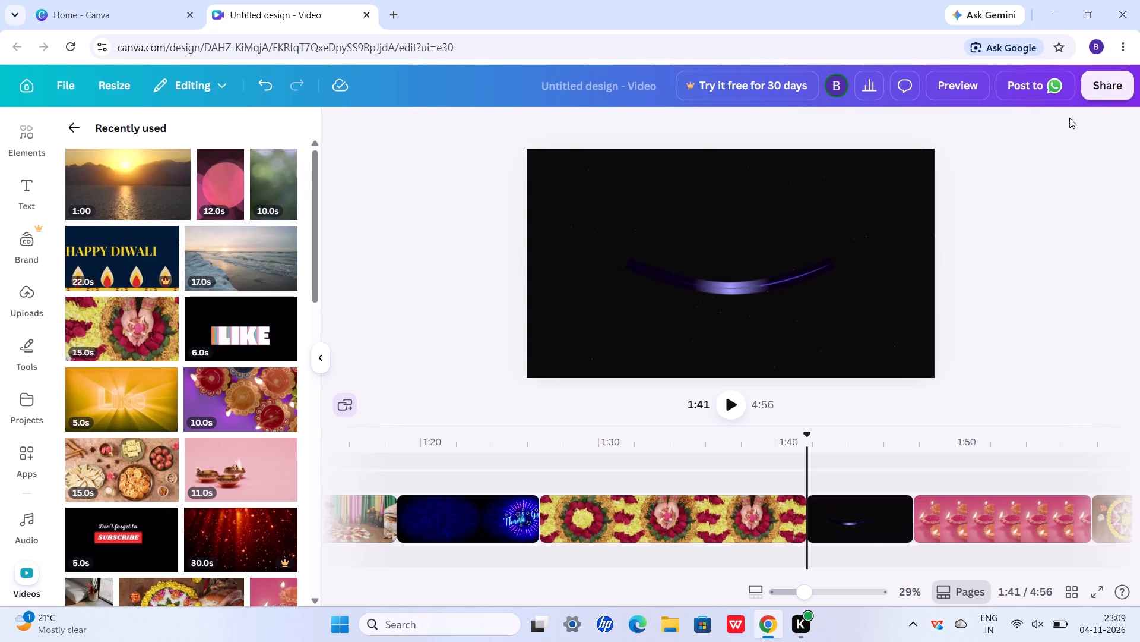
Delete the 6-second dark scene with the purple light streak at 1:41.
left_click(860, 528)
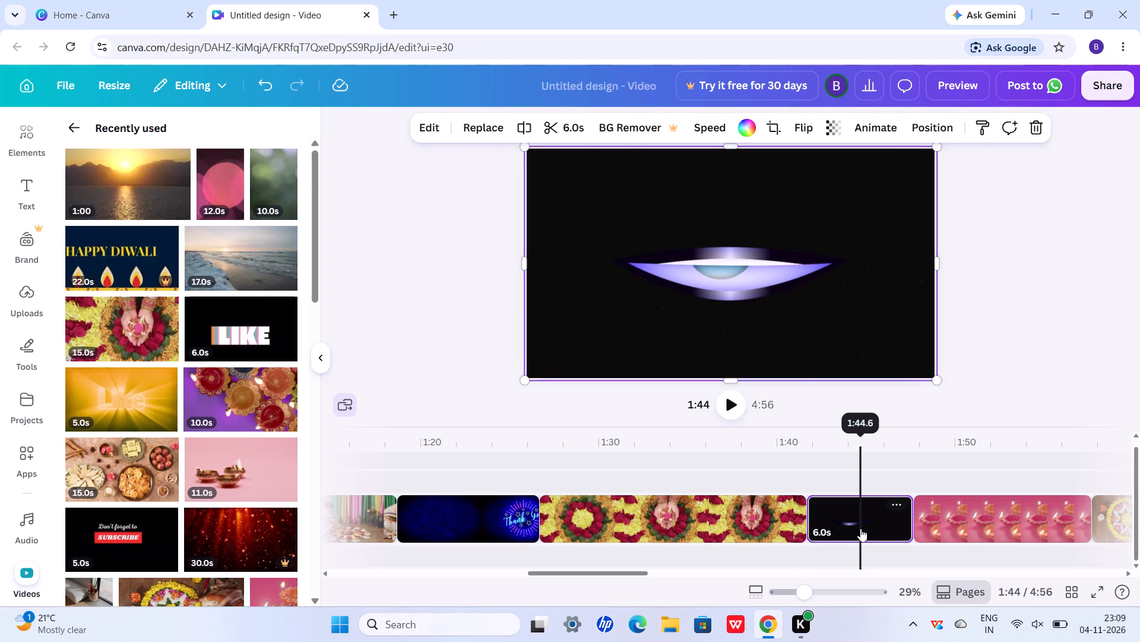
left_click(1024, 125)
left_click(1034, 126)
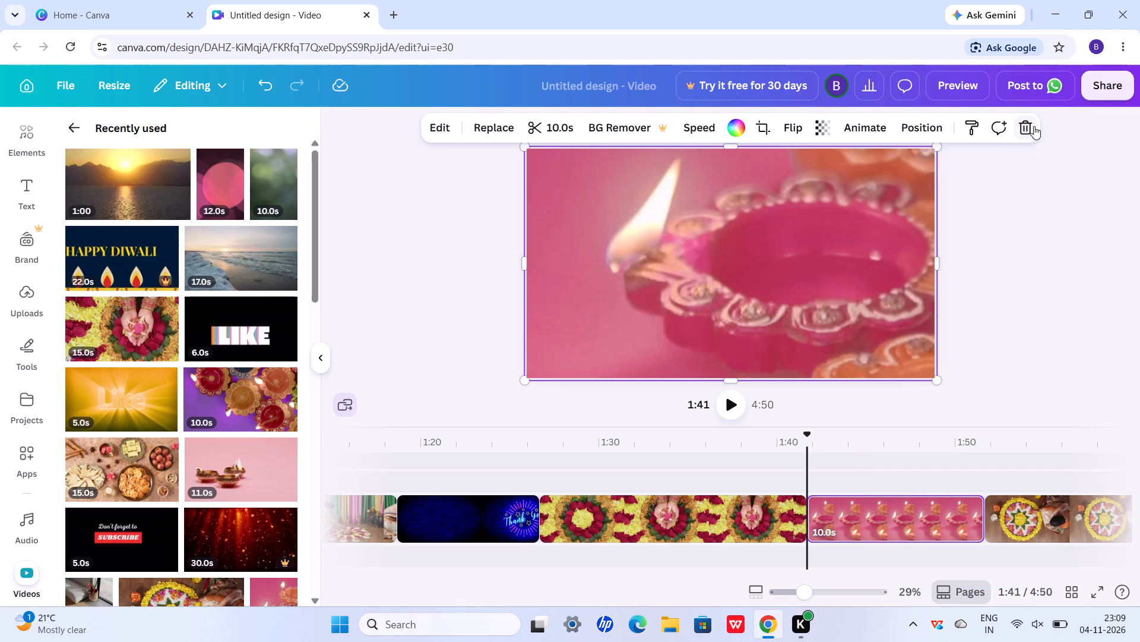
Delete the next three scenes from 1:41: the 10-second pink diya, the flower rangoli and the 11-second trio of diyas.
left_click(1034, 126)
left_click(1034, 126)
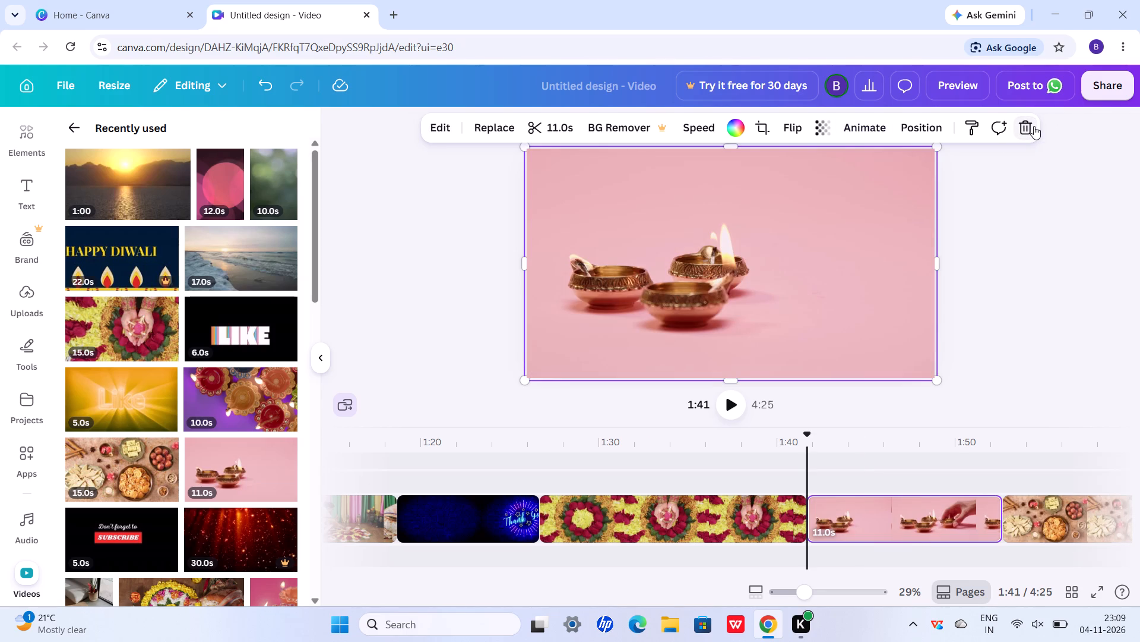
triple_click(1034, 126)
triple_click(1034, 126)
double_click(1034, 126)
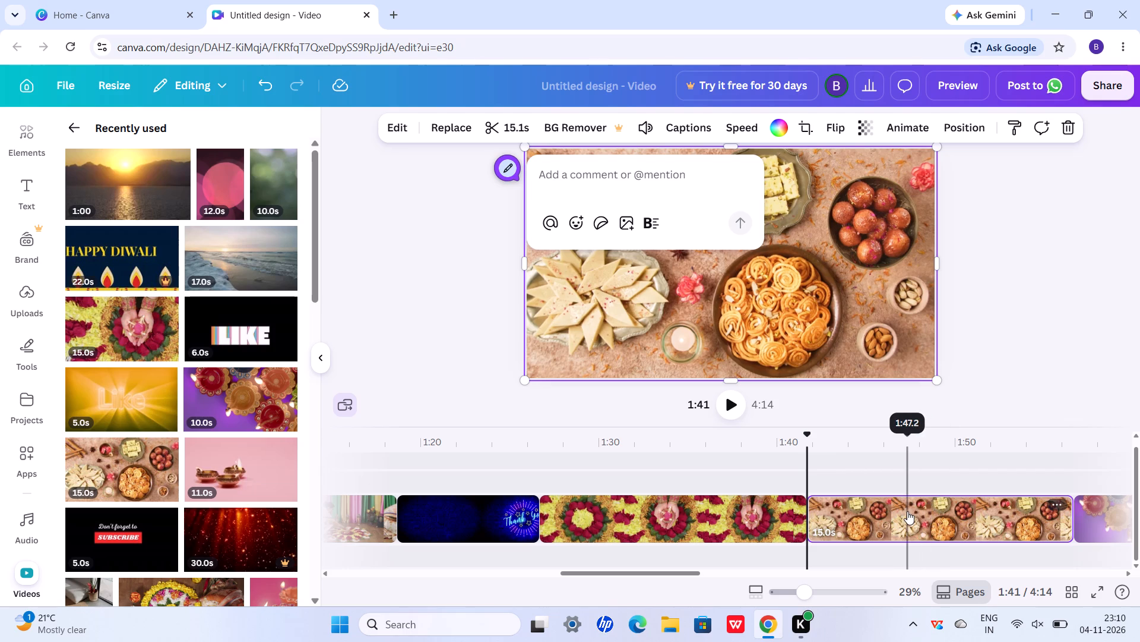
Delete the 19.2-second sunset scene near the end of the timeline.
scroll(907, 511, "left", 5)
scroll(907, 511, "down", 1)
scroll(907, 511, "left", 9)
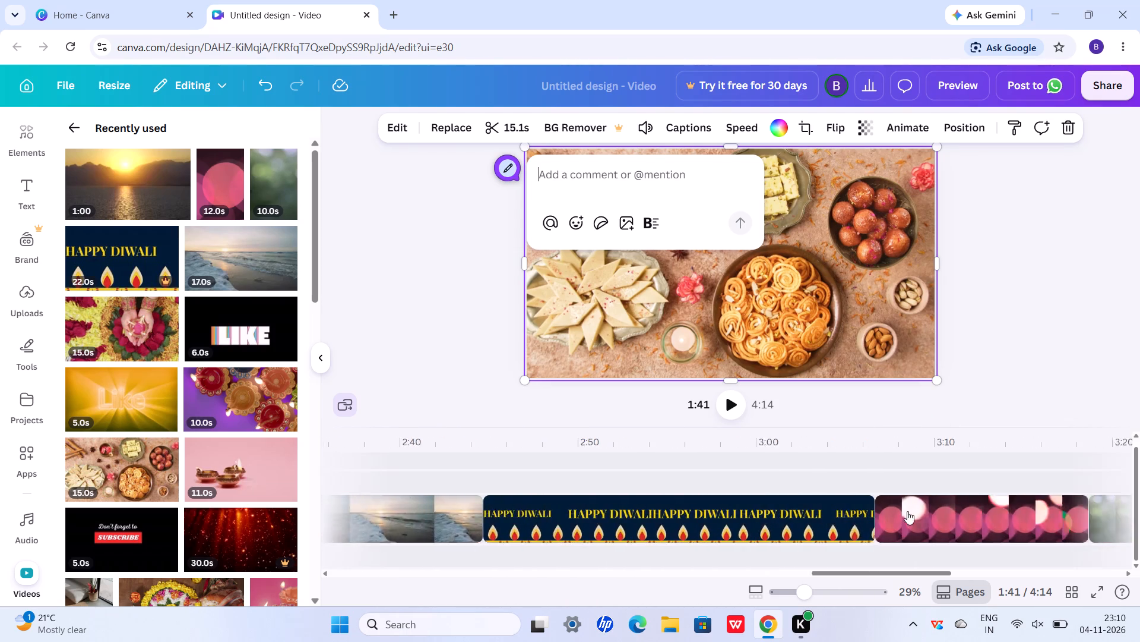
scroll(907, 511, "left", 16)
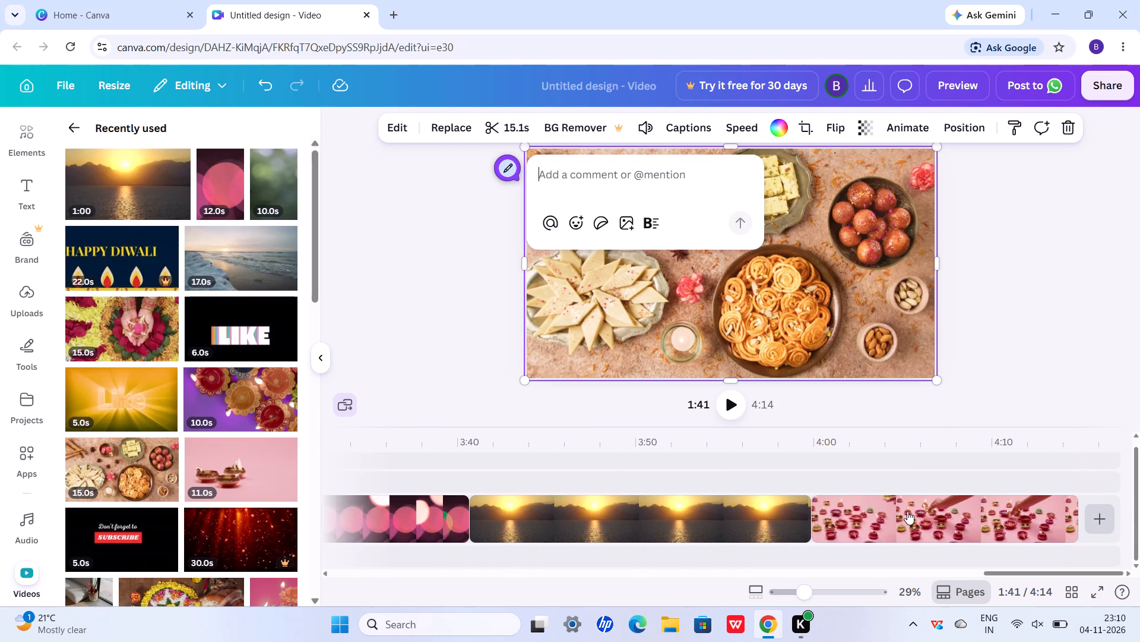
left_click(938, 511)
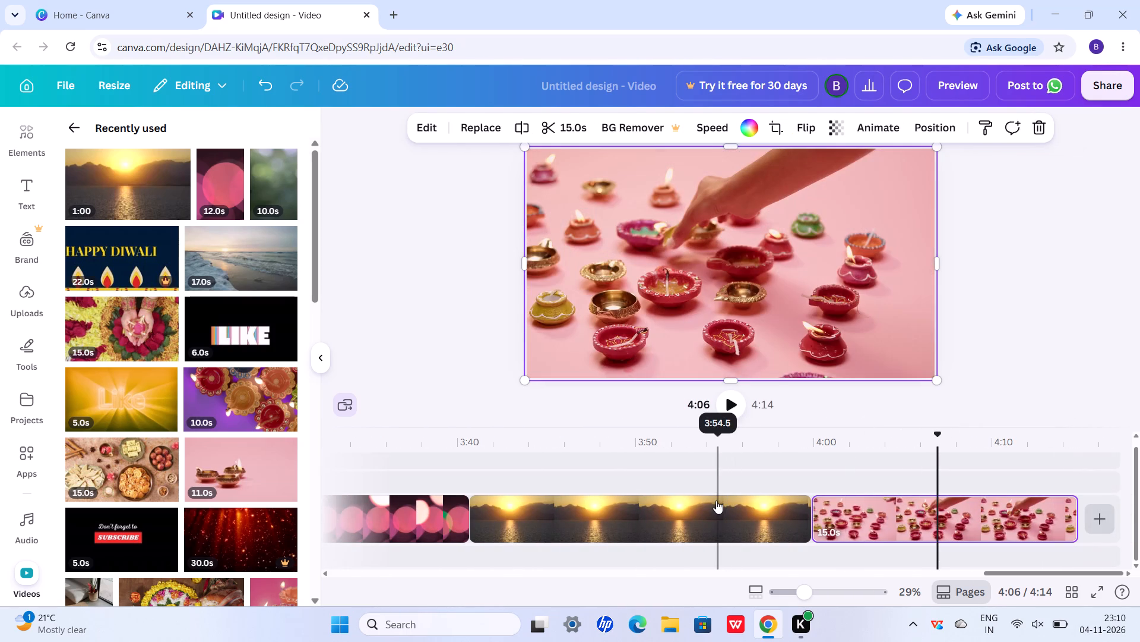
left_click(716, 501)
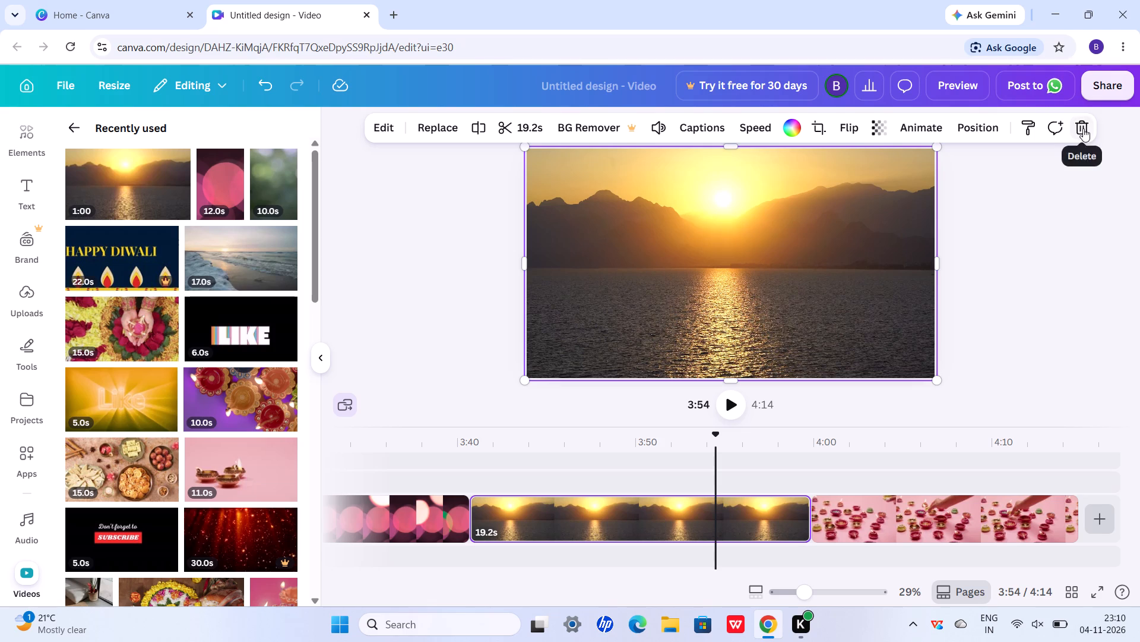
left_click(1083, 128)
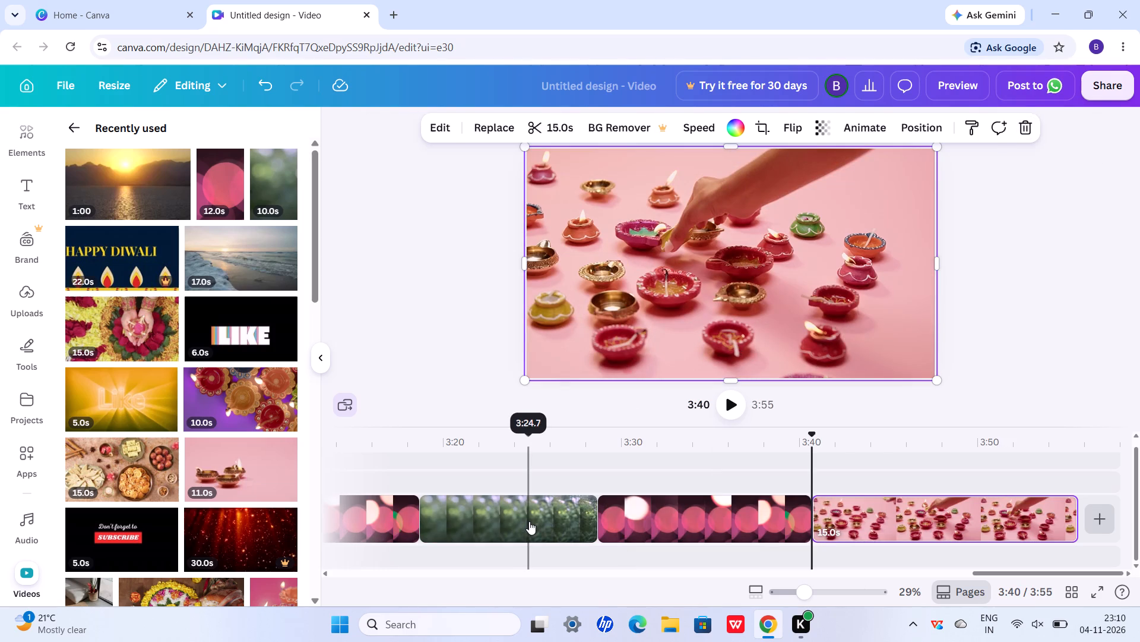
Delete the last three scenes, from the 10-second green bokeh clip through the closing clip of many diyas on pink.
left_click(529, 521)
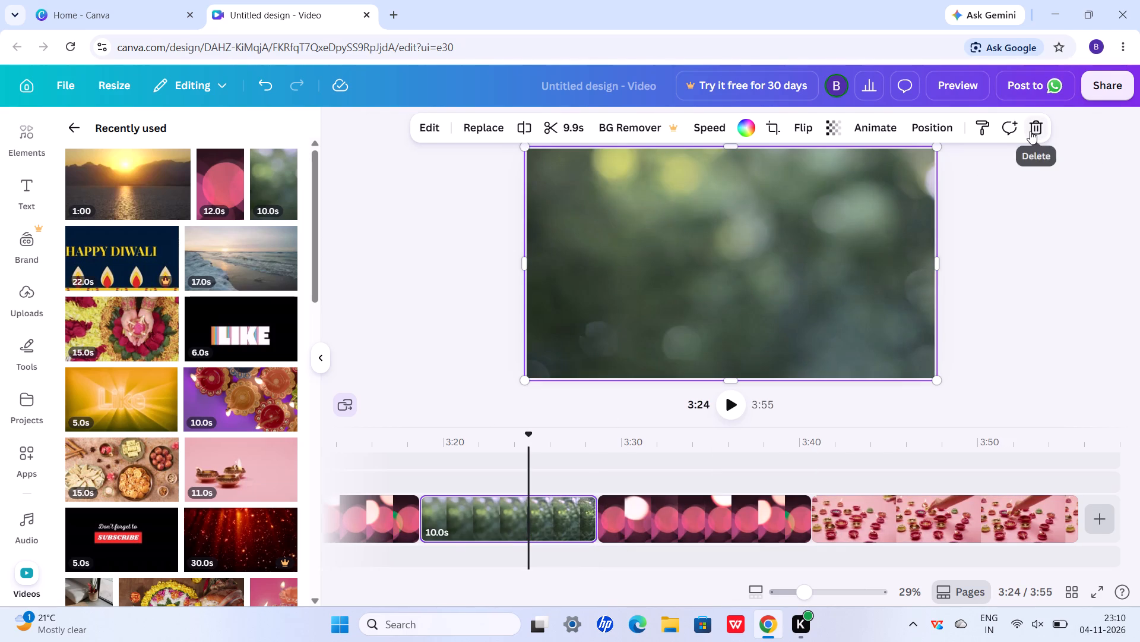
left_click(1030, 131)
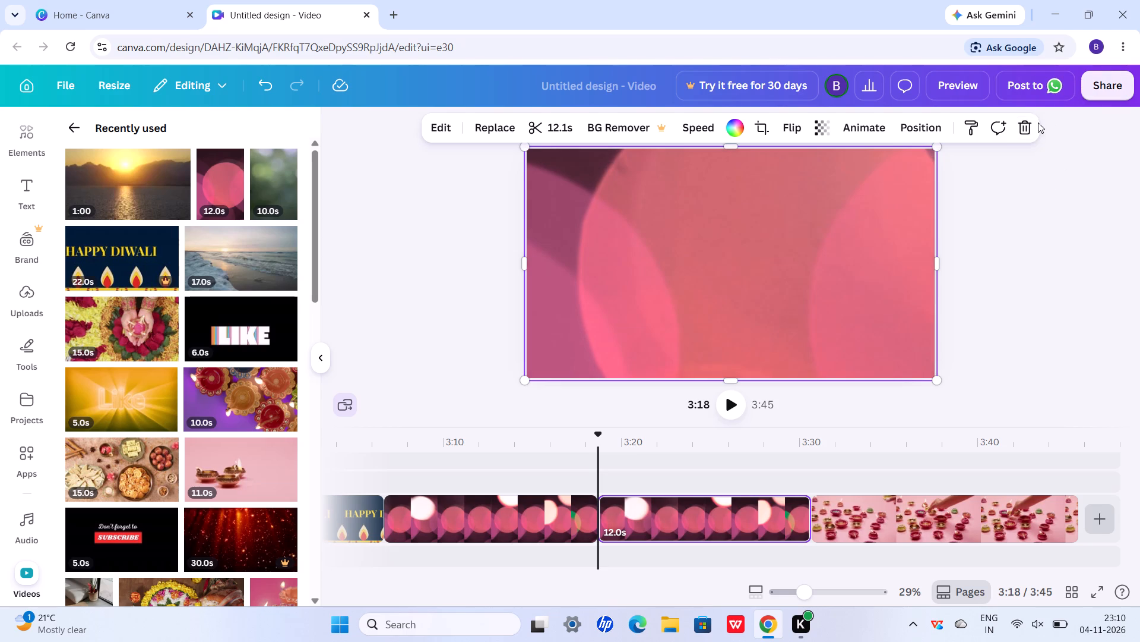
left_click(1021, 128)
left_click(1021, 128)
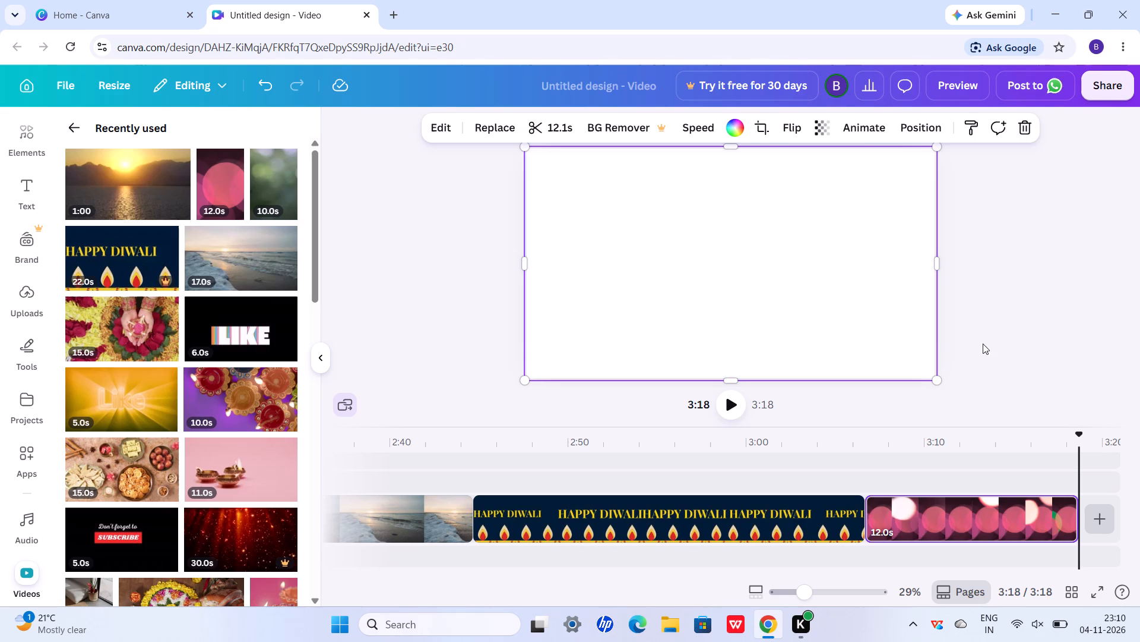
Delete the remaining 12-second pink bokeh scene and the 22-second Happy Diwali scene before it.
left_click(921, 490)
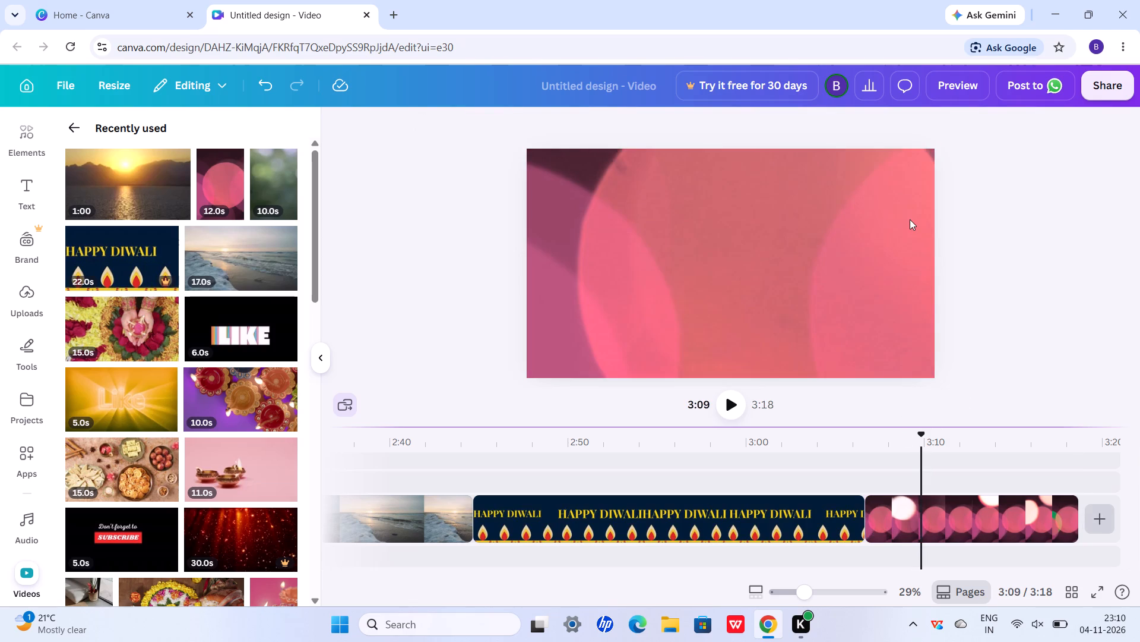
left_click(881, 279)
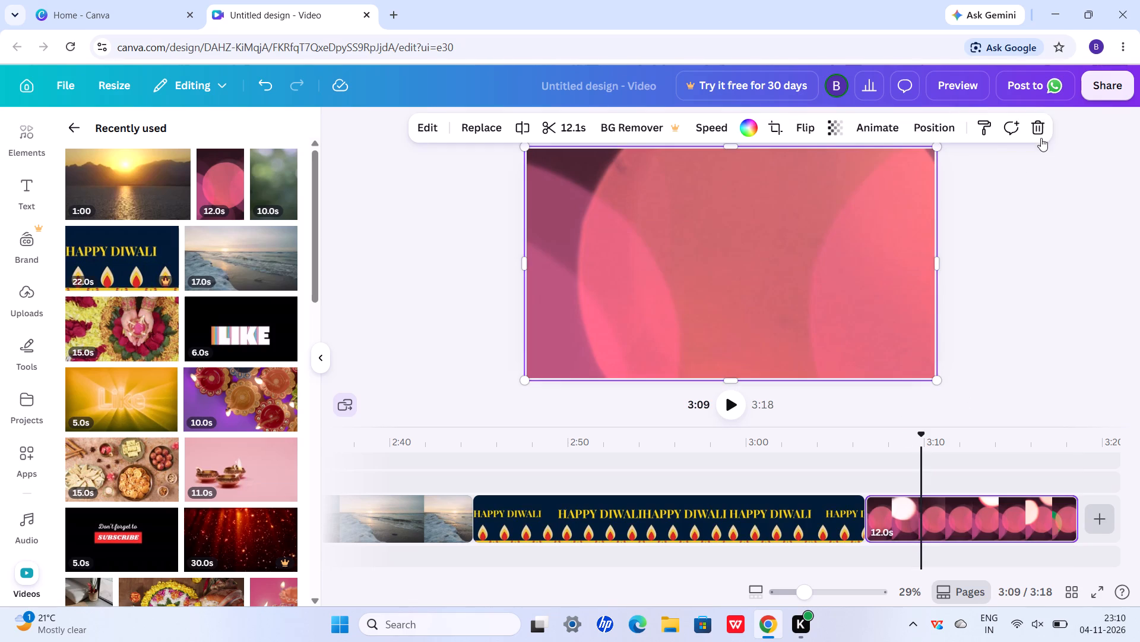
left_click(1041, 131)
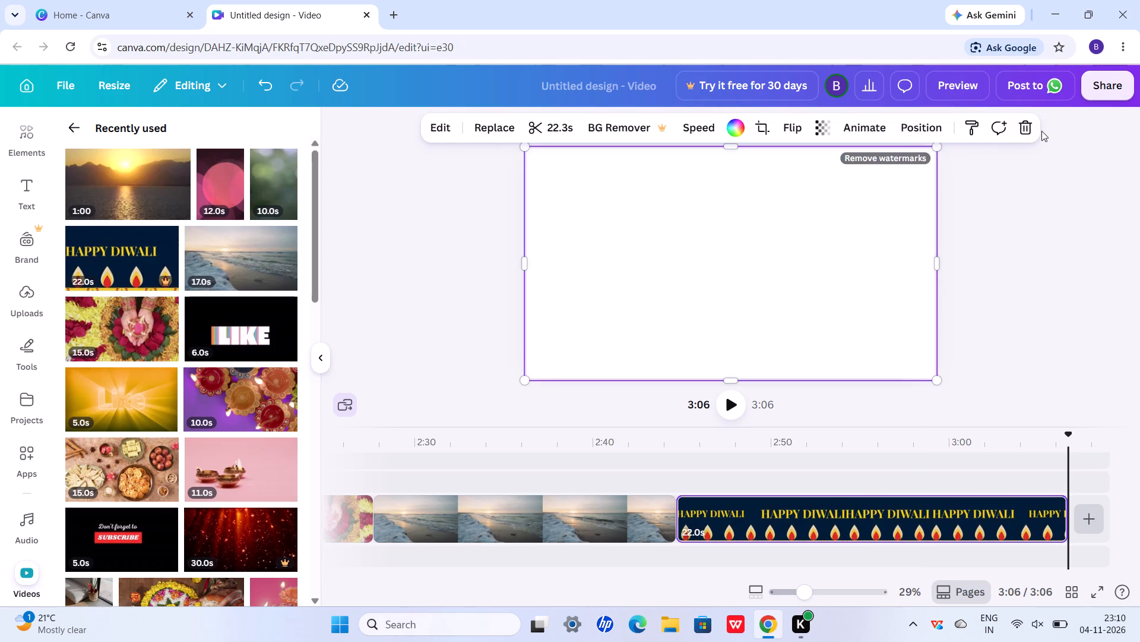
left_click(1033, 125)
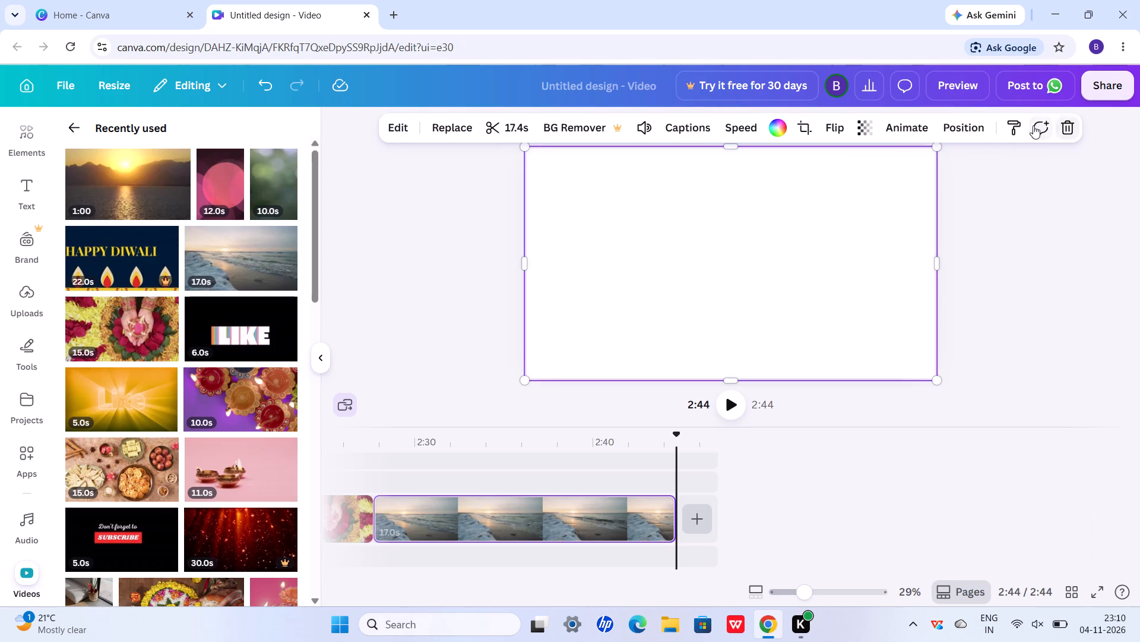
Delete the 17-second beach scene at the end of the timeline.
double_click(499, 494)
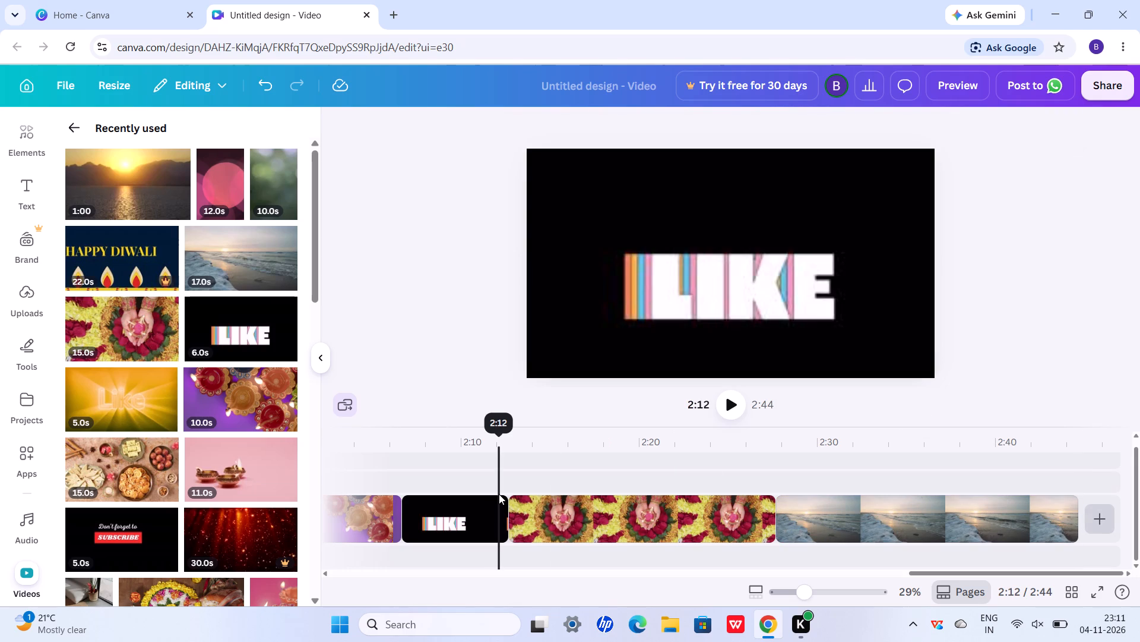
left_click(845, 502)
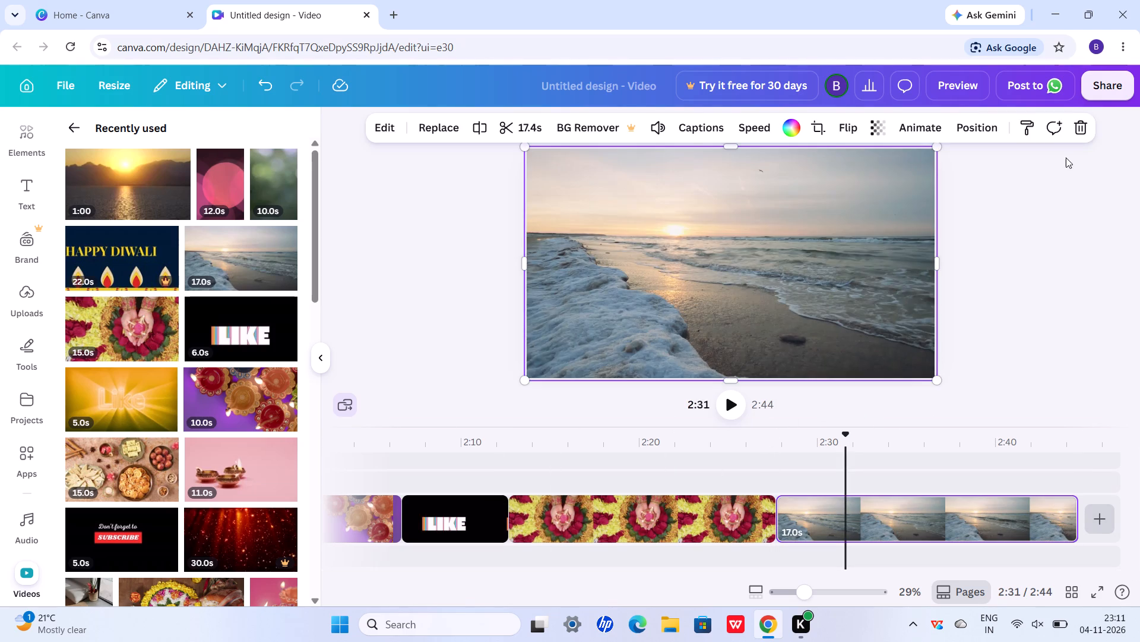
left_click(1084, 130)
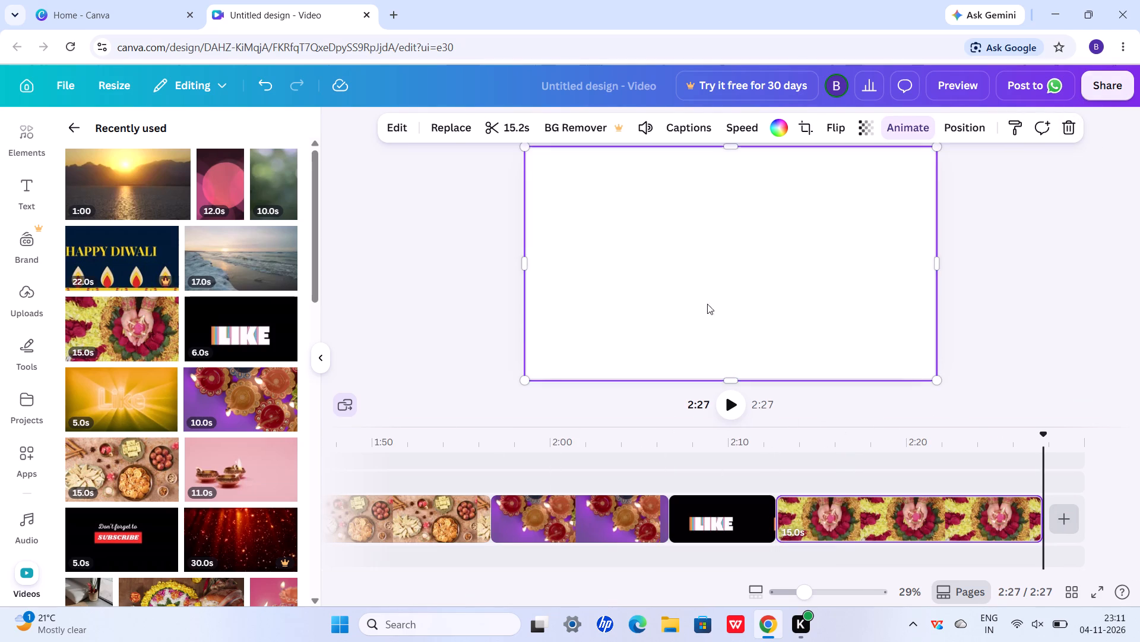
Delete the 6-second LIKE animation scene between the purple diyas and the hands holding a diya.
left_click(705, 537)
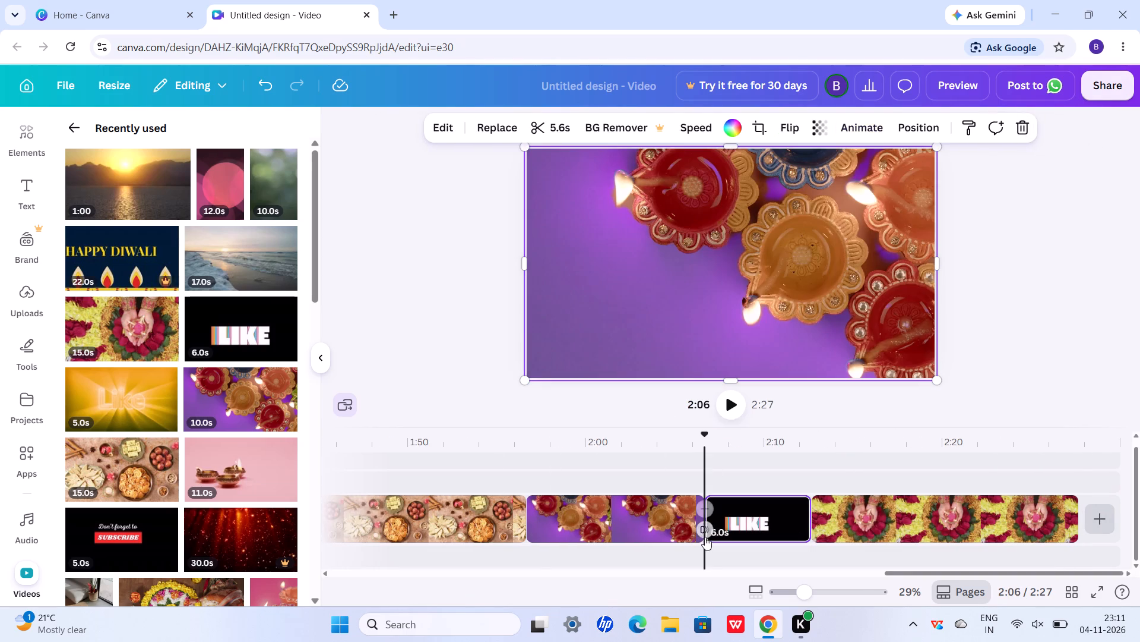
left_click(771, 511)
left_click(771, 511)
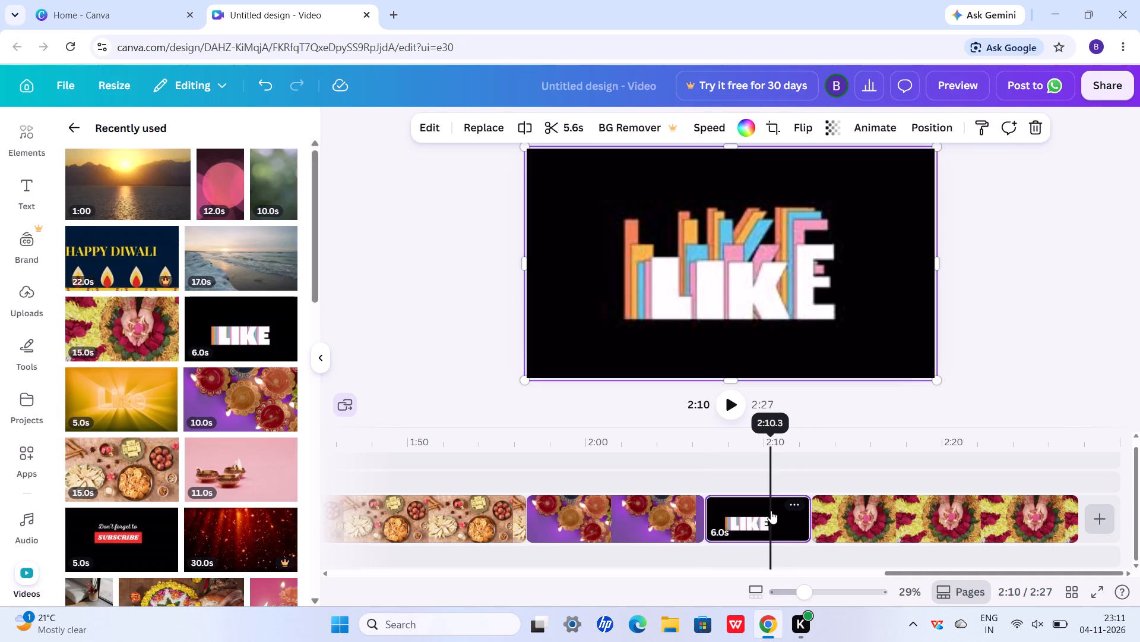
left_click(1034, 136)
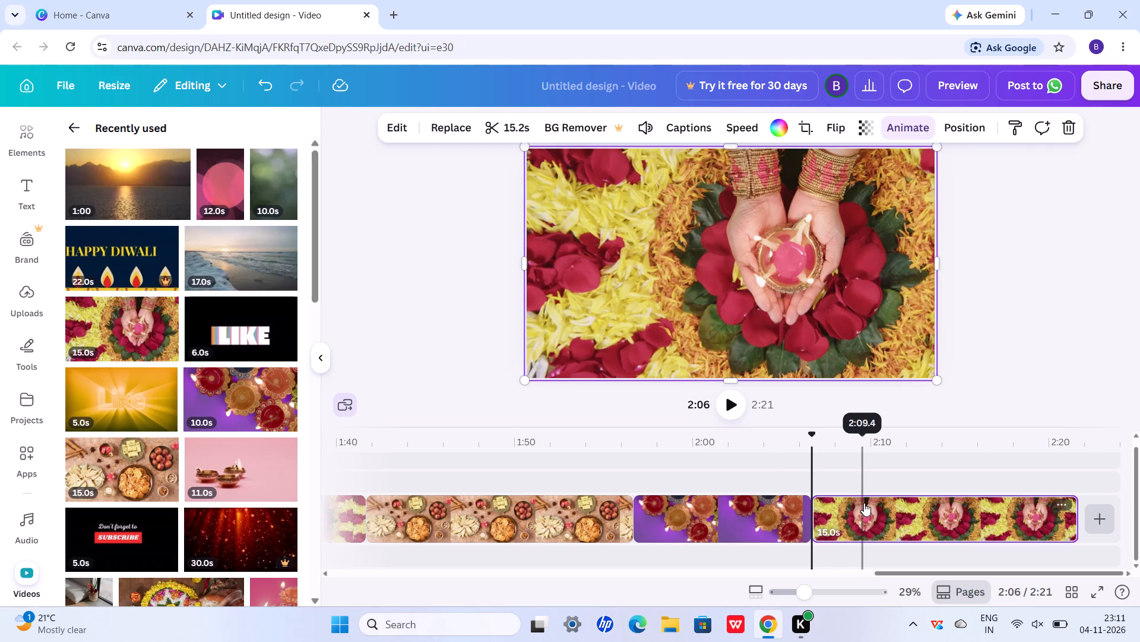
Delete the final 15-second scene of hands holding a diya and the 10-second purple diyas scene before it.
scroll(864, 503, "left", 3)
scroll(864, 503, "down", 4)
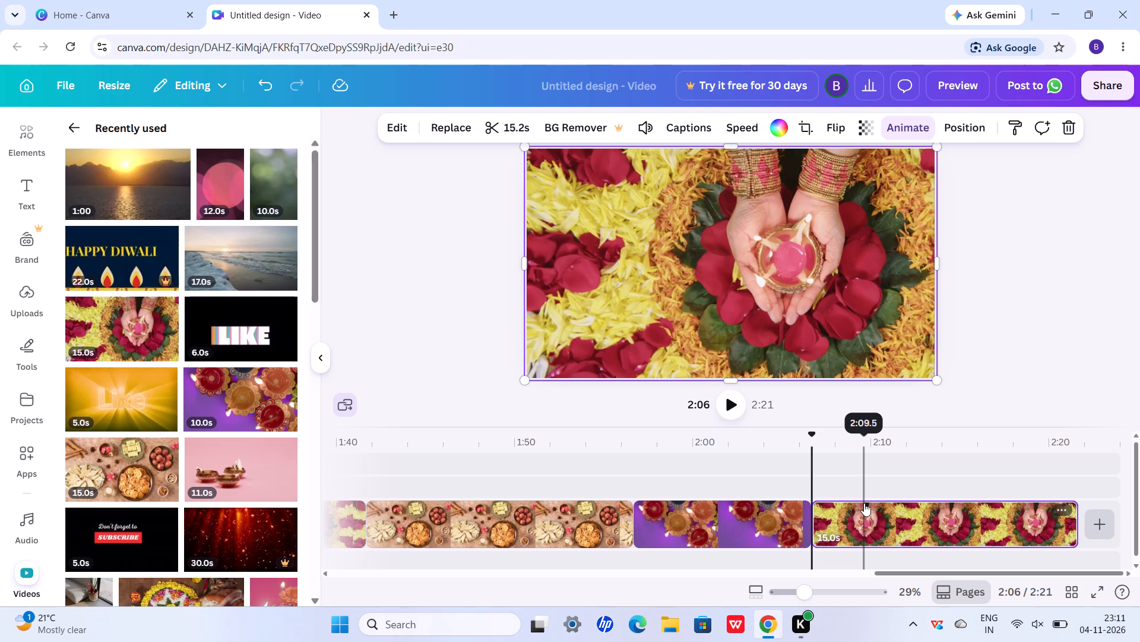
scroll(864, 503, "left", 3)
left_click(1066, 130)
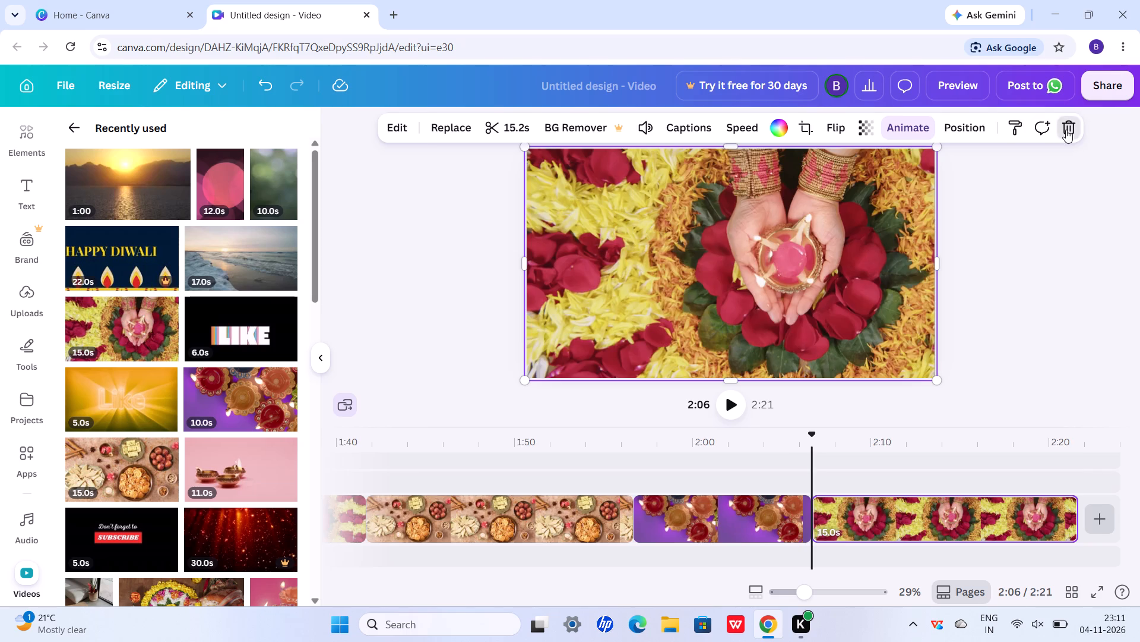
left_click(1066, 130)
left_click(844, 269)
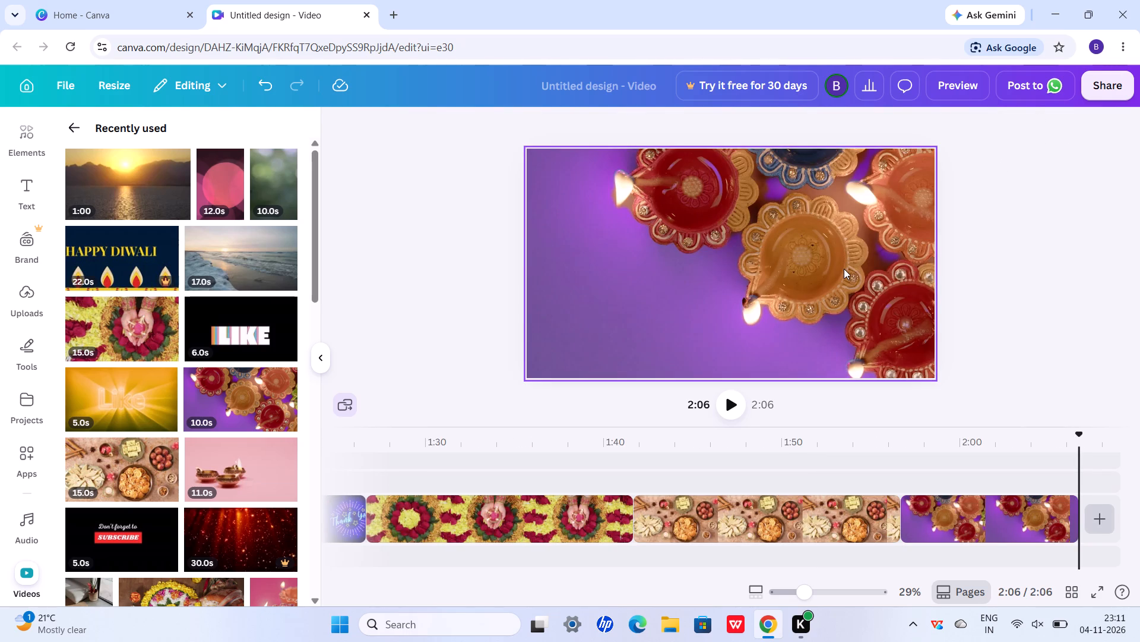
left_click(1020, 125)
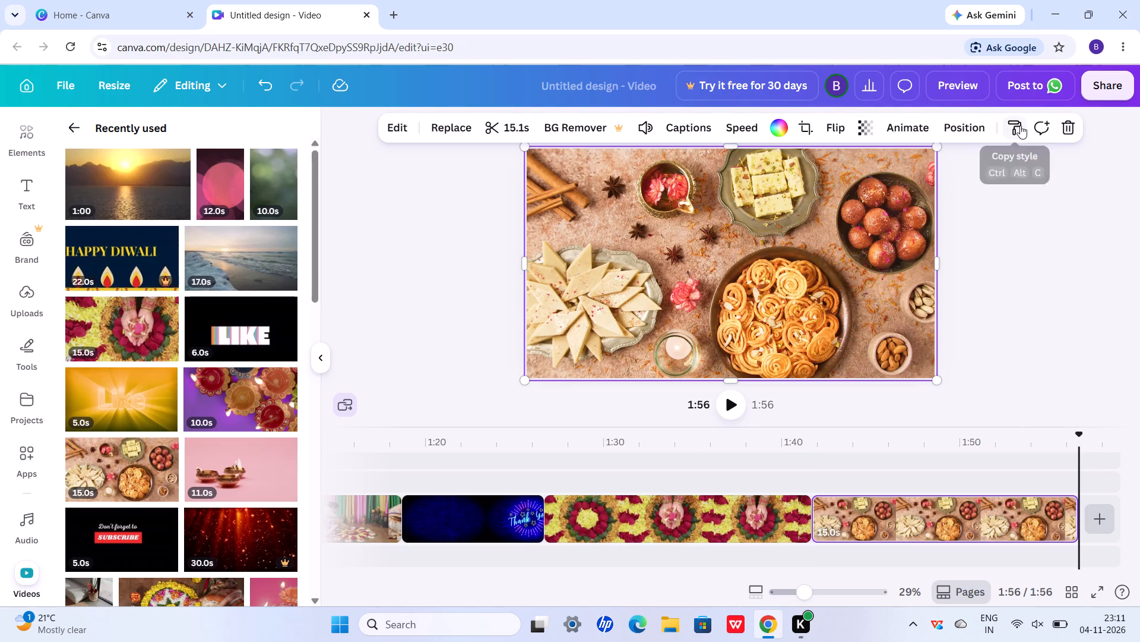
Delete the 8-second Thank You scene that precedes the rose and marigold rangoli scene.
left_click(501, 525)
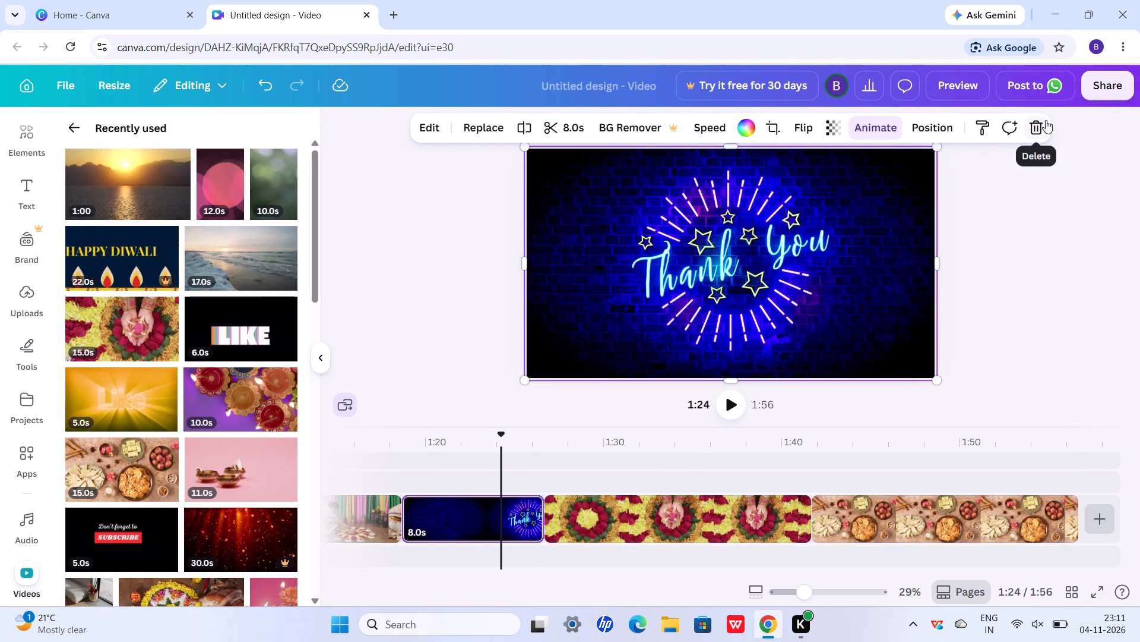
left_click(1034, 122)
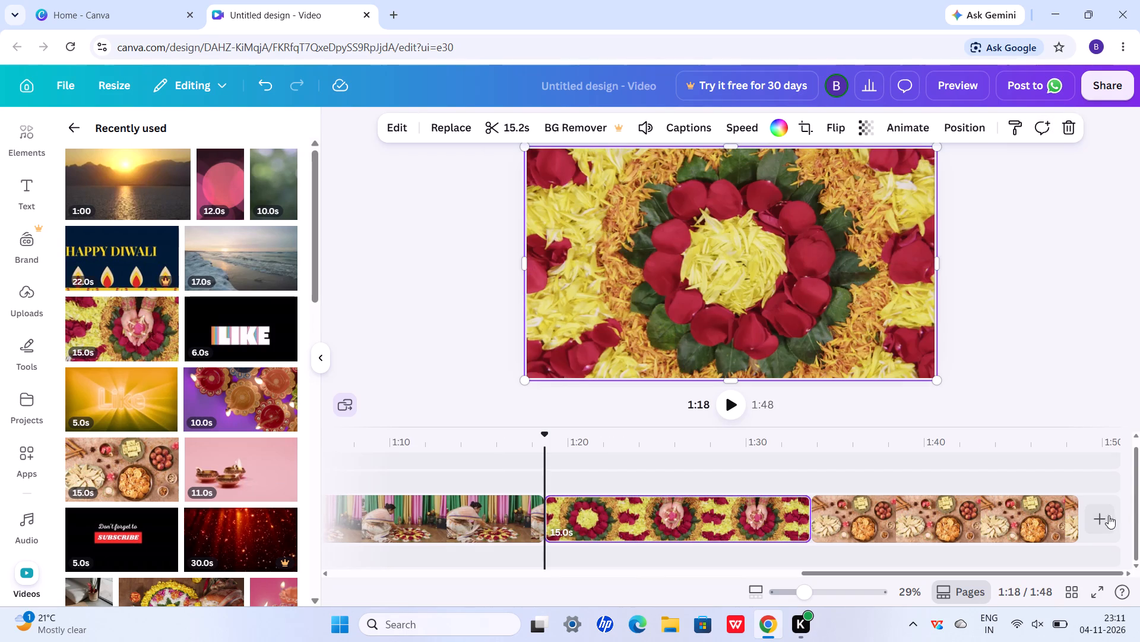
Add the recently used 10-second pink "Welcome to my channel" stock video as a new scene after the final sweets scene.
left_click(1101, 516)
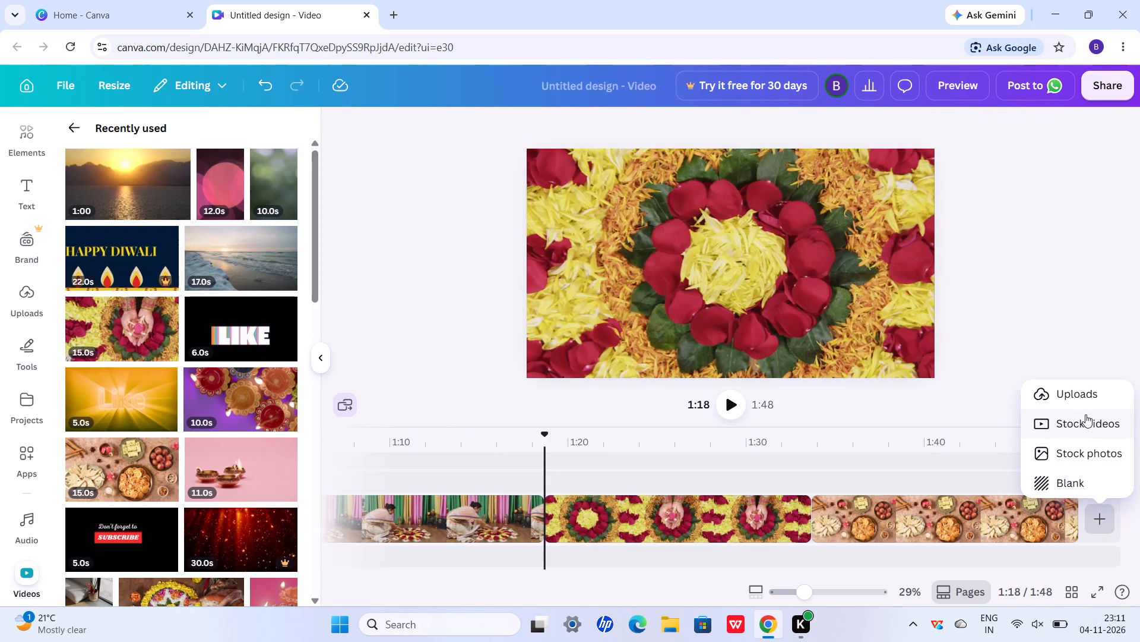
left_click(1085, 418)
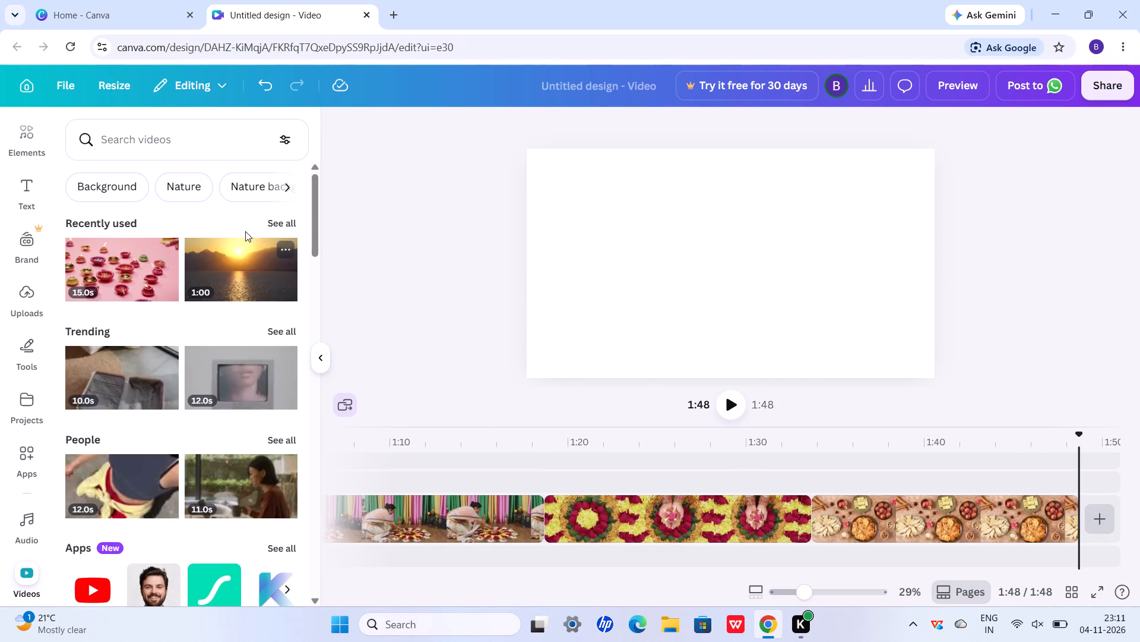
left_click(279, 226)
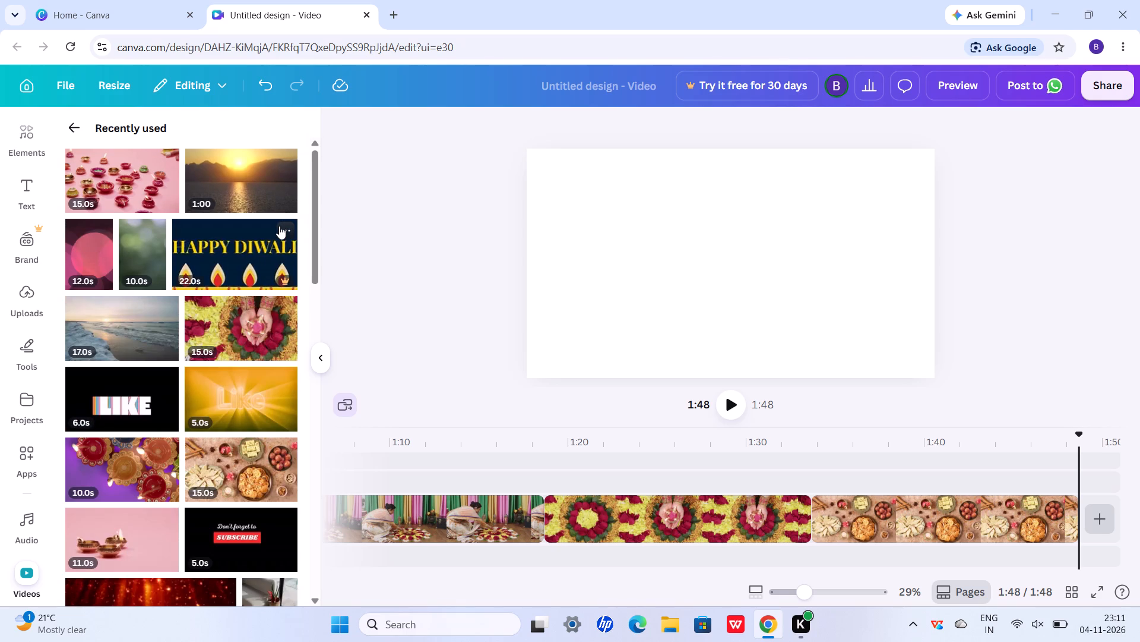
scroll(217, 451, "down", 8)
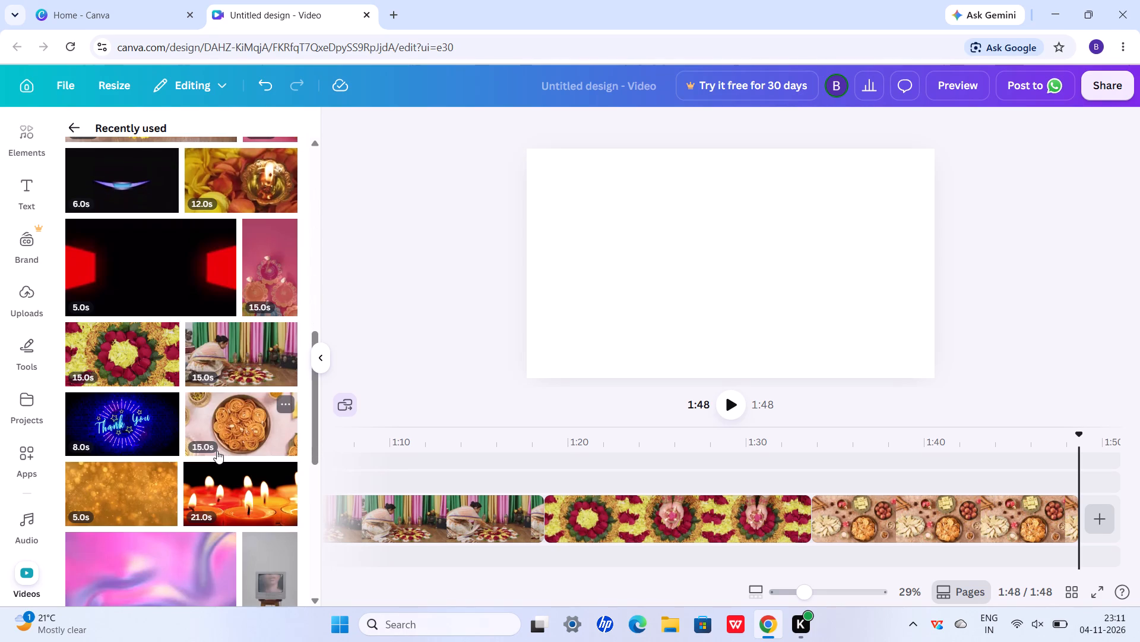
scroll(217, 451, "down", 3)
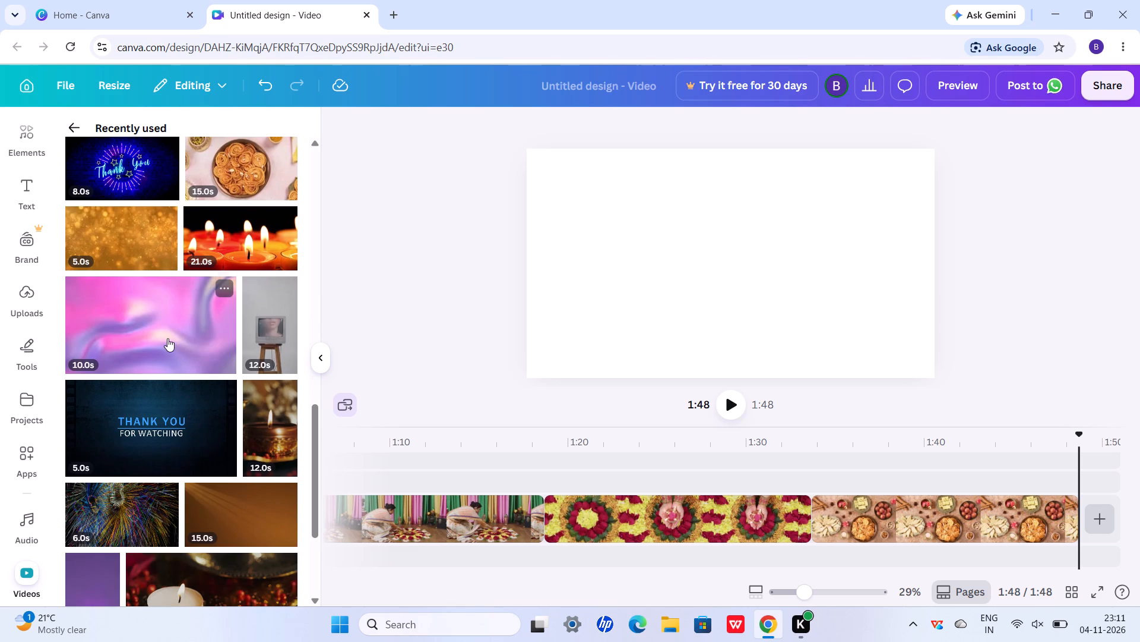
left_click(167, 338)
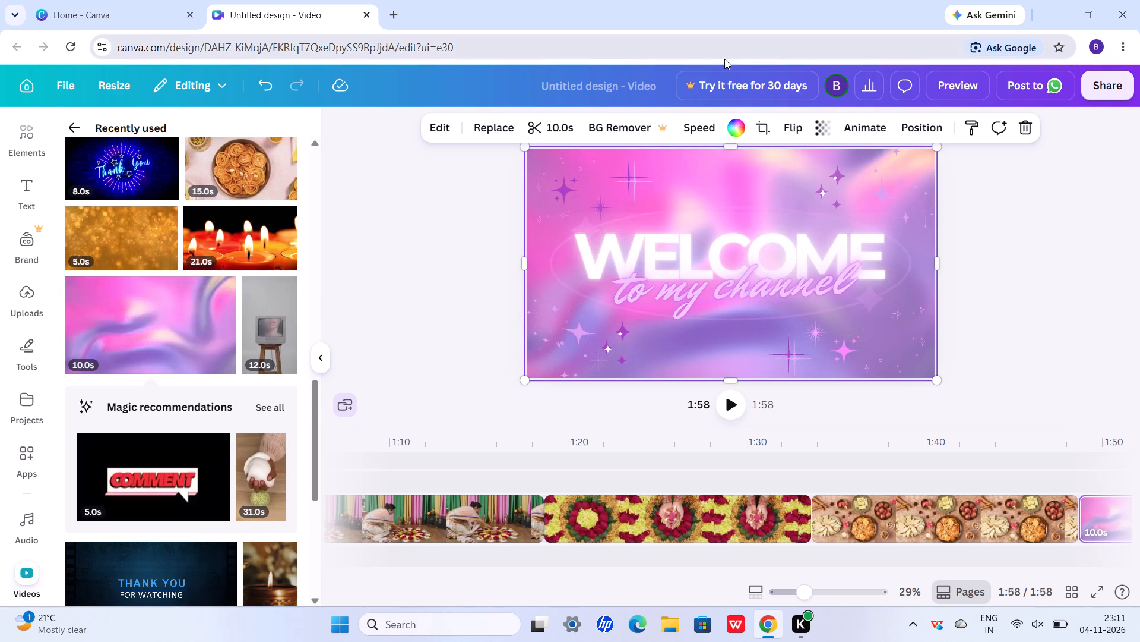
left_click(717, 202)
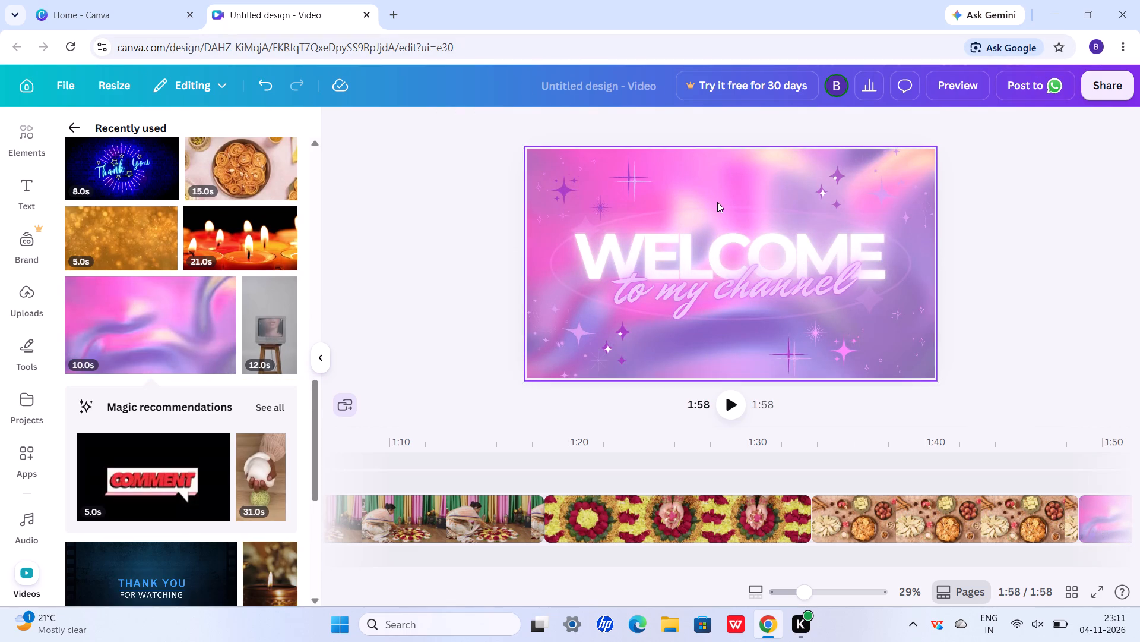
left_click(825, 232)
Add the recommended 5-second COMMENT animation as a new scene at the end of the timeline.
left_click(145, 455)
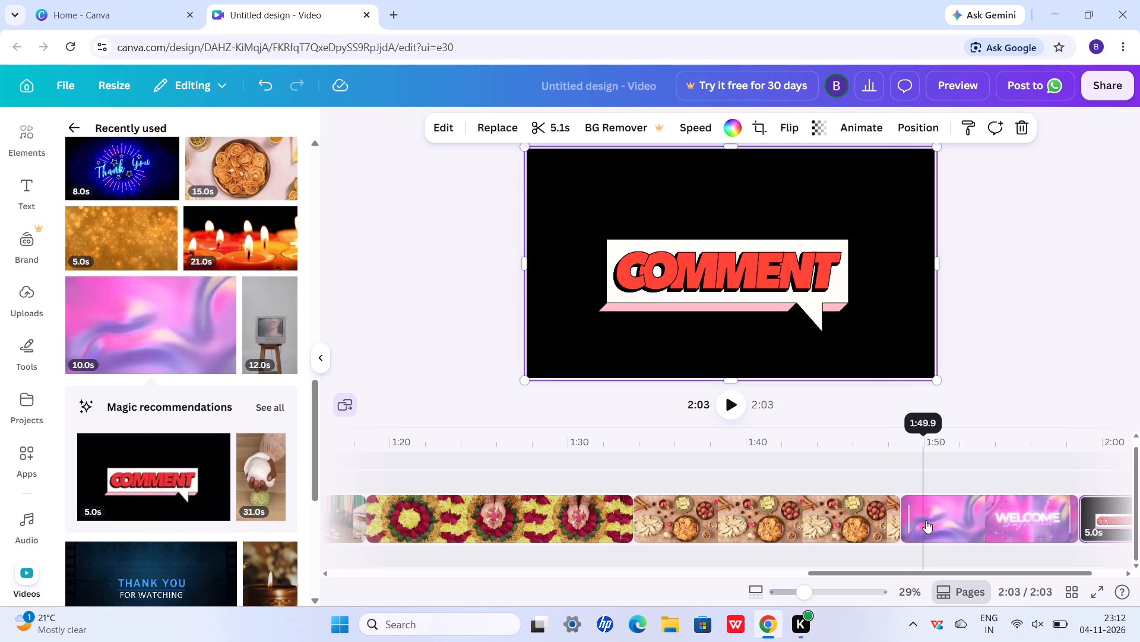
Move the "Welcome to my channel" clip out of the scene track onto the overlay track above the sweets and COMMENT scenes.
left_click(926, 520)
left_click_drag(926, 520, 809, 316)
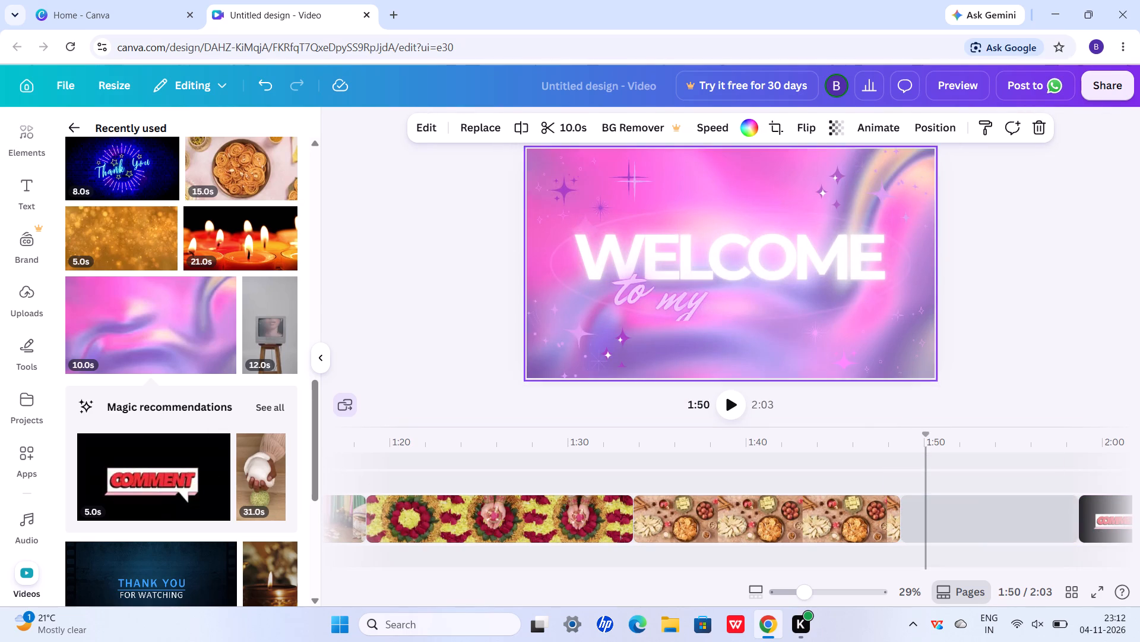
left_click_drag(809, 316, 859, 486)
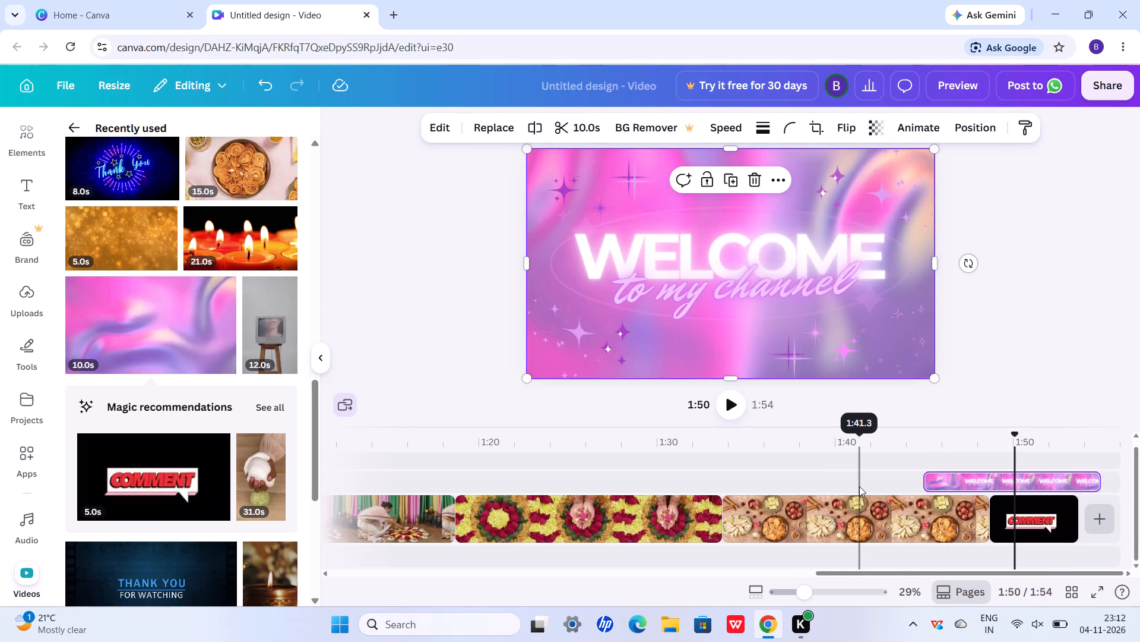
Play back the end of the video to review the sweets scene, the COMMENT scene and the overlaid welcome clip.
left_click(719, 399)
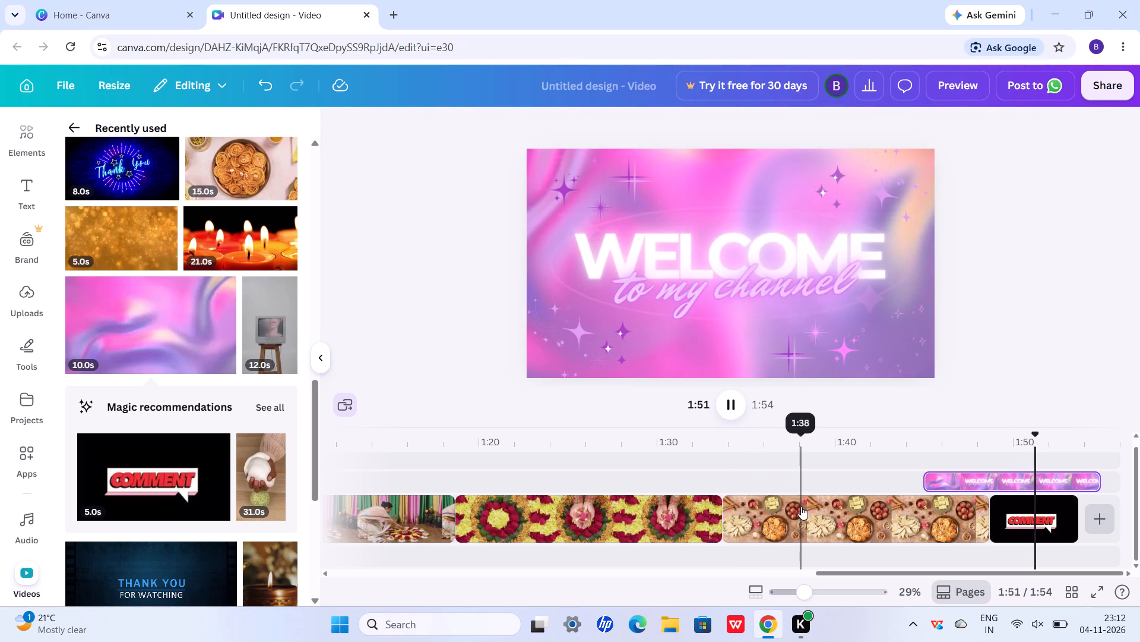
left_click(801, 506)
left_click(886, 517)
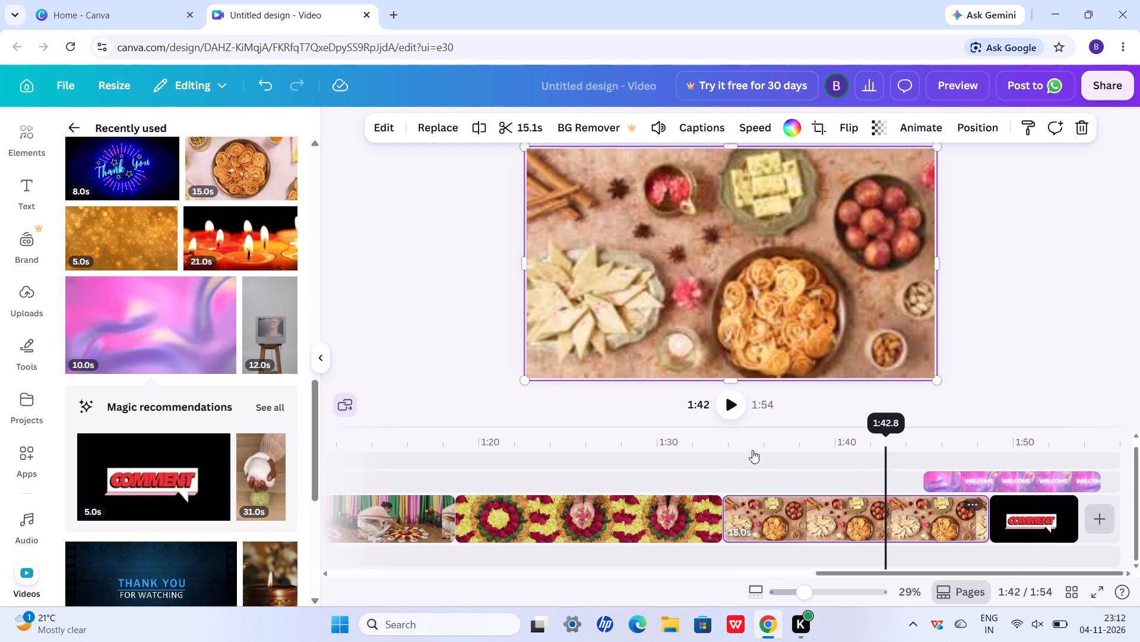
left_click(737, 405)
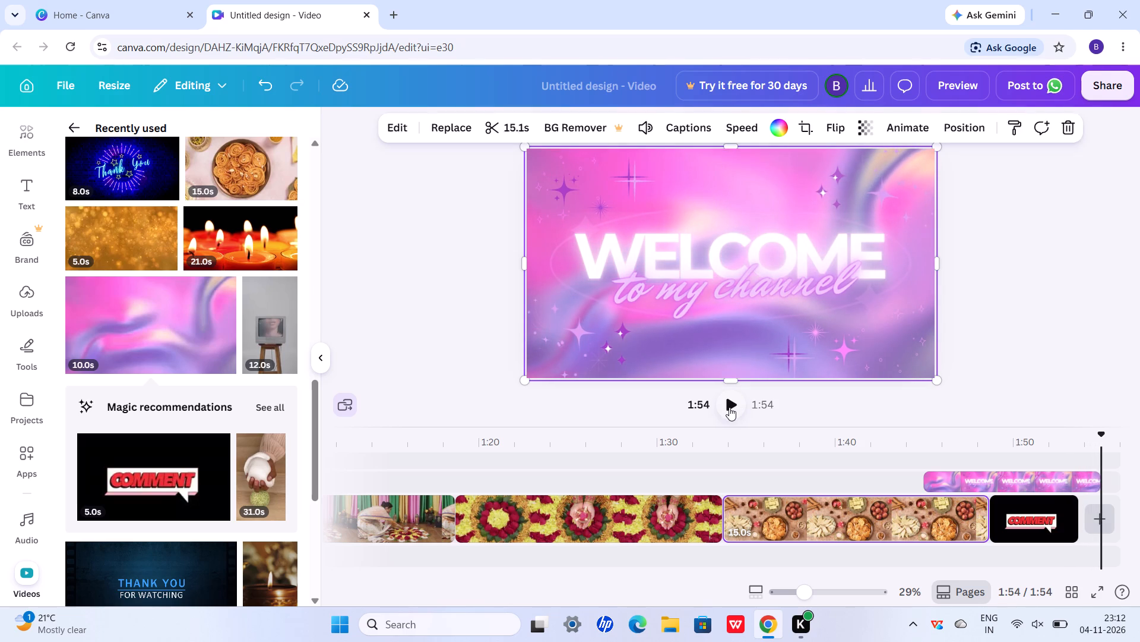
left_click(719, 407)
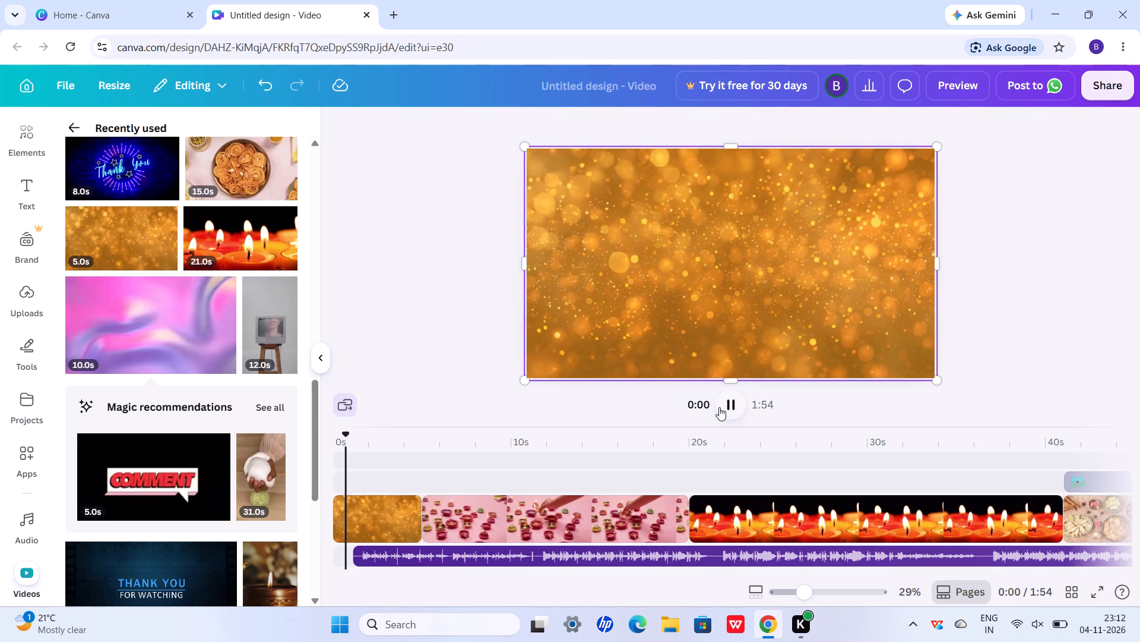
Inspect the layers and animation settings of the pink diyas scene and the candles scene near the start.
left_click(661, 516)
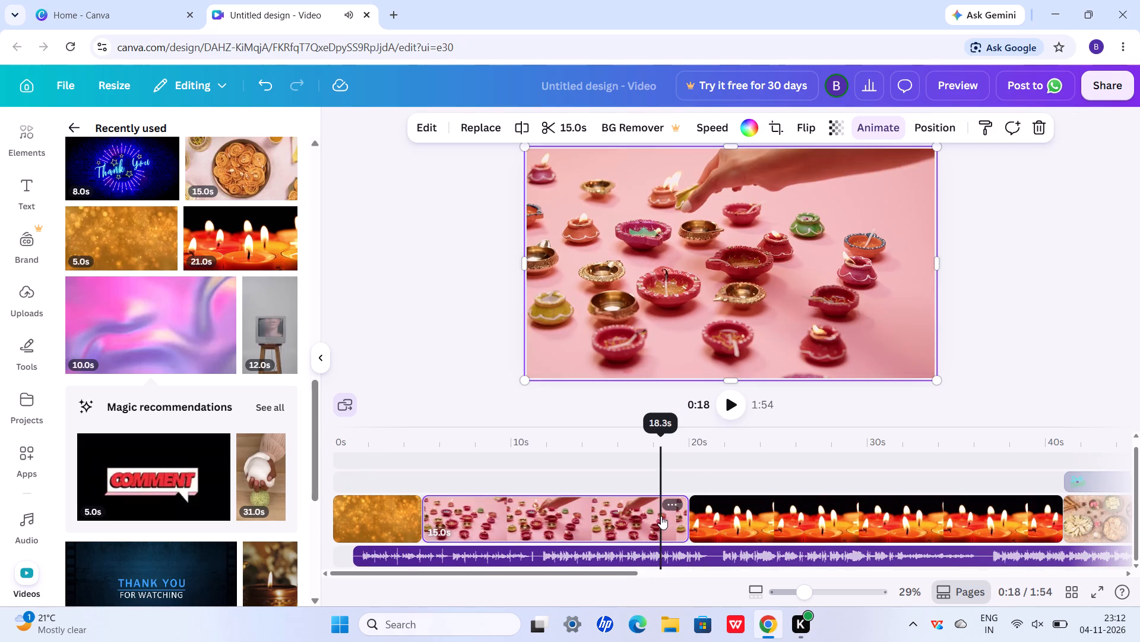
left_click(932, 130)
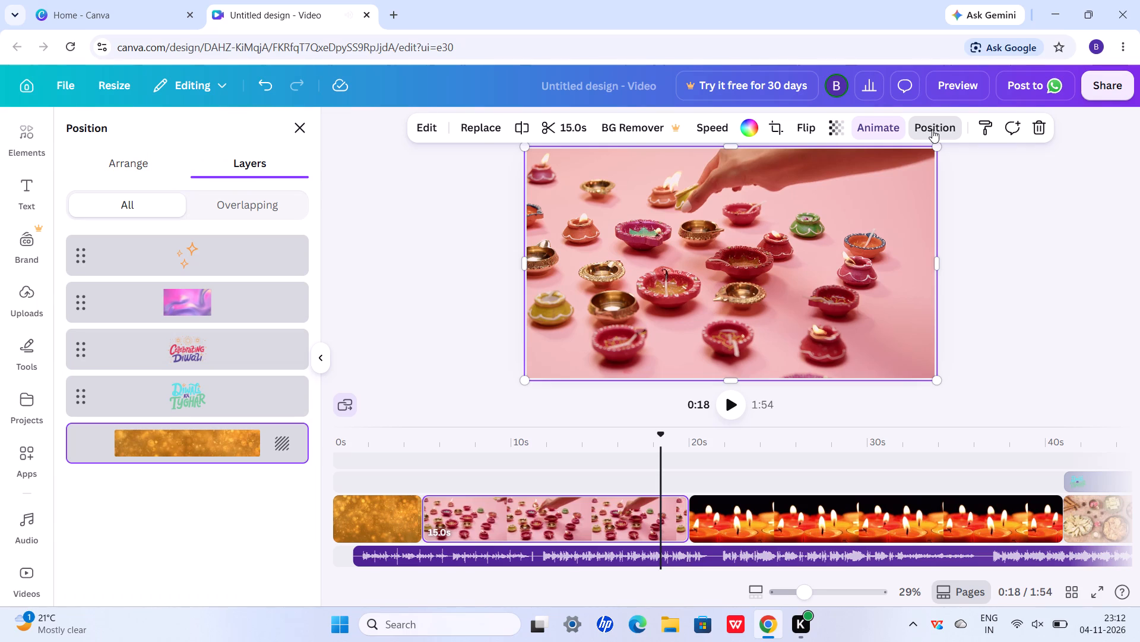
left_click(885, 133)
left_click(885, 133)
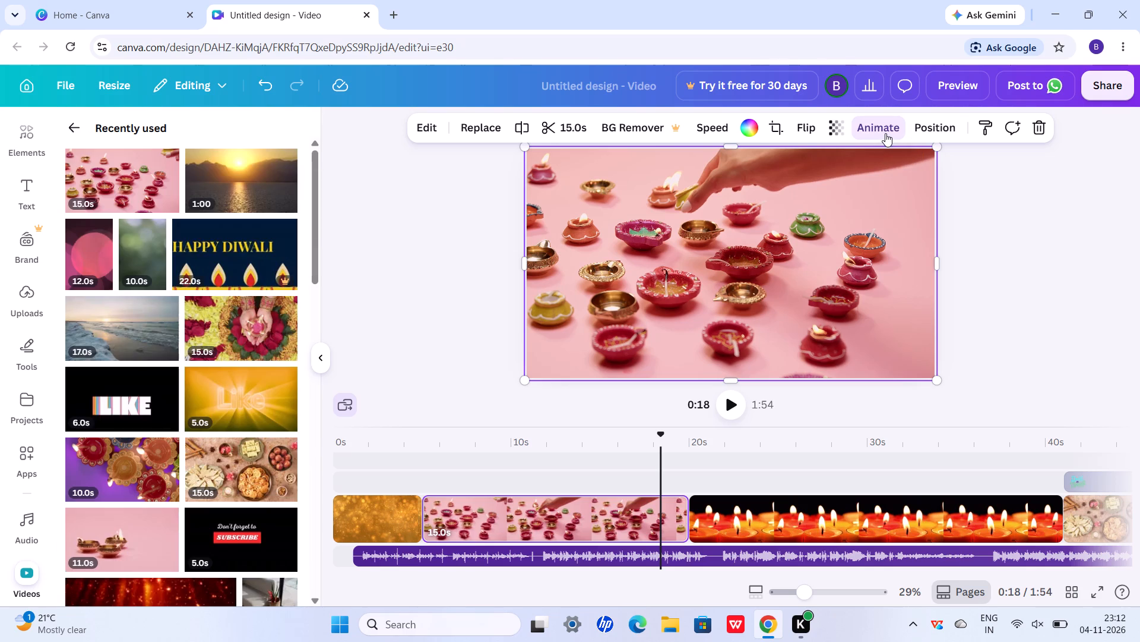
left_click(885, 133)
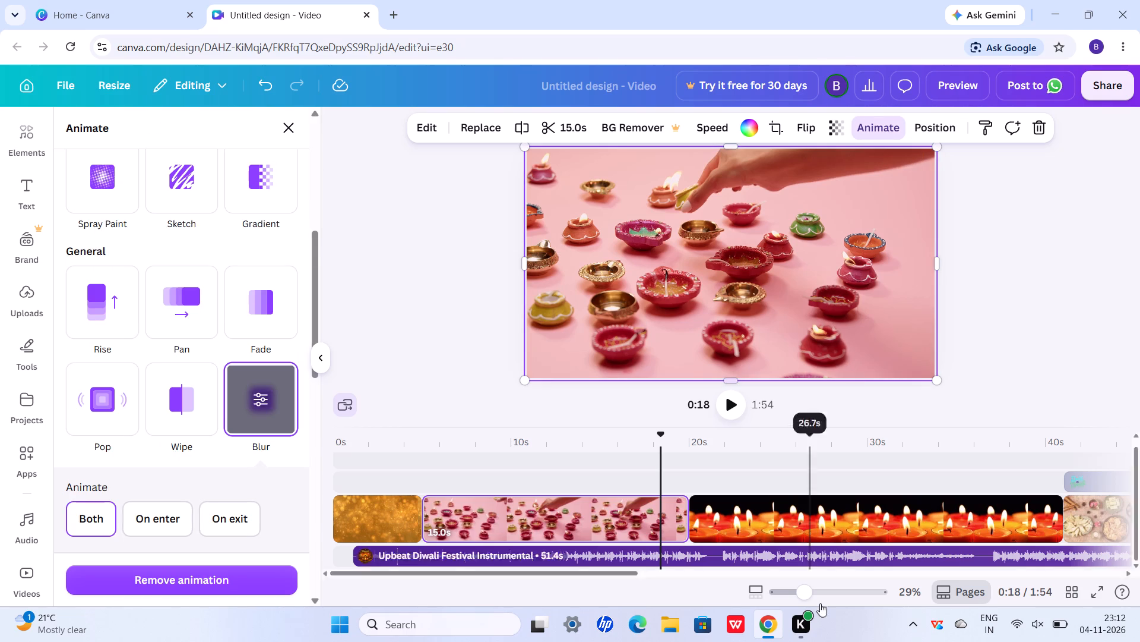
left_click(844, 508)
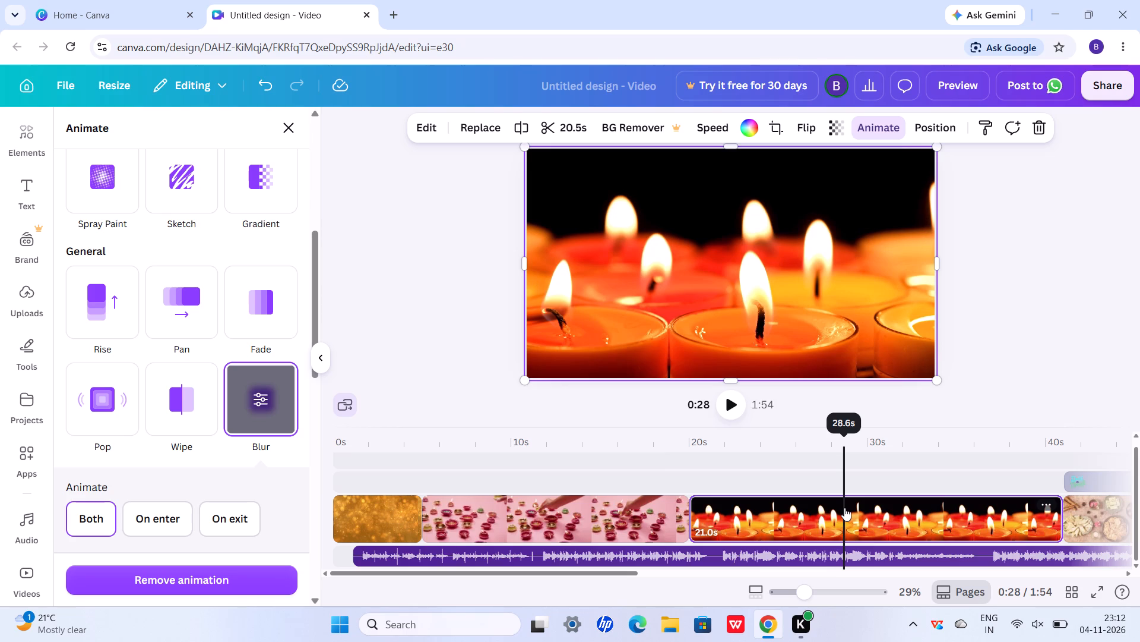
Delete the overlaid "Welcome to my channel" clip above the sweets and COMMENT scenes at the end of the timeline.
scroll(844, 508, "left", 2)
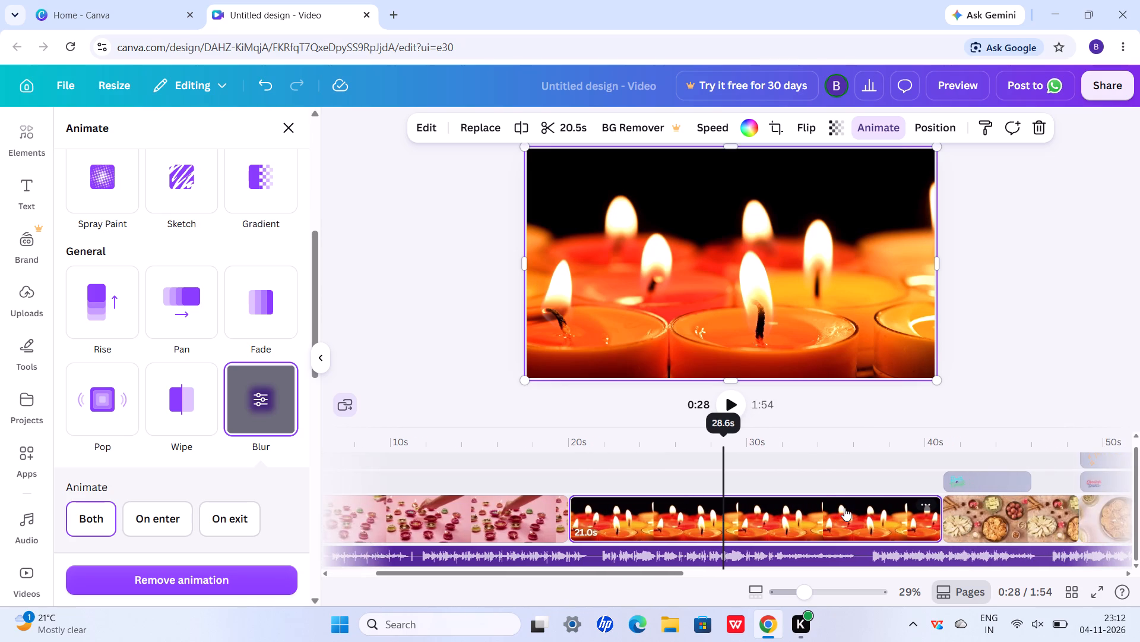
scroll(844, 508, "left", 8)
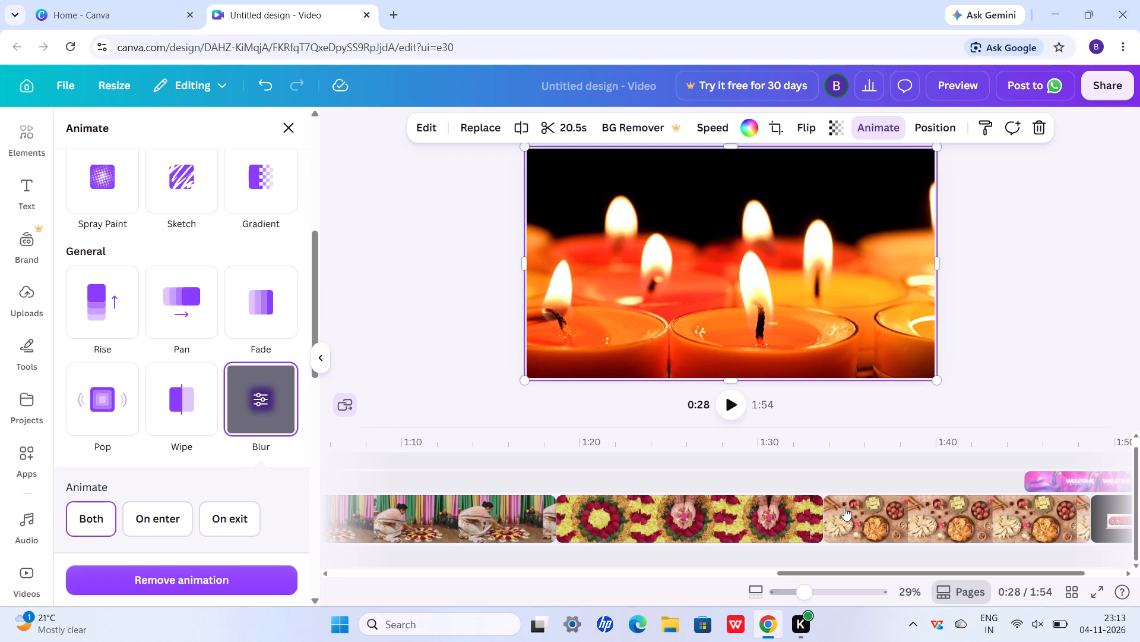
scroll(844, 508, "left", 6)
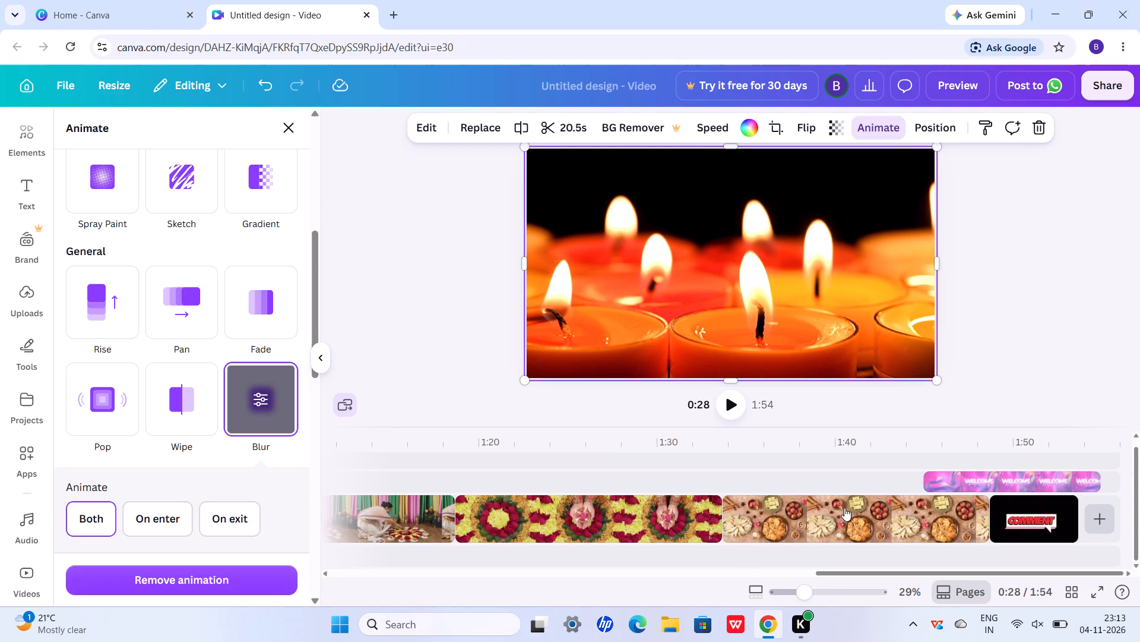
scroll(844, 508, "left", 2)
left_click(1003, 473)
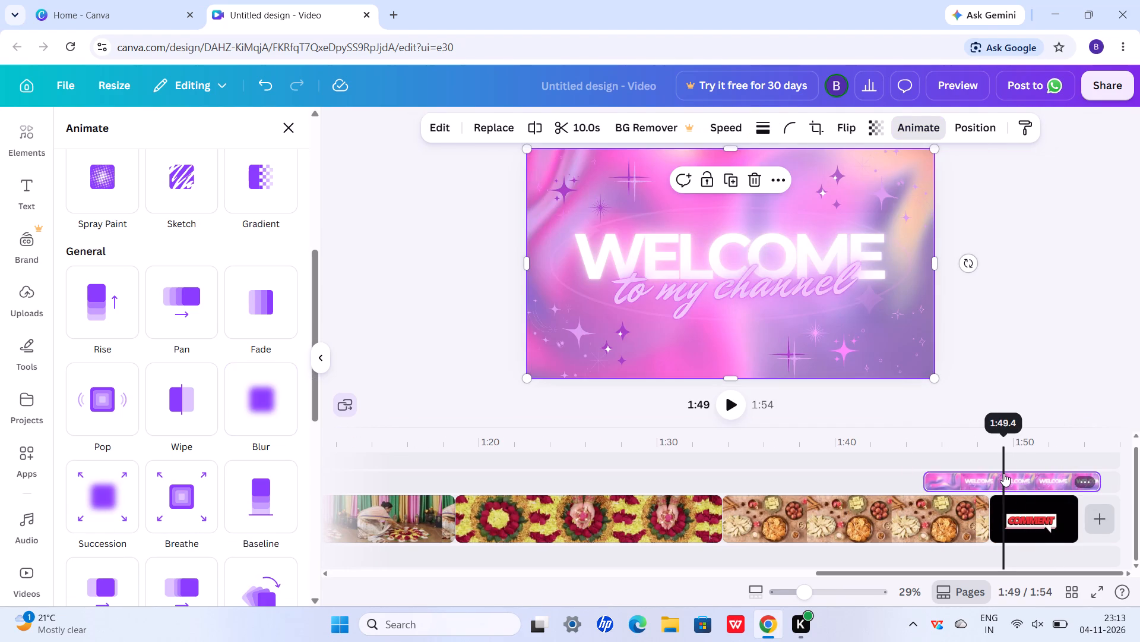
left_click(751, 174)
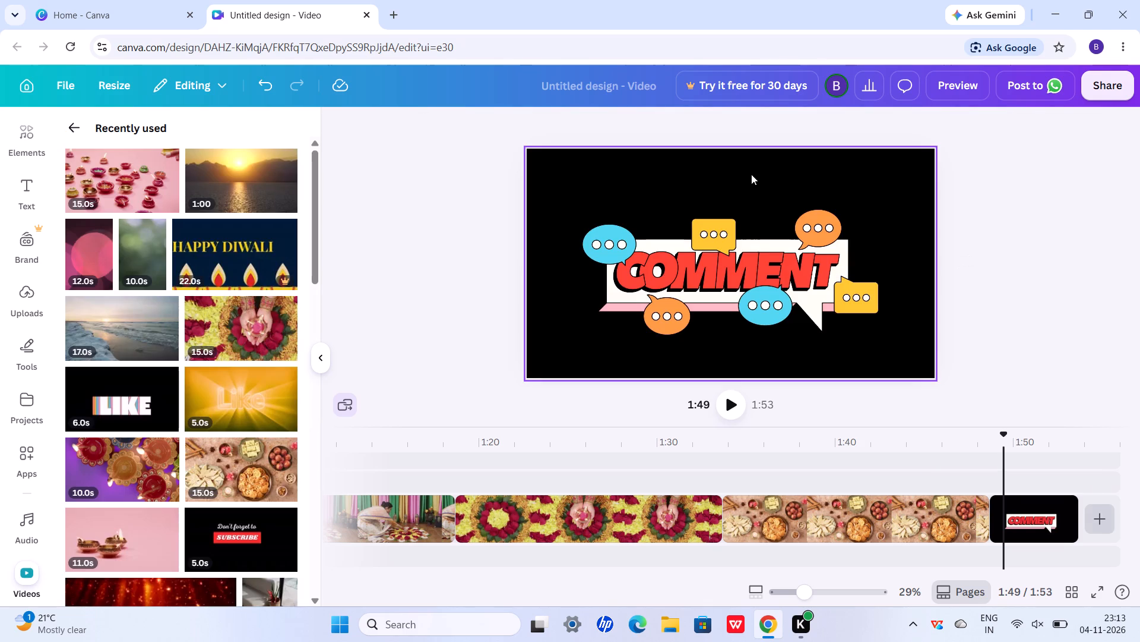